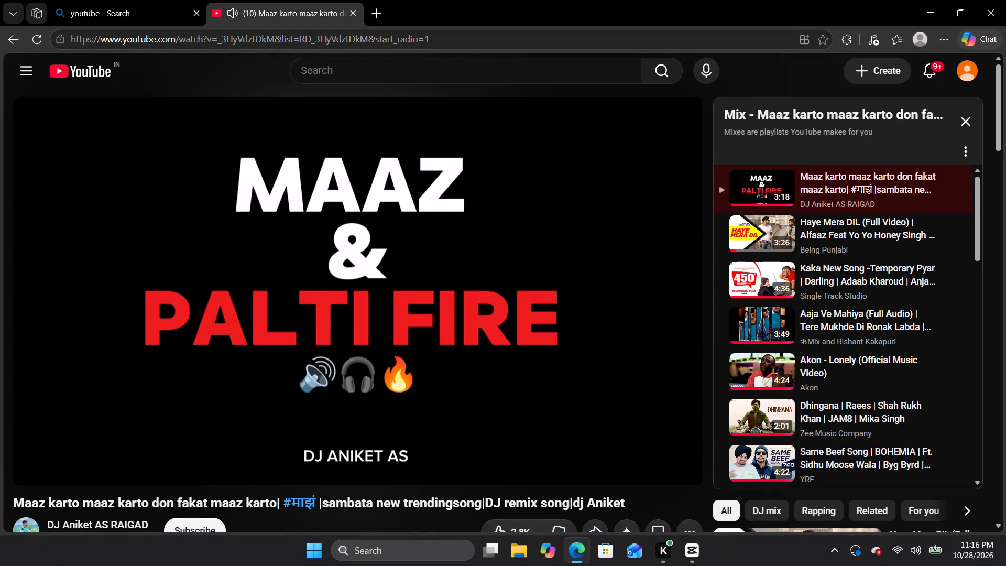
Search YouTube for "capcut raw video" using the suggested query and look through the results.
left_click(407, 73)
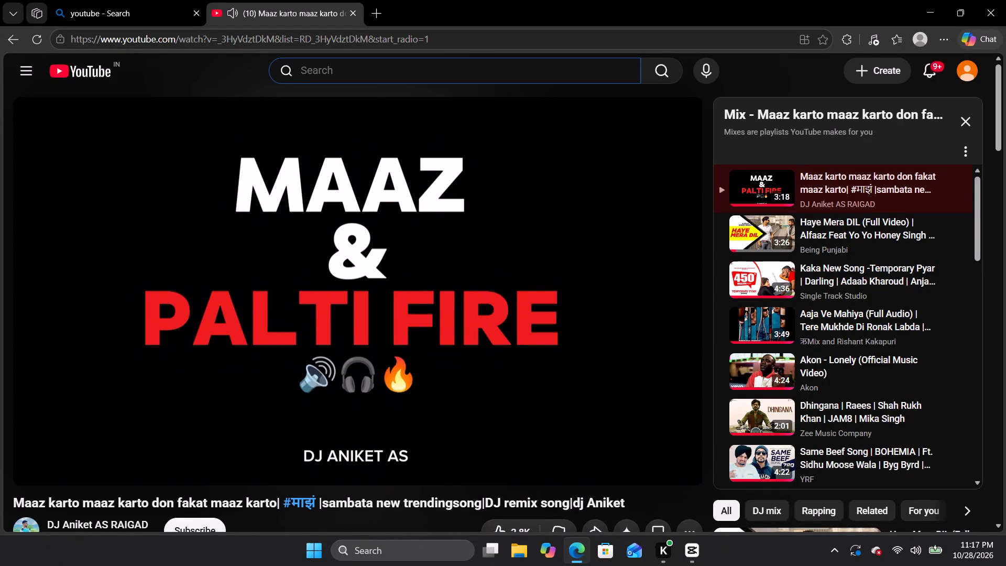
type("cap cut")
key("space")
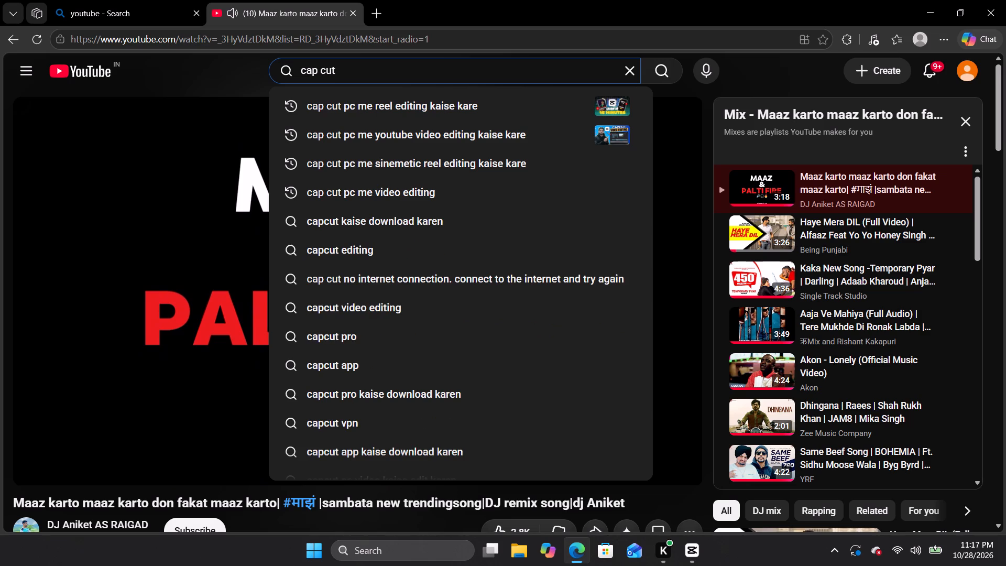
type("rw")
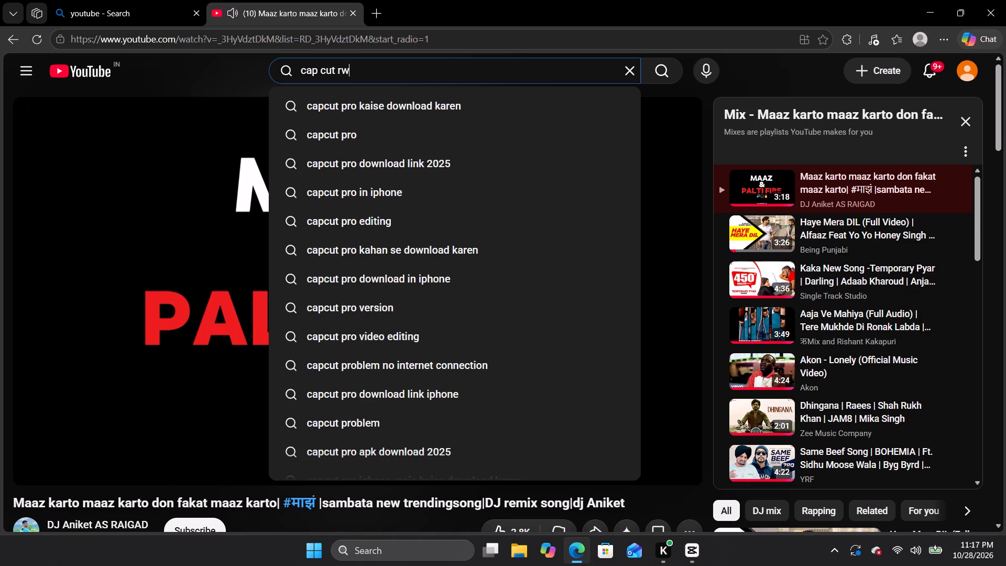
key("BackSpace")
key("BackSpace")
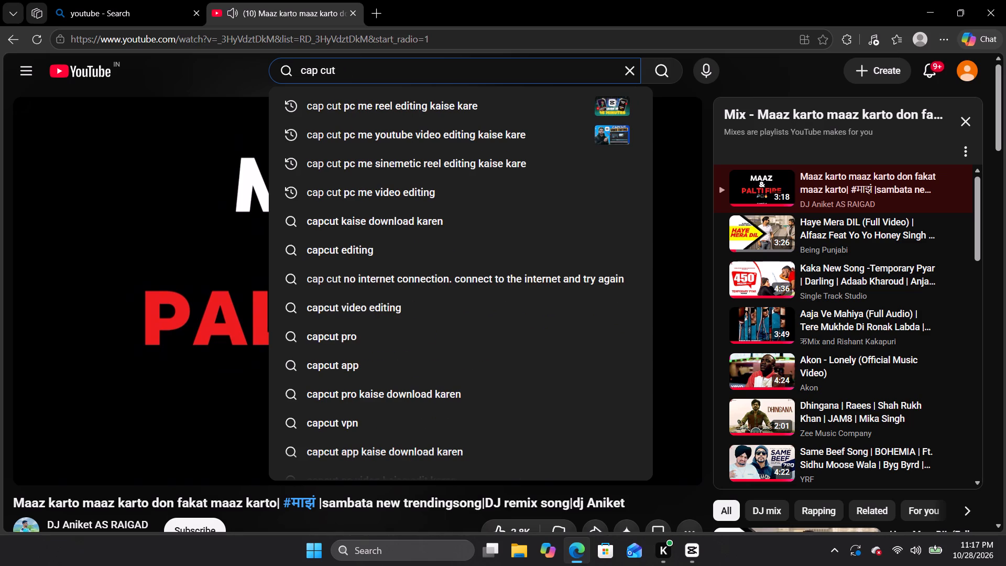
type("rawa")
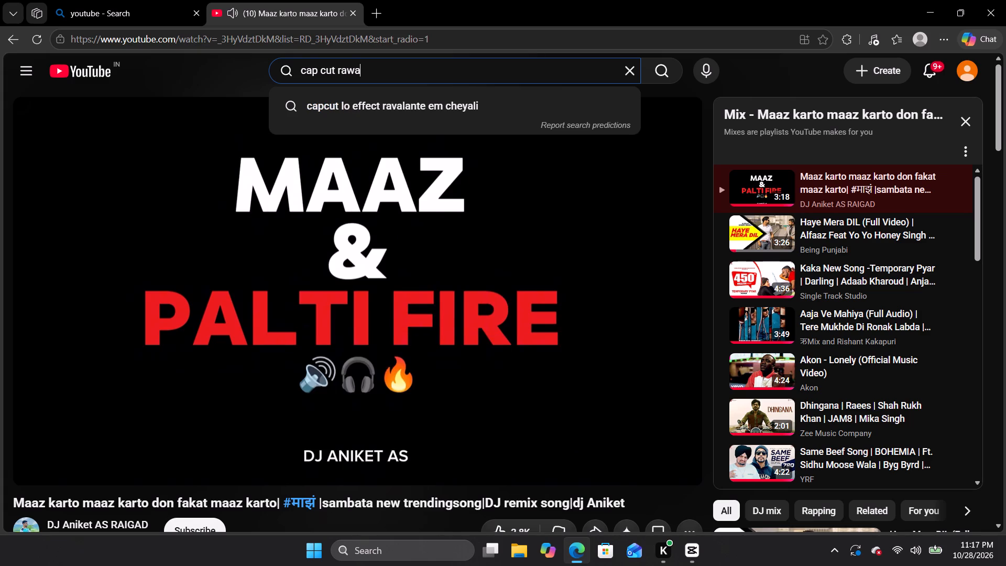
key("BackSpace")
key("space")
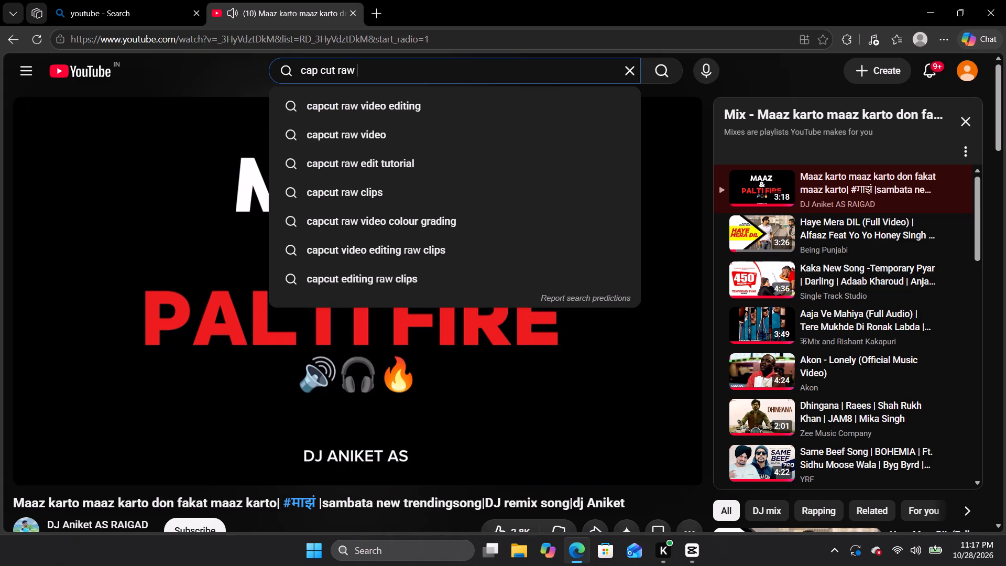
left_click(406, 127)
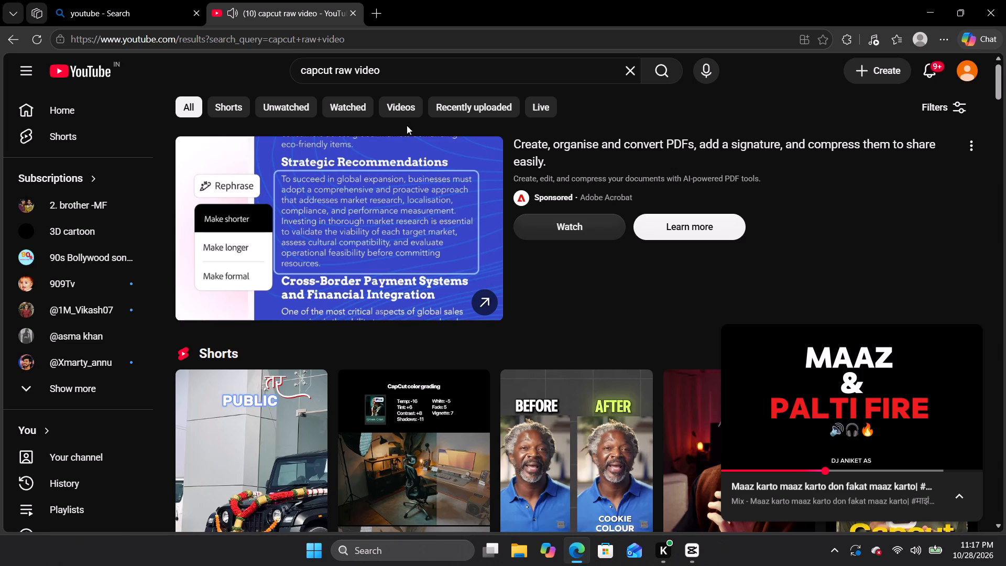
scroll(78, 124, "down", 2)
scroll(494, 230, "down", 2)
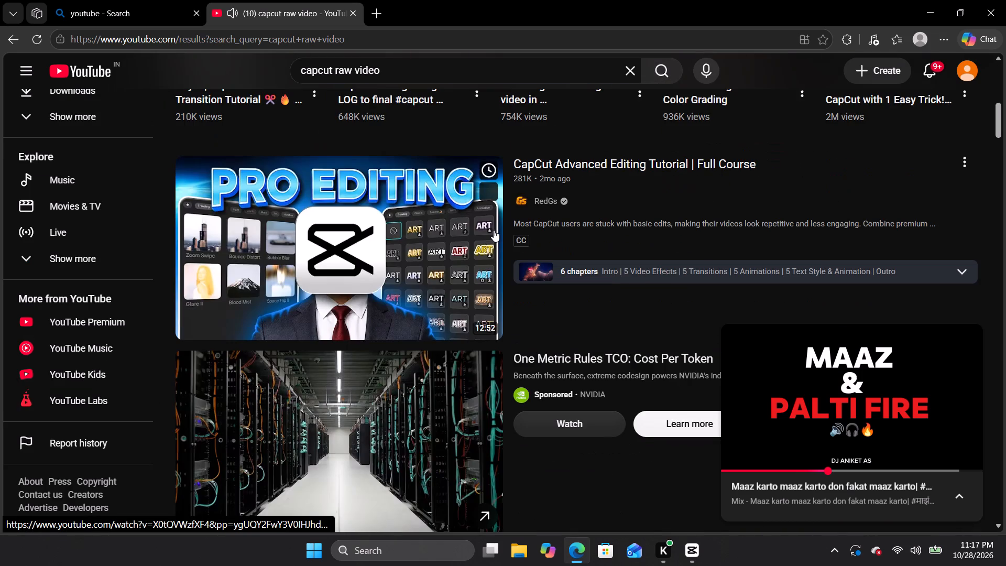
scroll(488, 235, "down", 2)
scroll(485, 241, "up", 1)
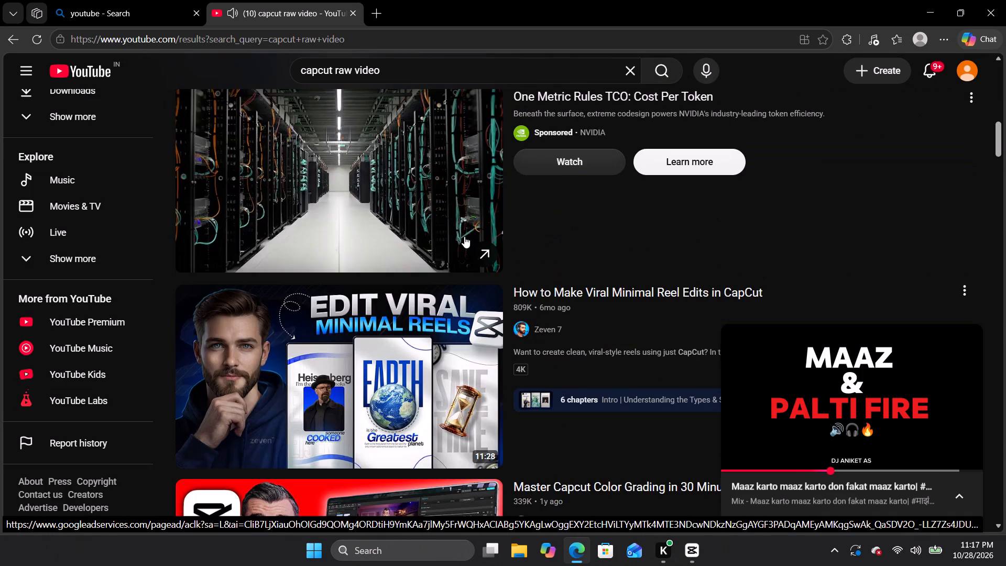
scroll(464, 236, "down", 1)
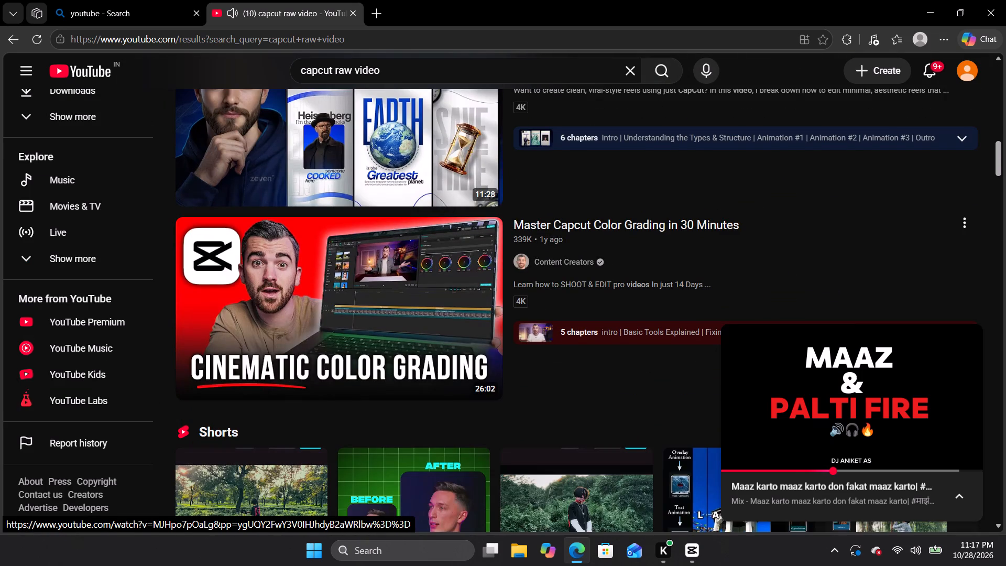
Search the web for "raw video ediding" in a new tab.
left_click(381, 19)
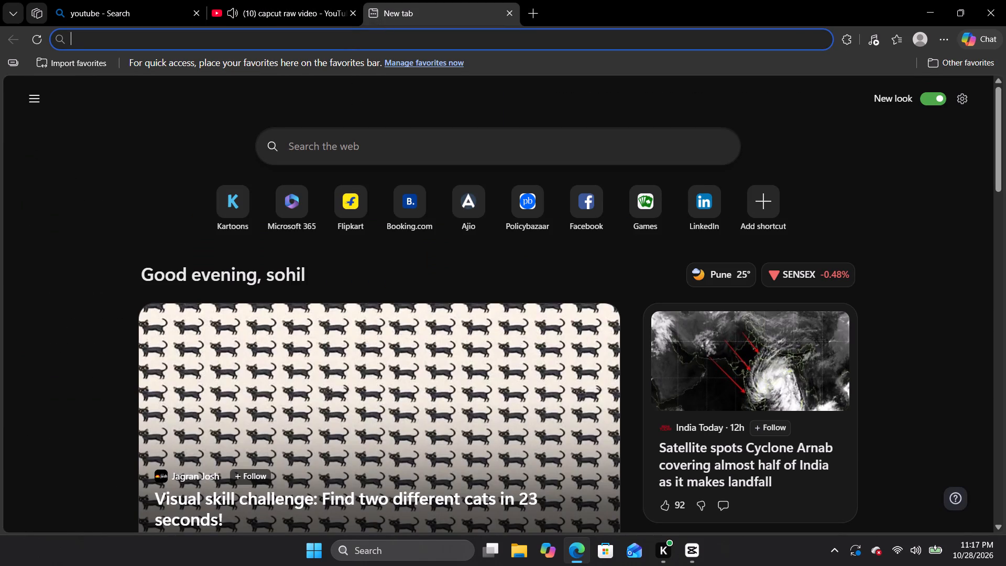
type("rwa vid")
key("equal")
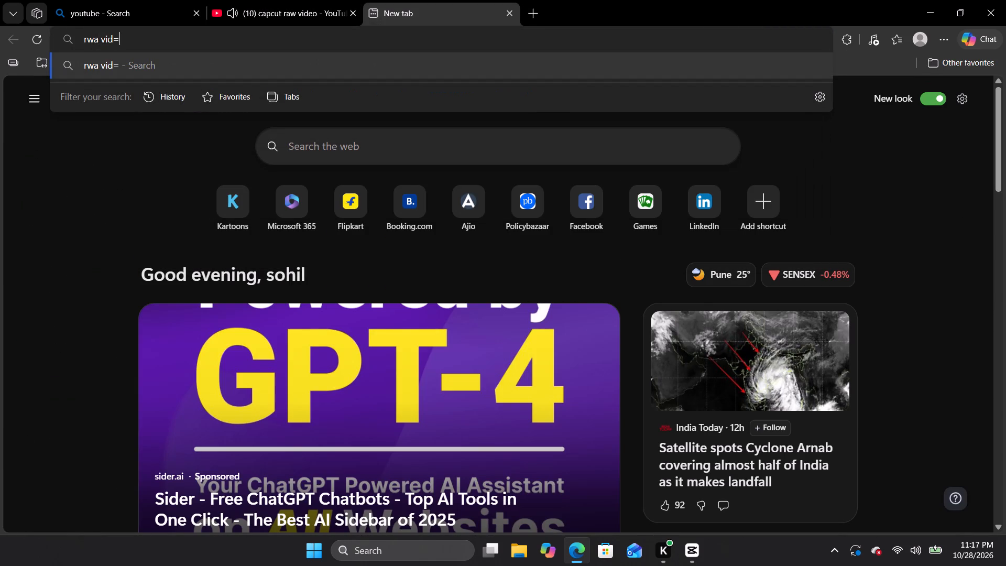
type("de")
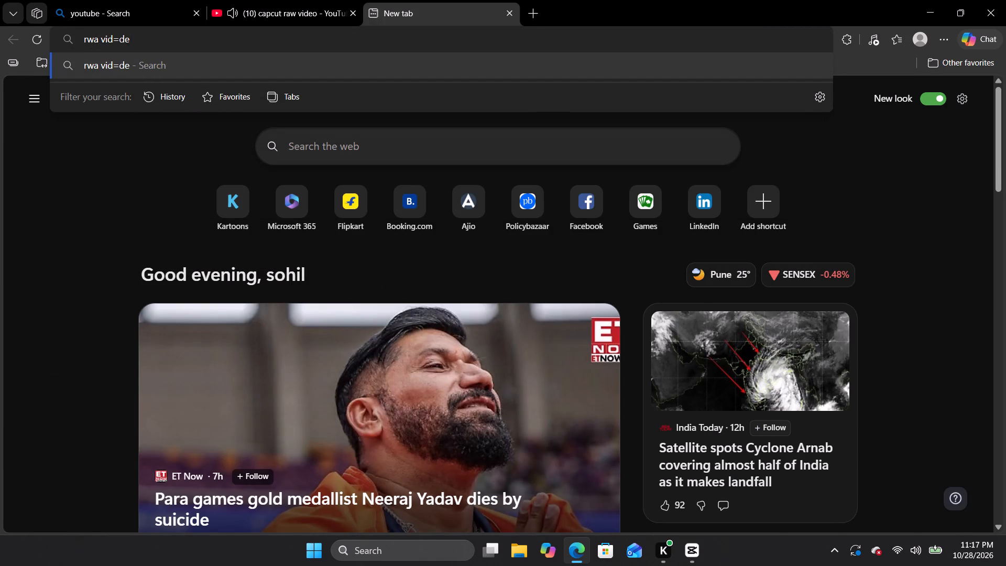
type("o")
key("space")
key("BackSpace")
key("BackSpace")
key("BackSpace")
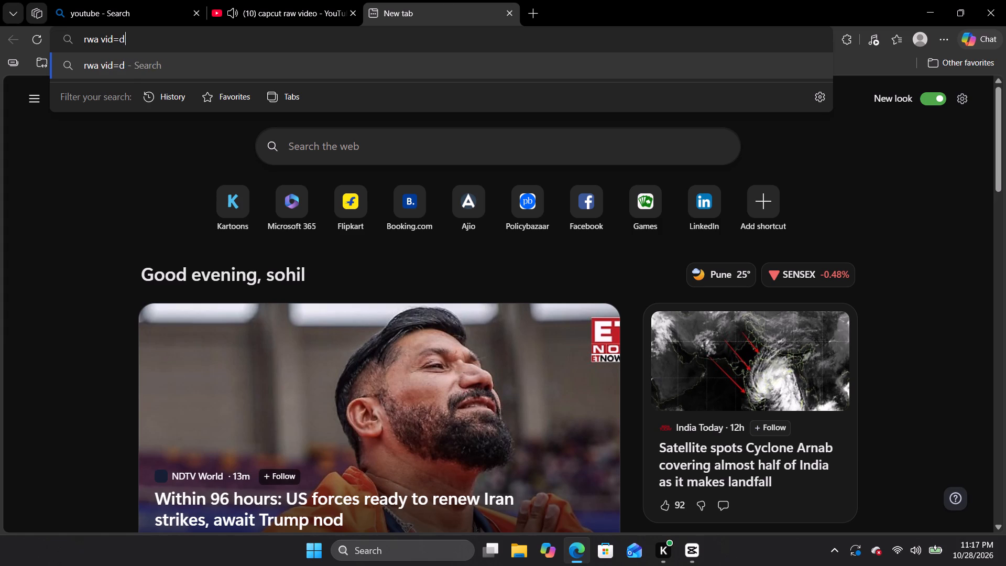
key("BackSpace")
key("BackSpace")
key("BackSpace")
type("deo")
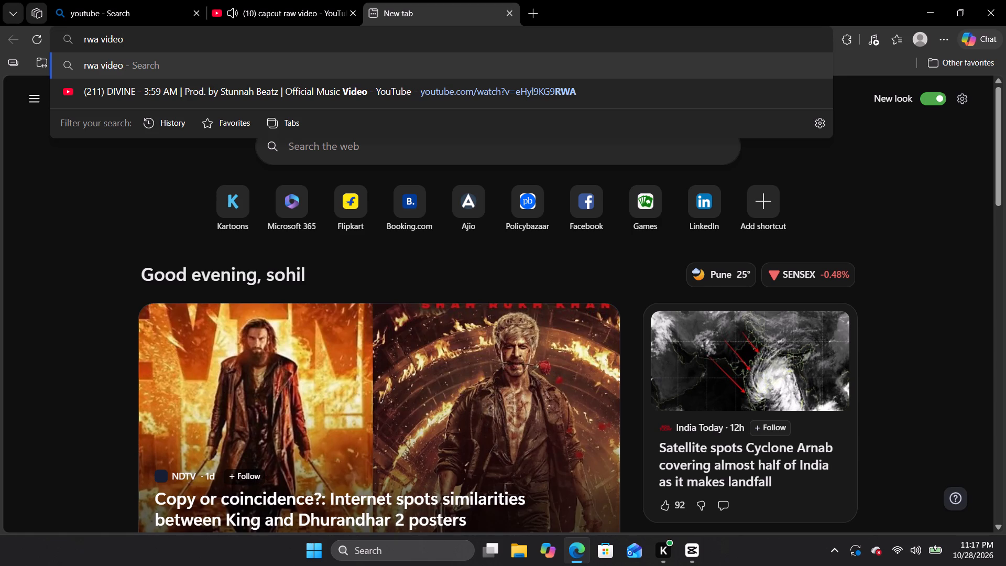
key("BackSpace")
key("BackSpace")
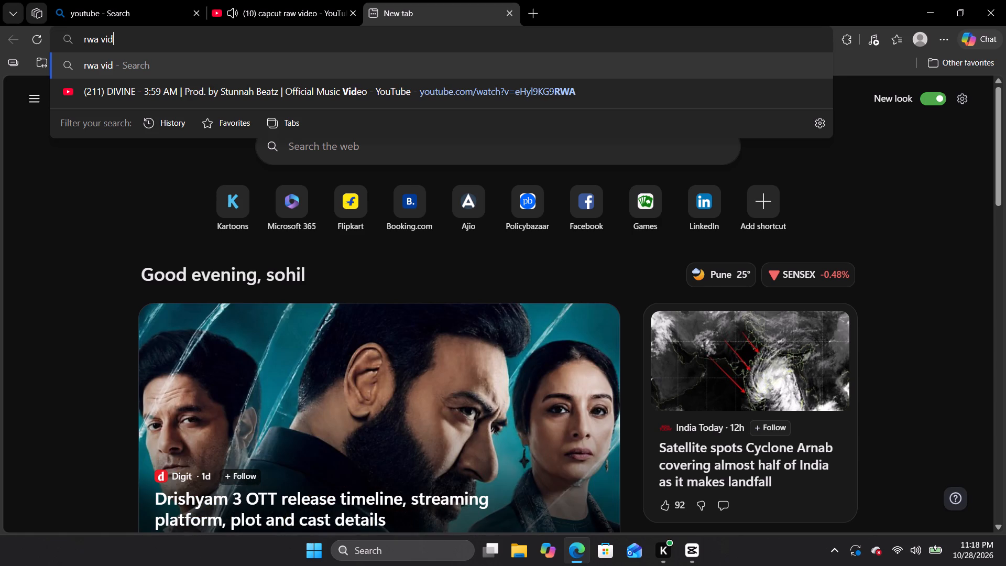
key("BackSpace")
key("BackSpace")
key("BackSpace")
key("BackSpace")
key("BackSpace")
key("BackSpace")
type("aw video")
key("space")
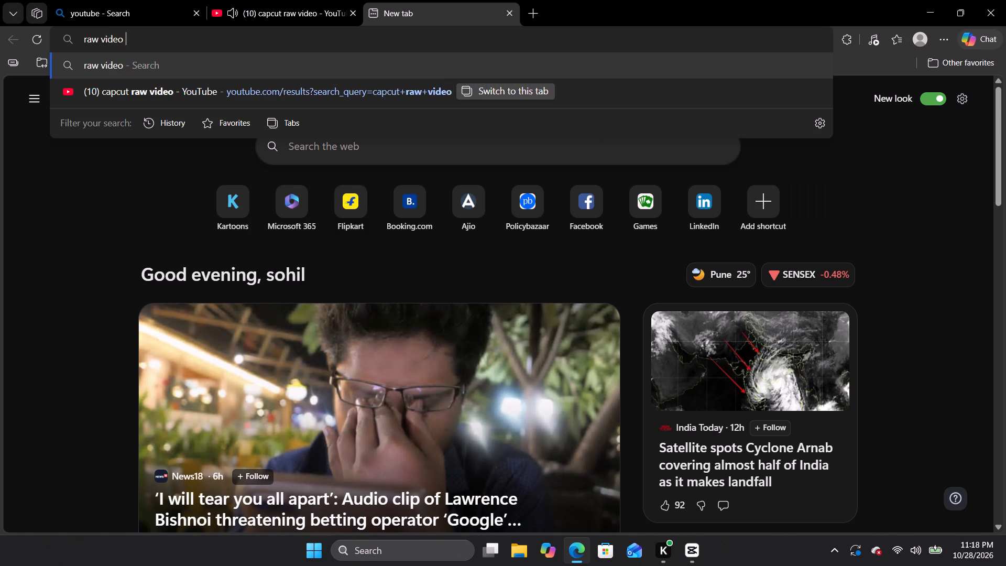
key("e")
type("ditin")
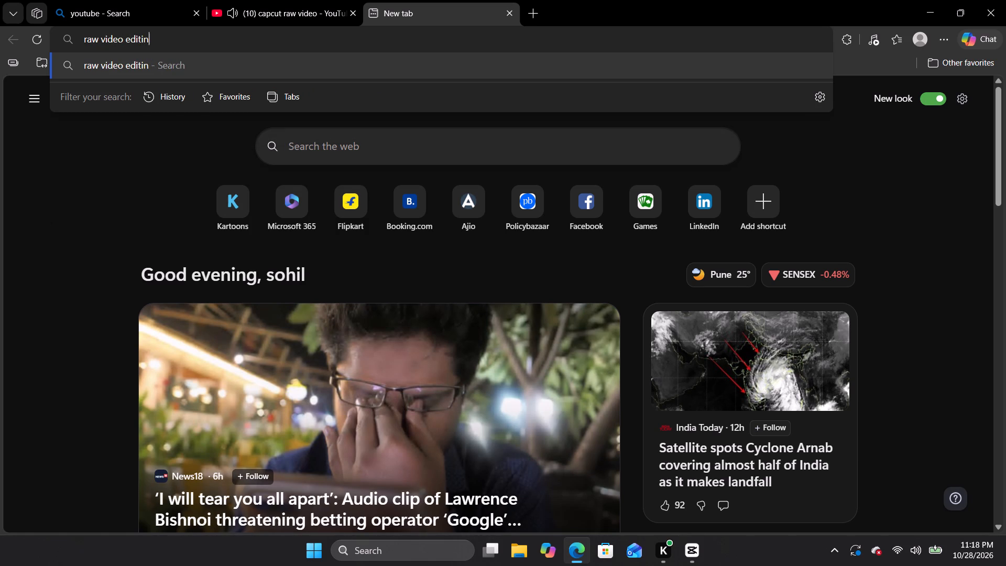
key("BackSpace")
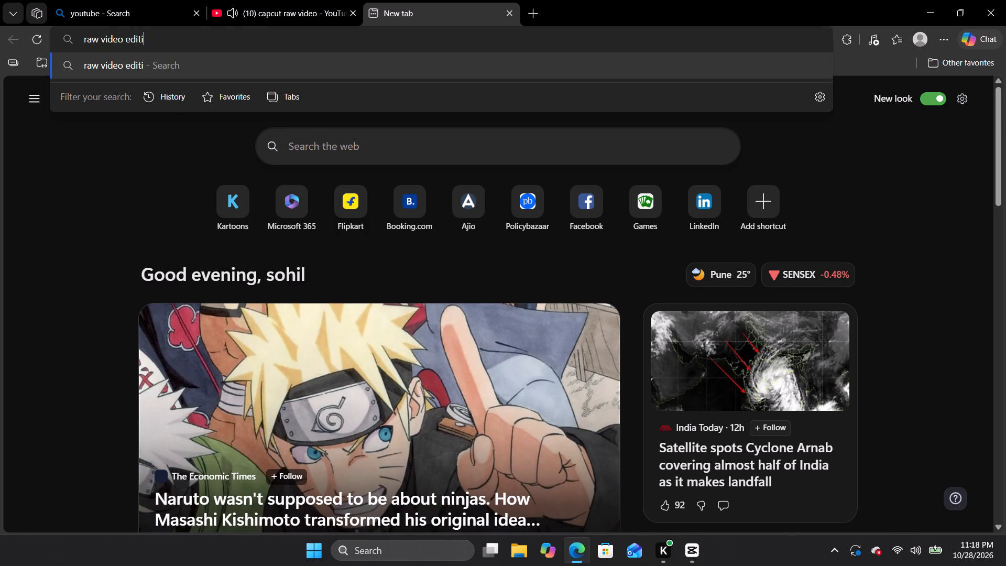
key("BackSpace")
key("BackSpace")
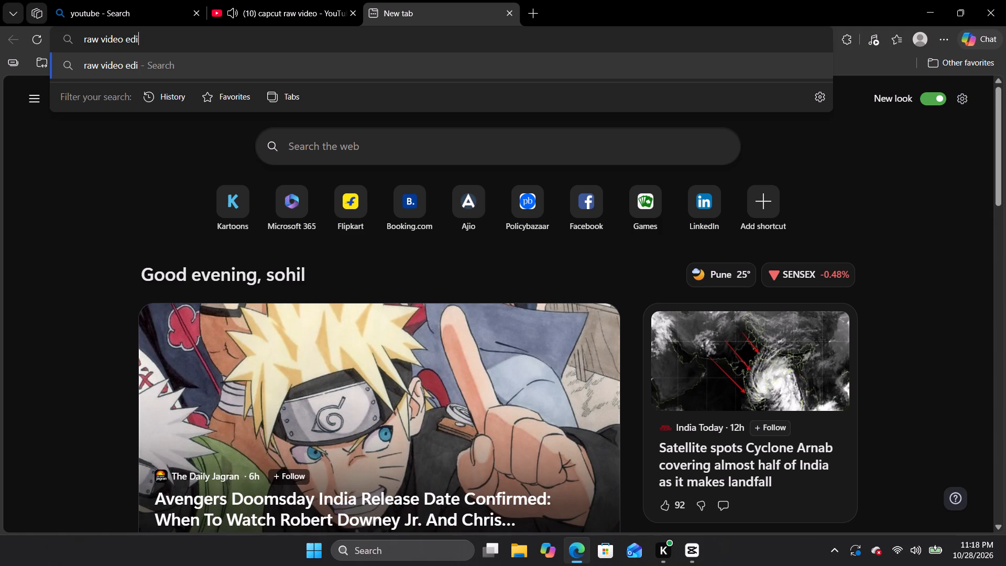
type("ding")
key("space")
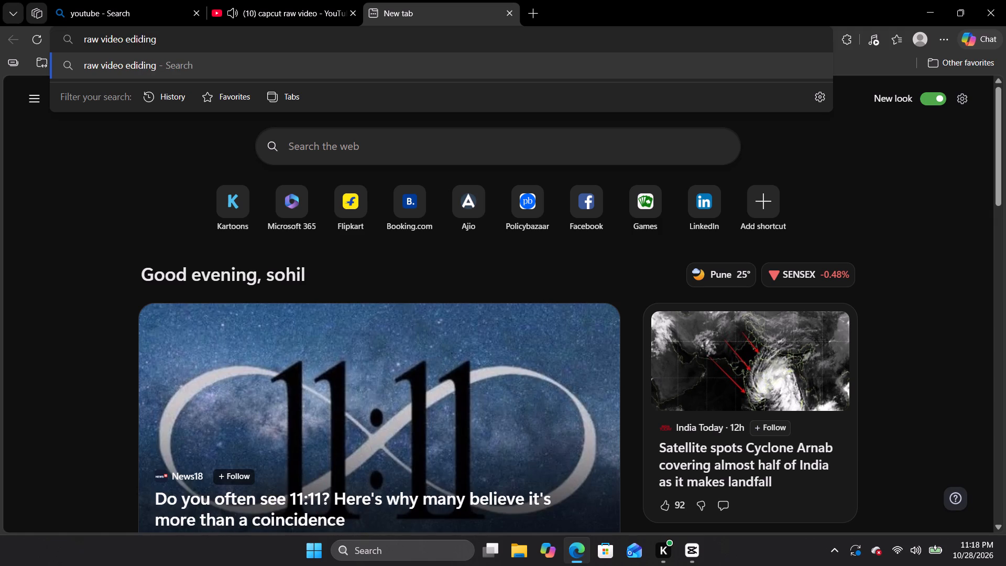
key("Return")
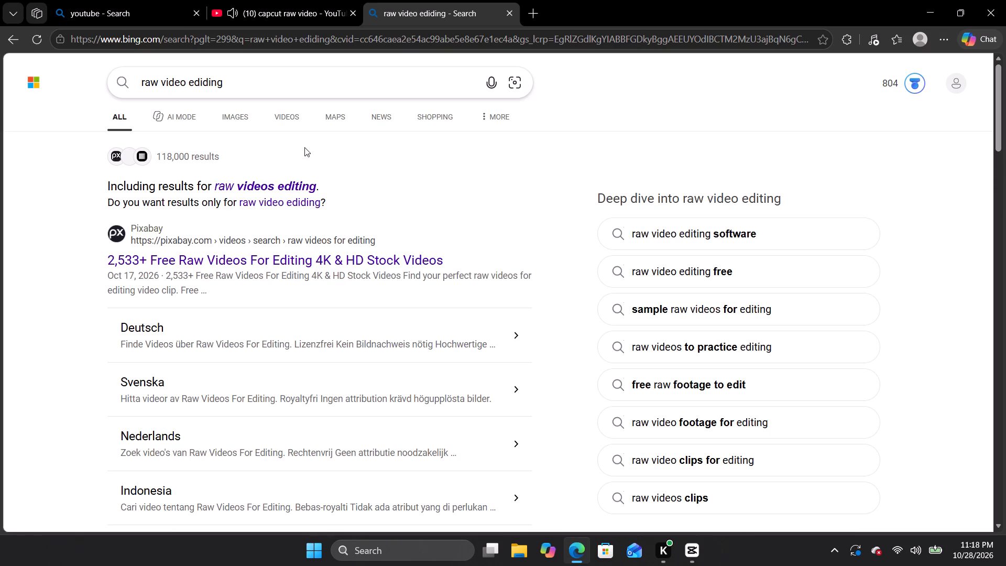
Open the Pixabay result for free raw videos for editing and look over its page.
left_click(234, 258)
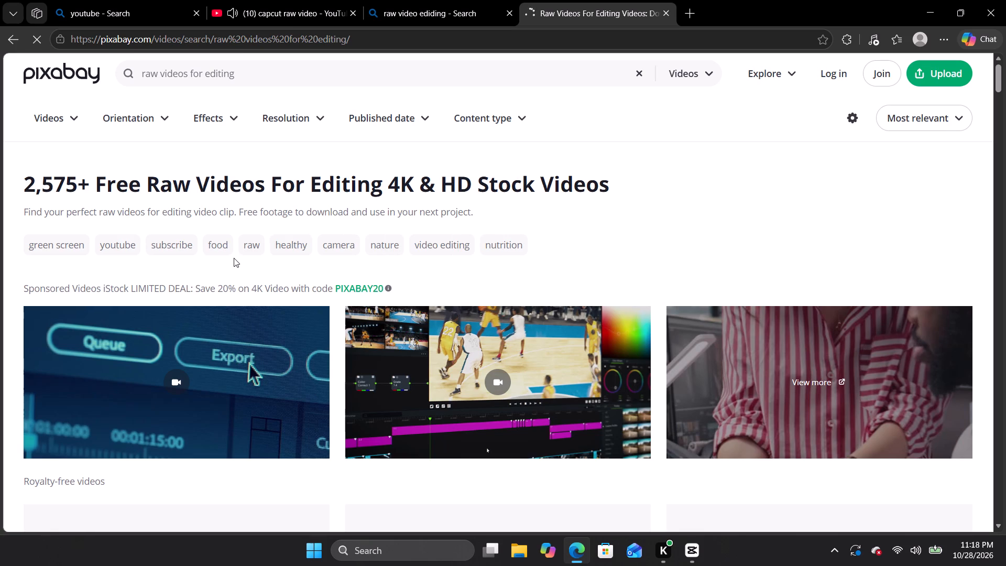
scroll(225, 259, "down", 1)
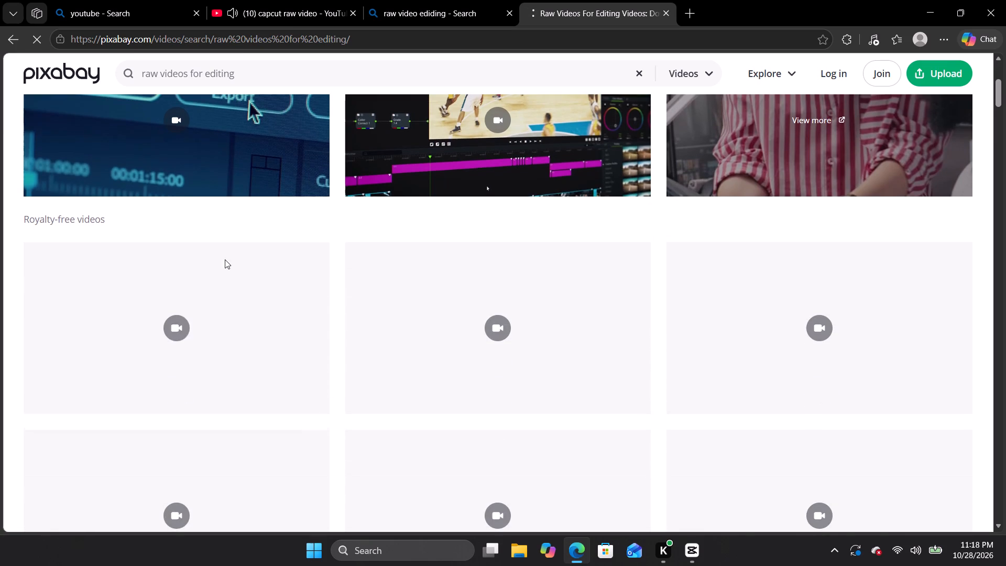
scroll(312, 191, "up", 1)
scroll(506, 280, "down", 1)
scroll(492, 270, "up", 1)
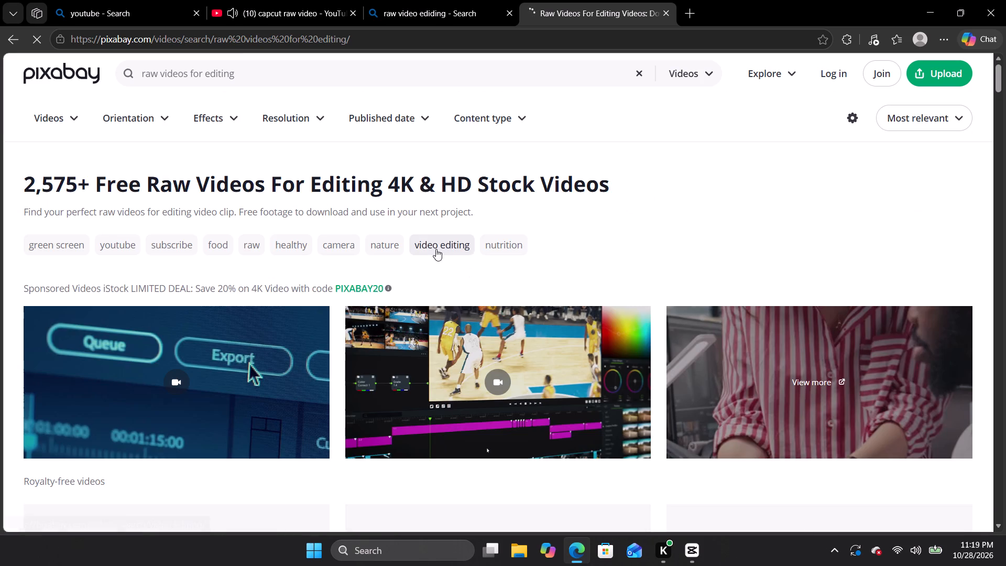
Switch the Pixabay video results to the related tag "raw" and look over them.
left_click(240, 243)
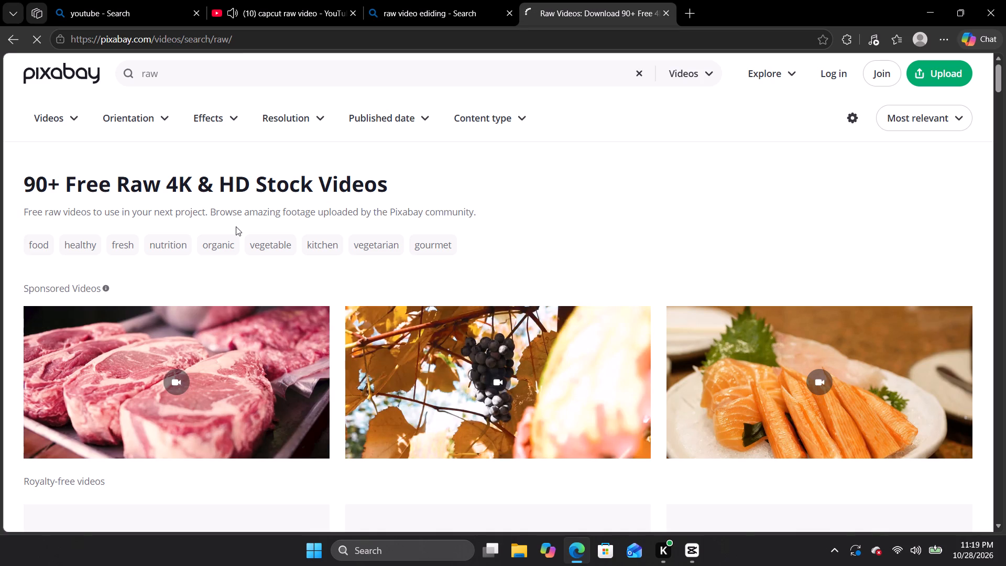
scroll(275, 213, "down", 1)
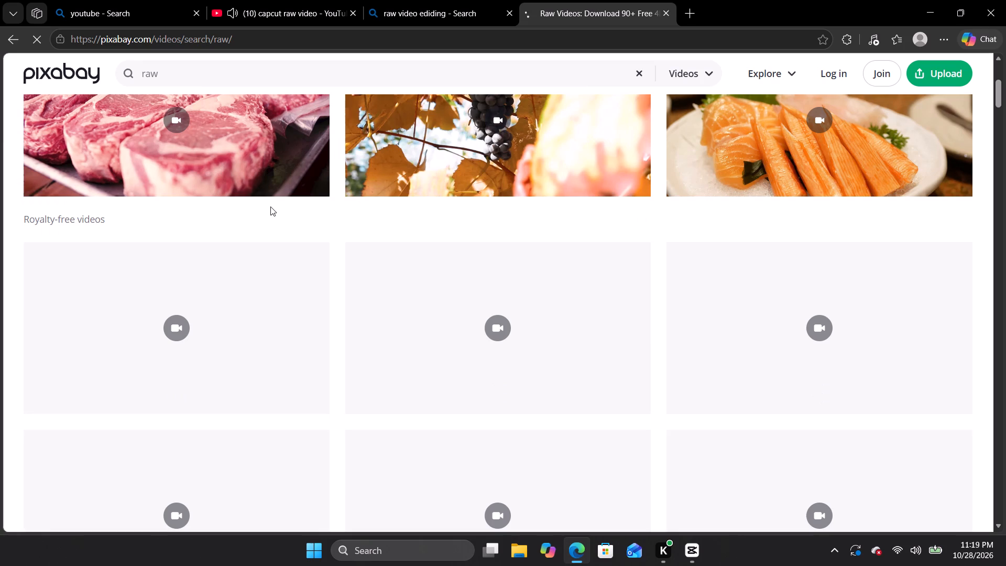
scroll(268, 205, "up", 2)
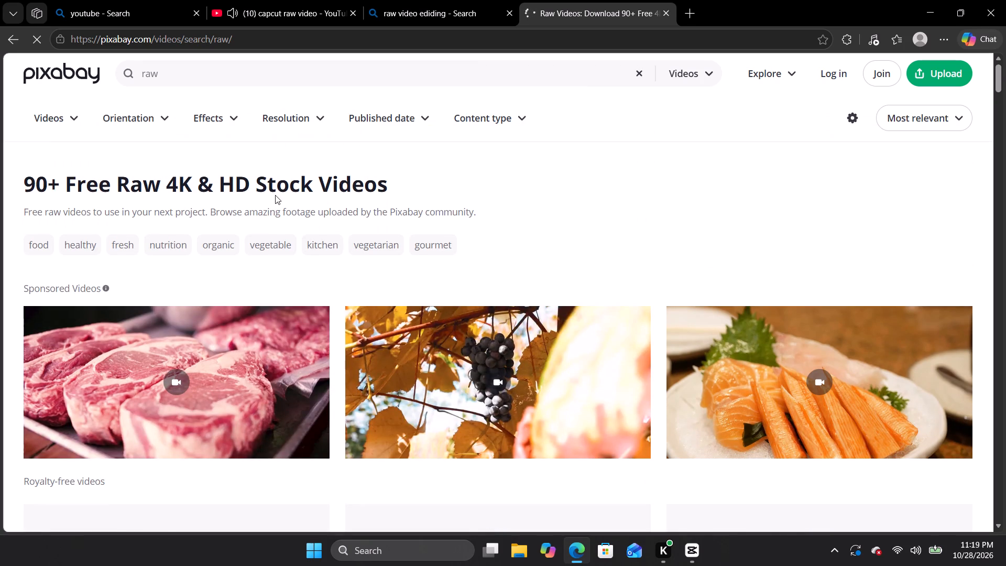
Search Pixabay videos for "raw car video".
left_click(242, 63)
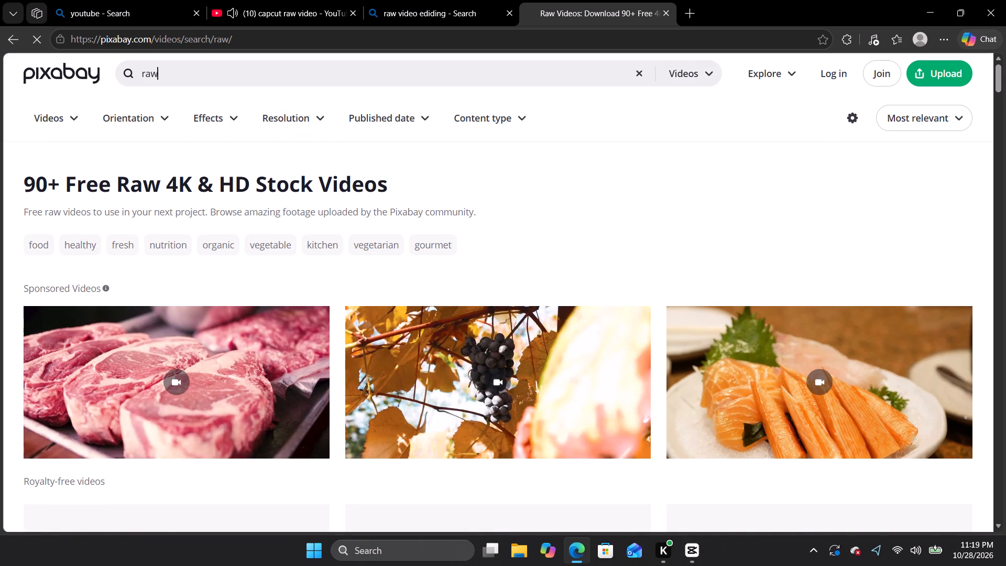
key("space")
type("c")
type("ar")
key("space")
key("v")
key("i")
type("deo")
key("Return")
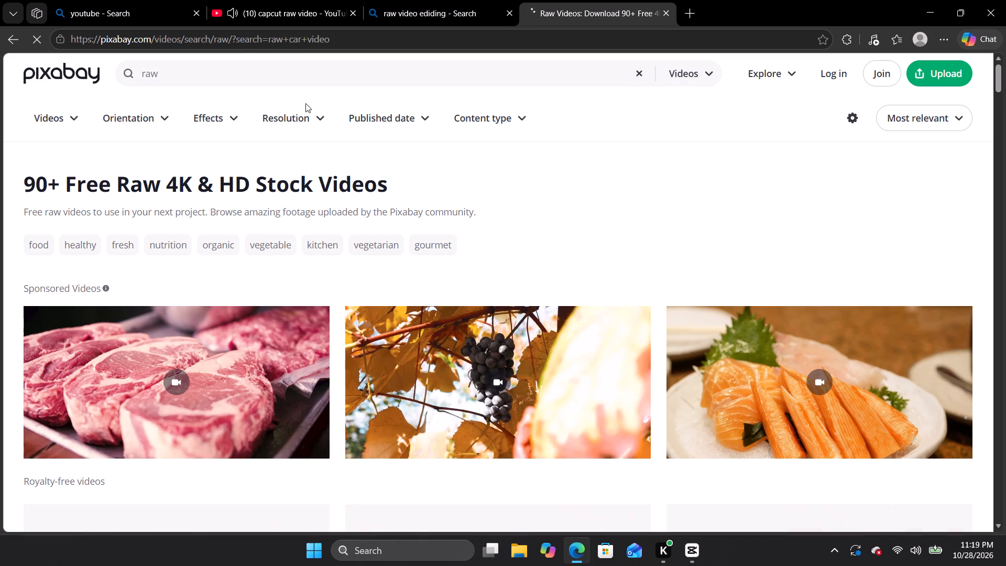
Look through the listed Pixabay videos for car footage, and close the Pixabay tab.
scroll(306, 105, "down", 1)
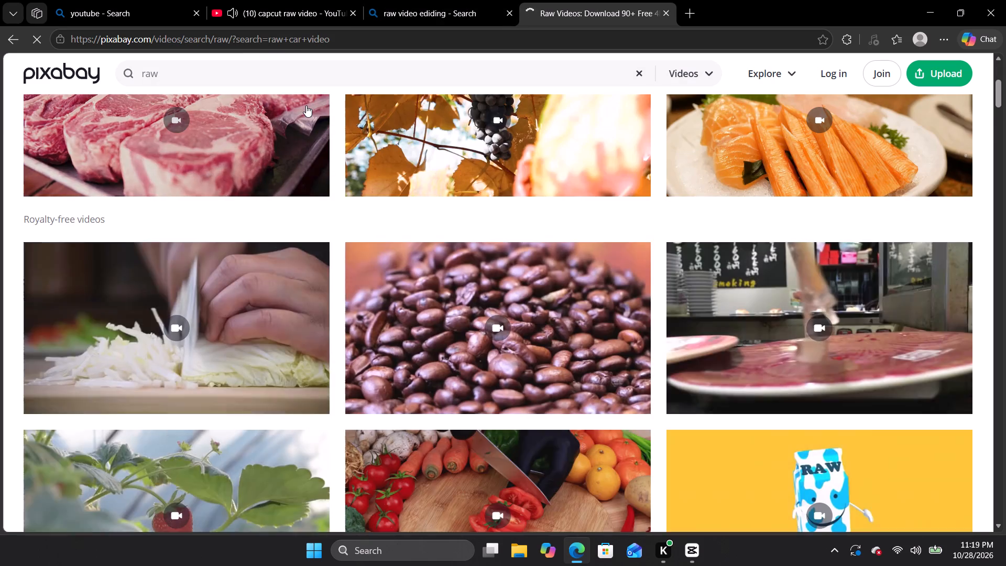
scroll(306, 105, "down", 3)
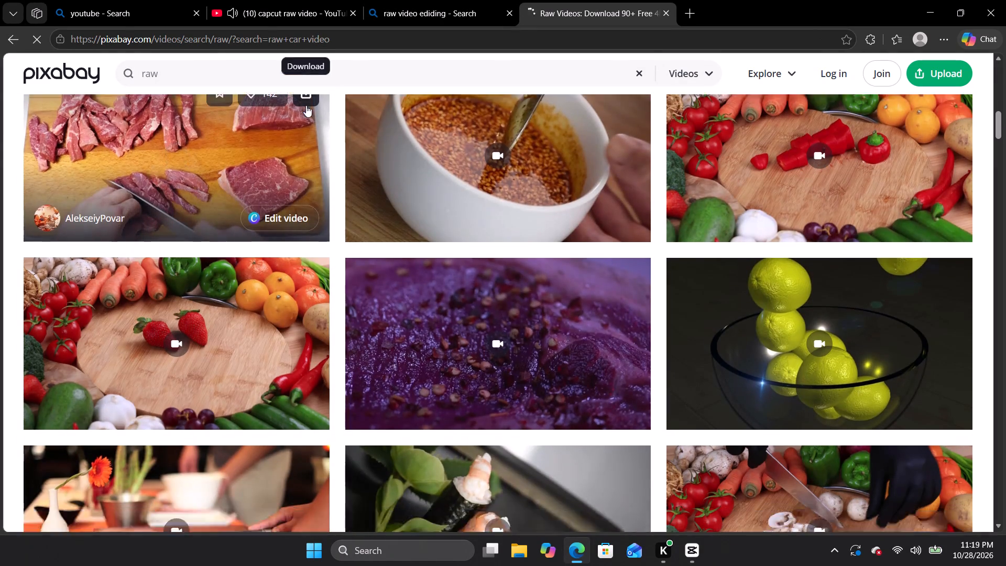
scroll(306, 105, "down", 2)
scroll(306, 105, "up", 1)
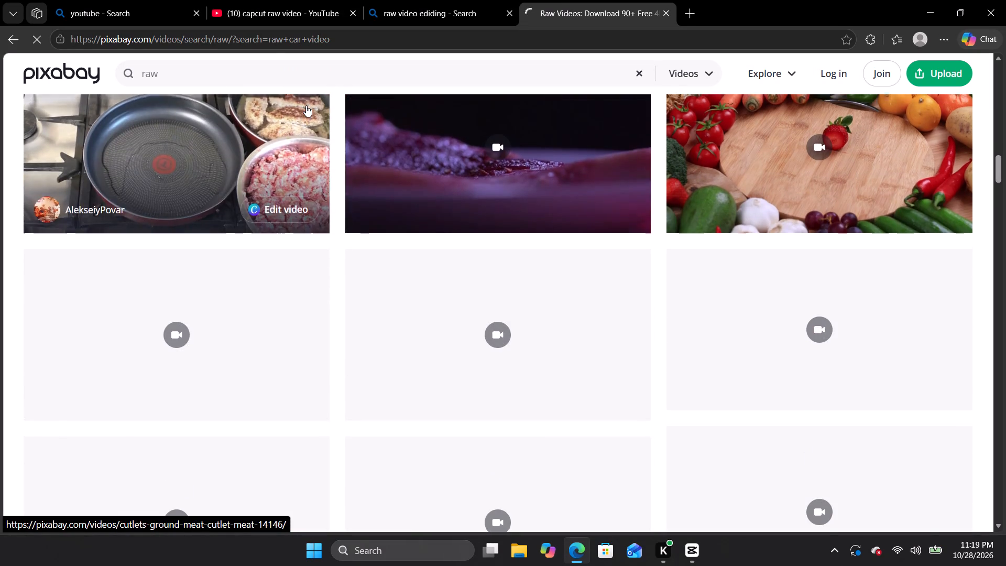
scroll(306, 105, "up", 9)
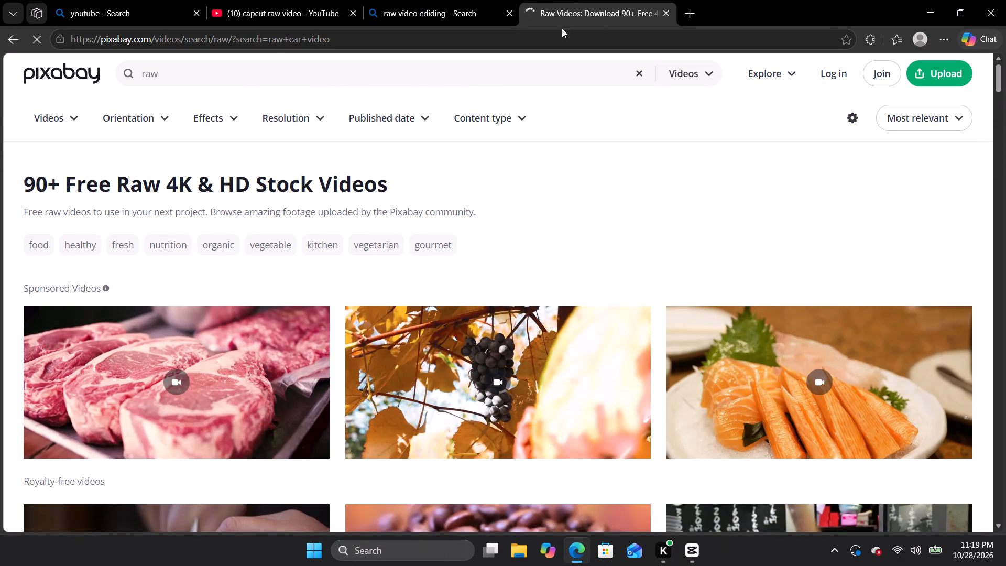
left_click(476, 11)
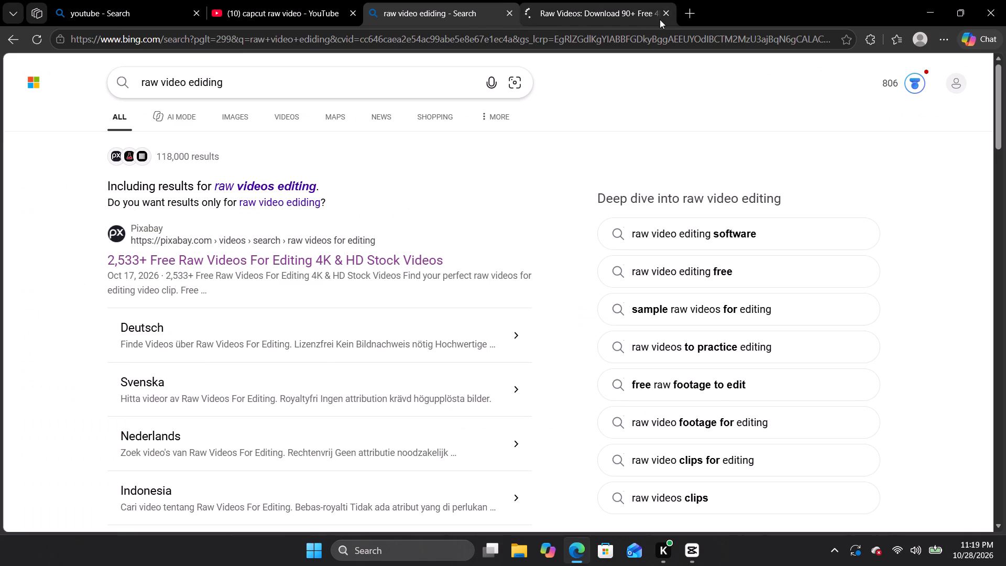
left_click(664, 16)
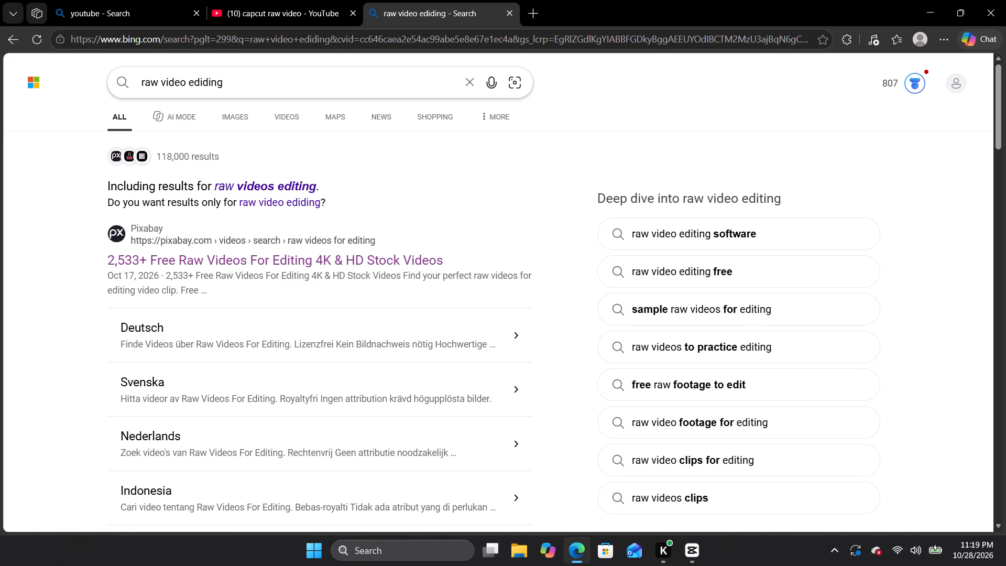
Change the web search query to "raw car video ediding" and run the search.
left_click(189, 82)
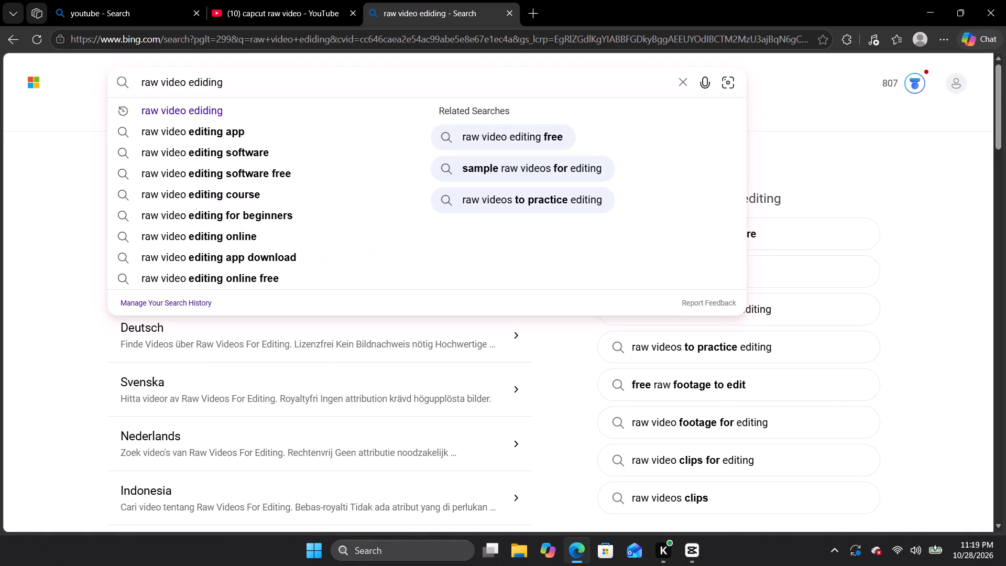
left_click(157, 88)
left_click(159, 94)
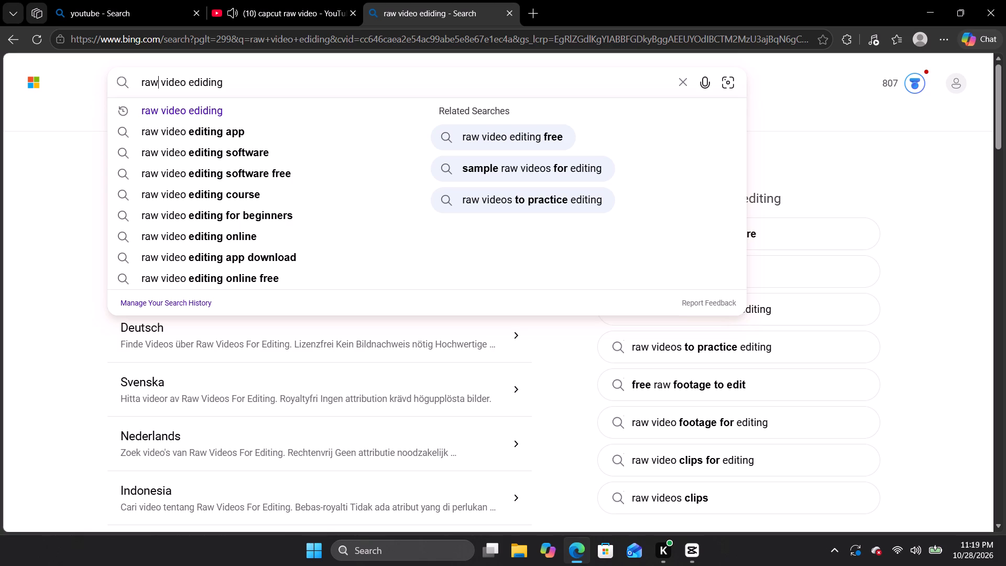
left_click(166, 90)
left_click(156, 92)
left_click(156, 91)
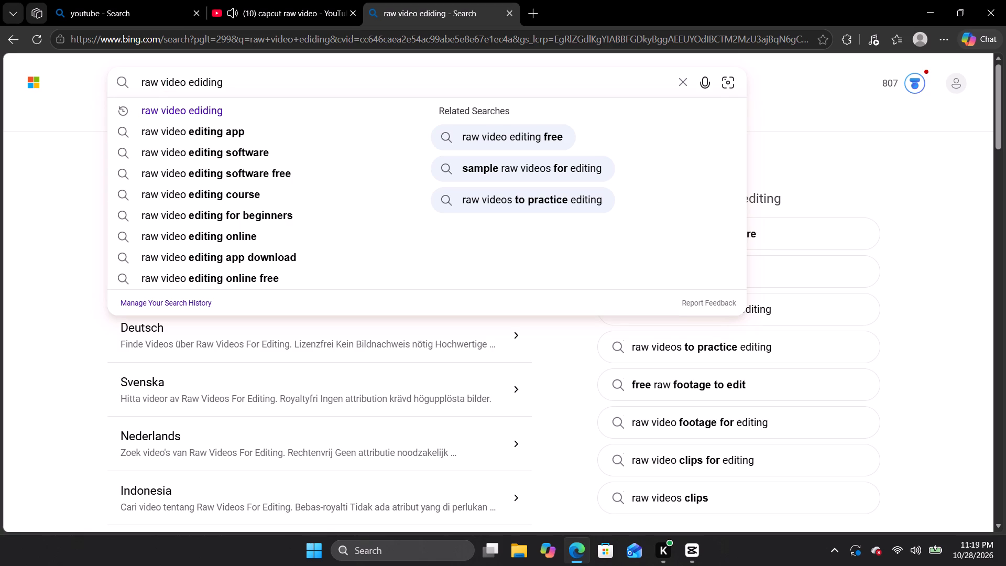
left_click(161, 83)
key("c")
type("ar")
key("space")
key("Return")
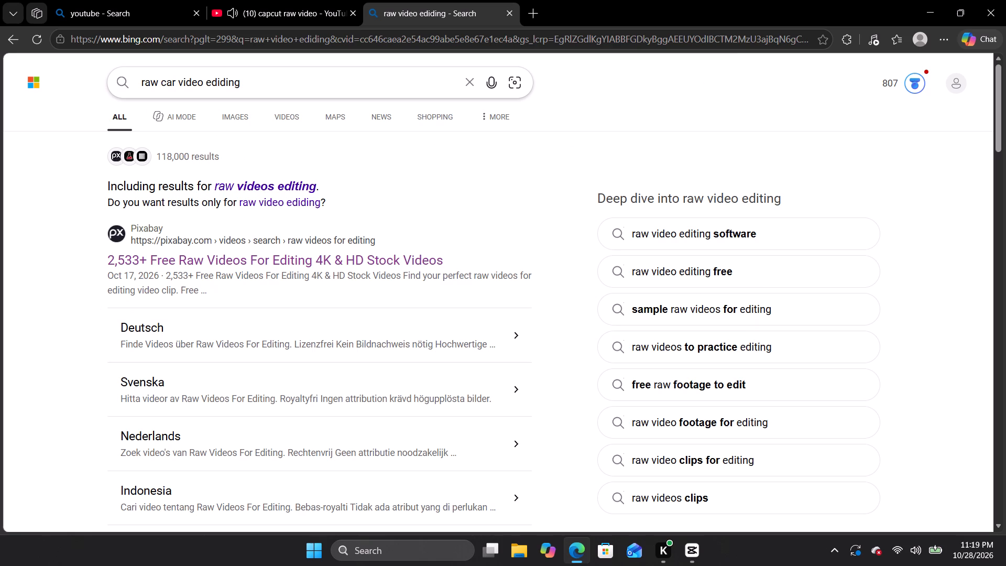
left_click(285, 72)
key("Return")
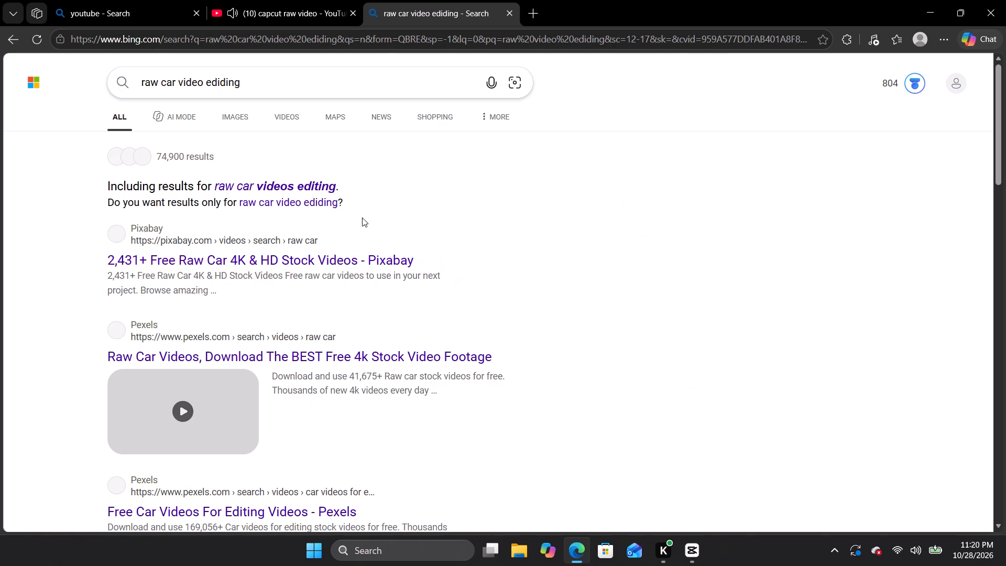
Open the Pixabay result for free raw car stock videos and look over its page.
left_click(229, 265)
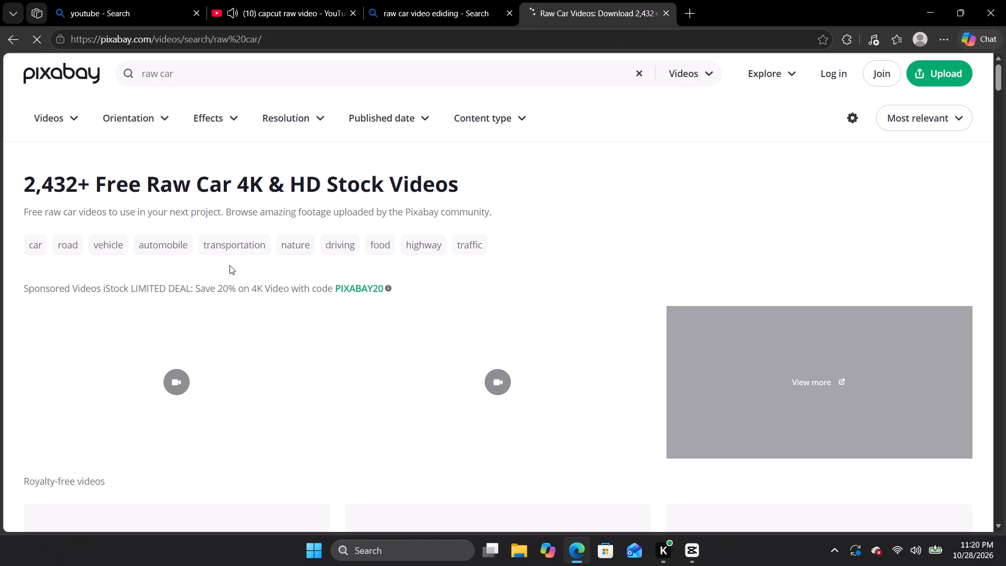
scroll(268, 275, "down", 1)
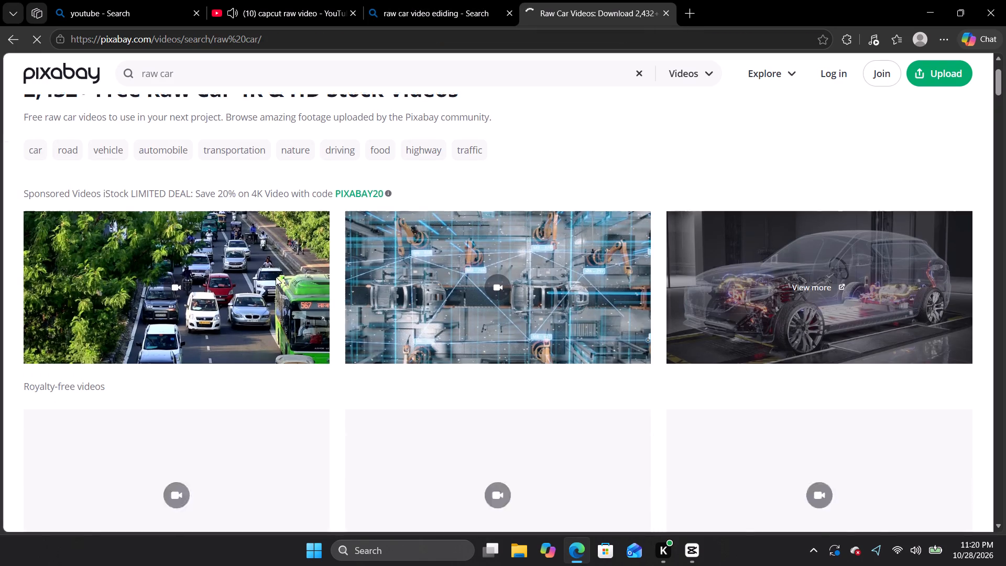
scroll(244, 201, "up", 1)
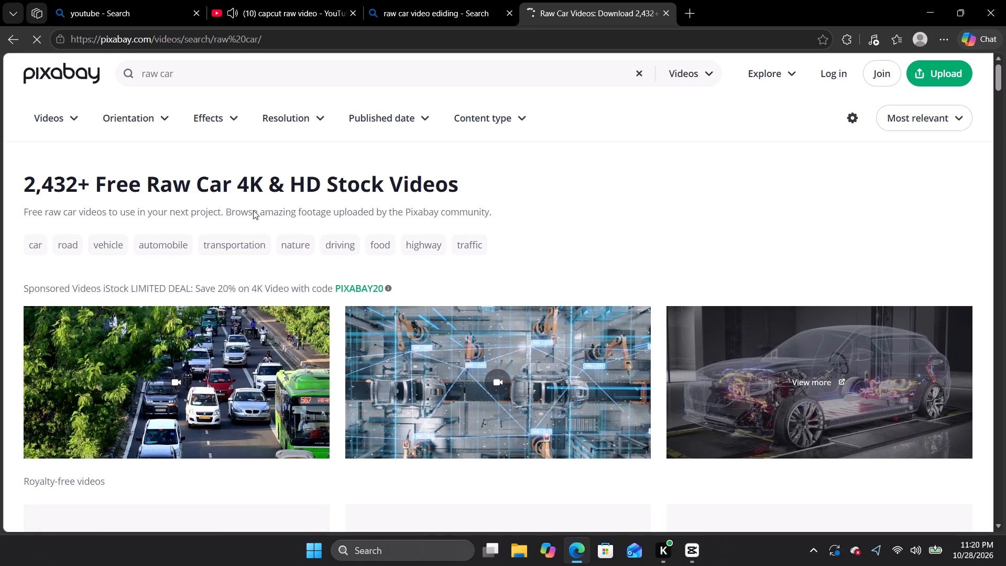
Switch the Pixabay results to the related tag "car", look through the car videos, and close the Pixabay tab.
left_click(39, 250)
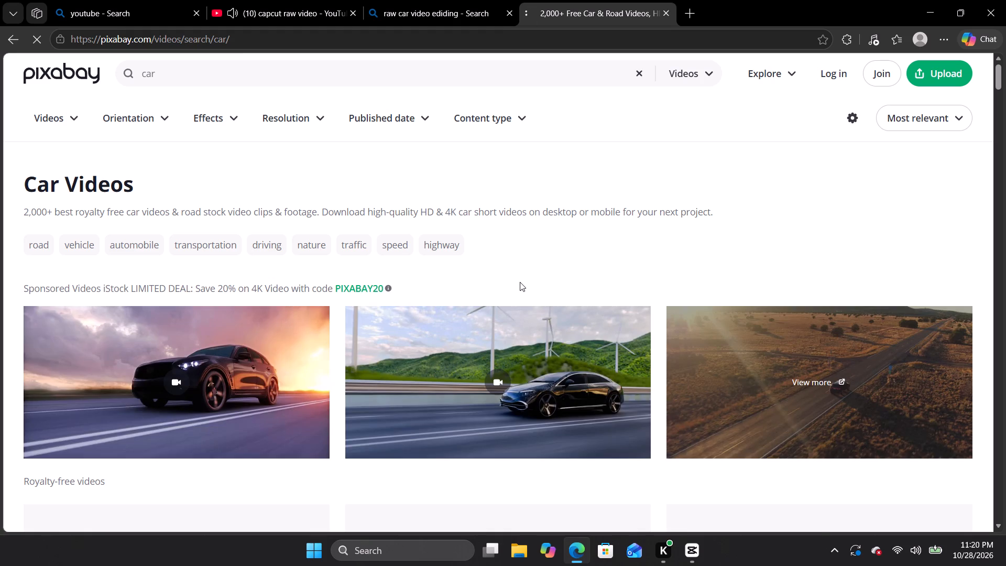
scroll(520, 282, "down", 1)
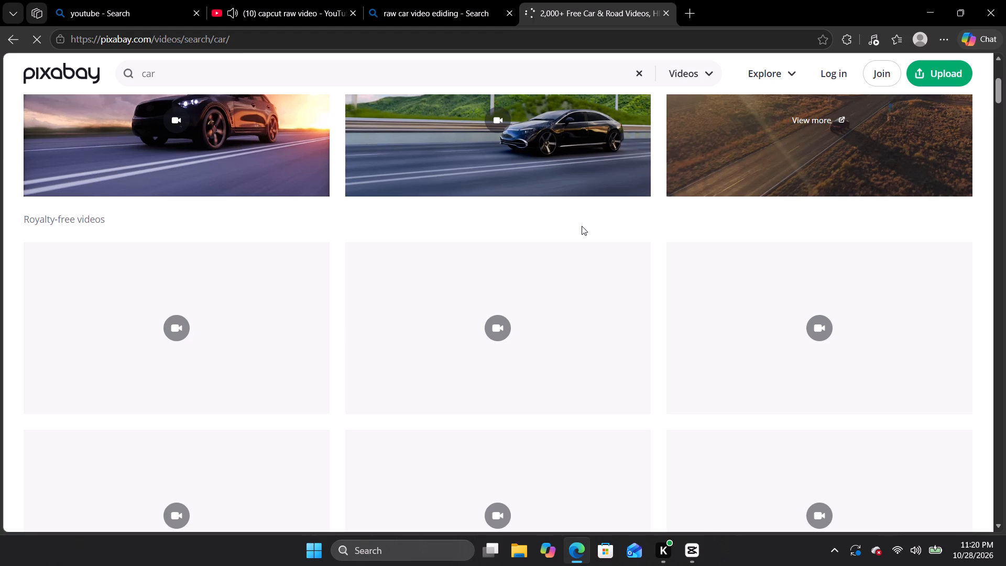
scroll(582, 227, "down", 1)
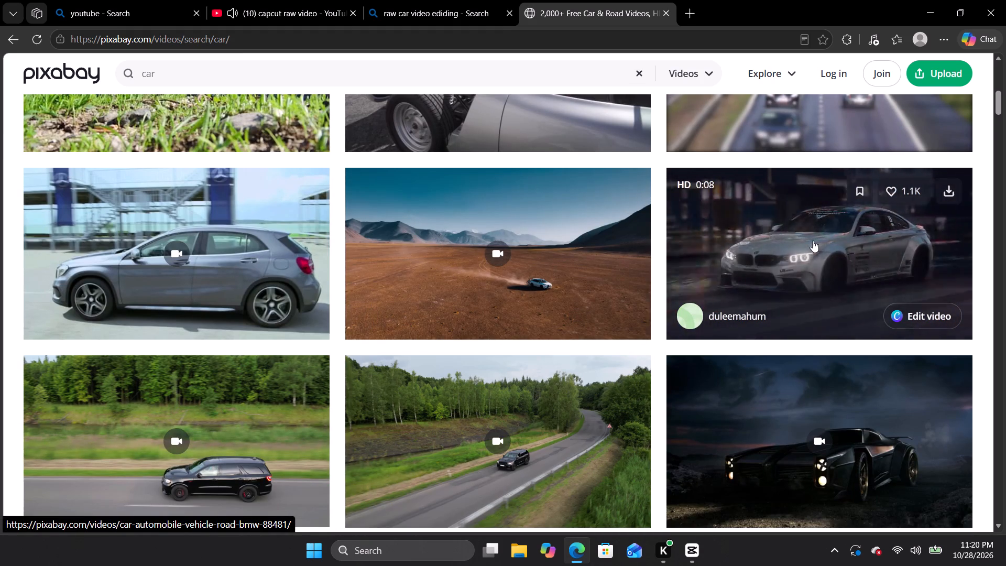
scroll(752, 231, "down", 1)
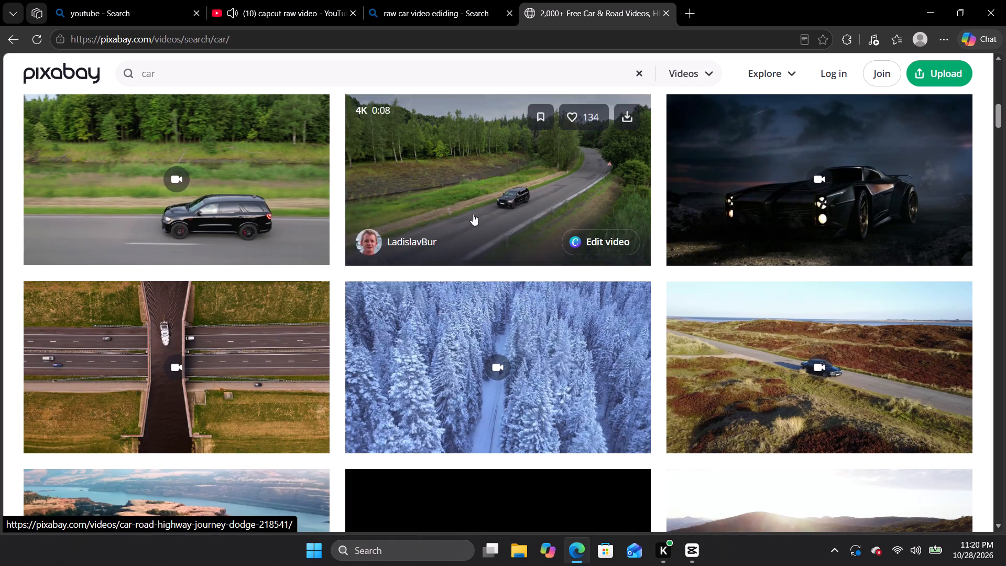
scroll(573, 299, "down", 1)
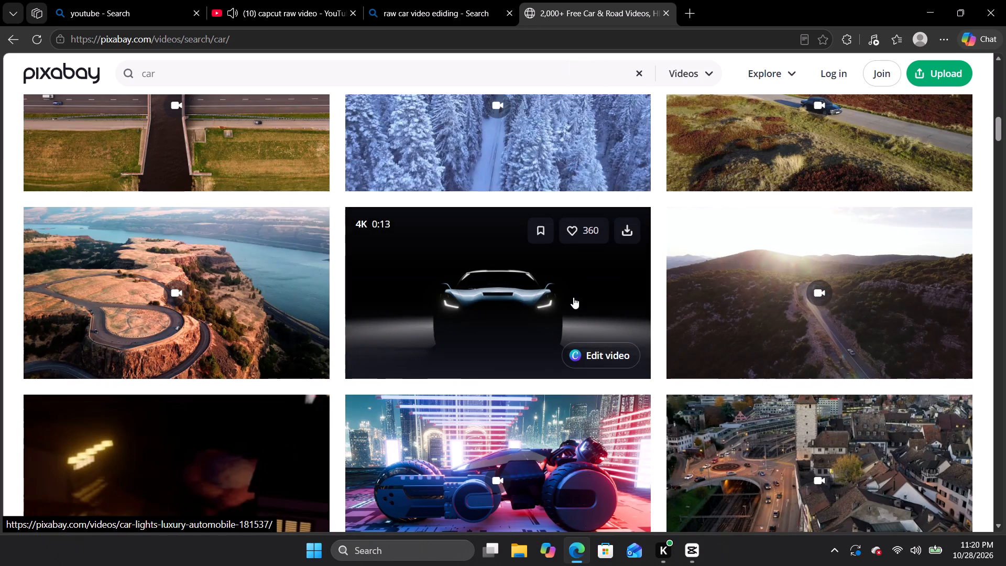
scroll(587, 304, "down", 1)
scroll(815, 301, "down", 1)
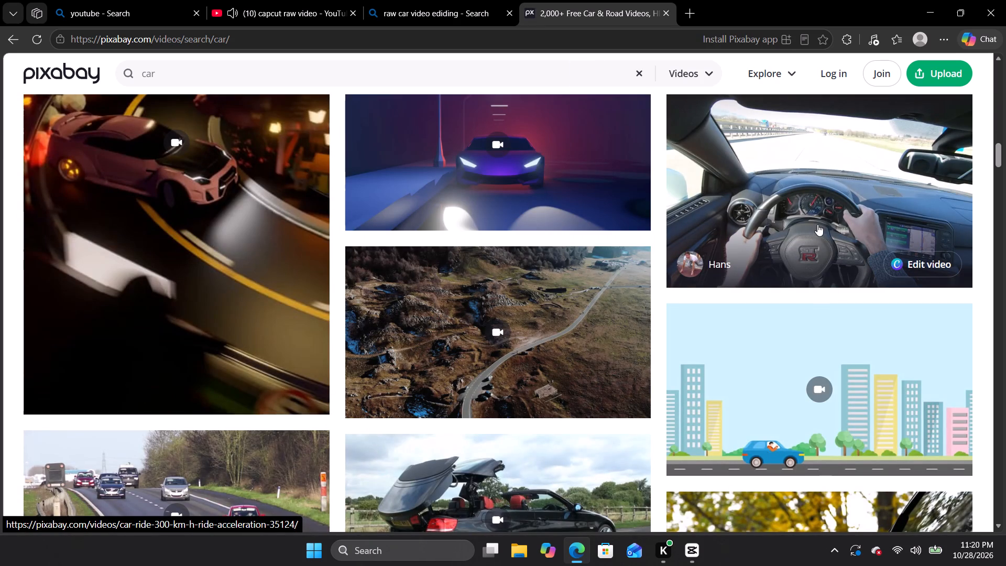
scroll(625, 390, "down", 1)
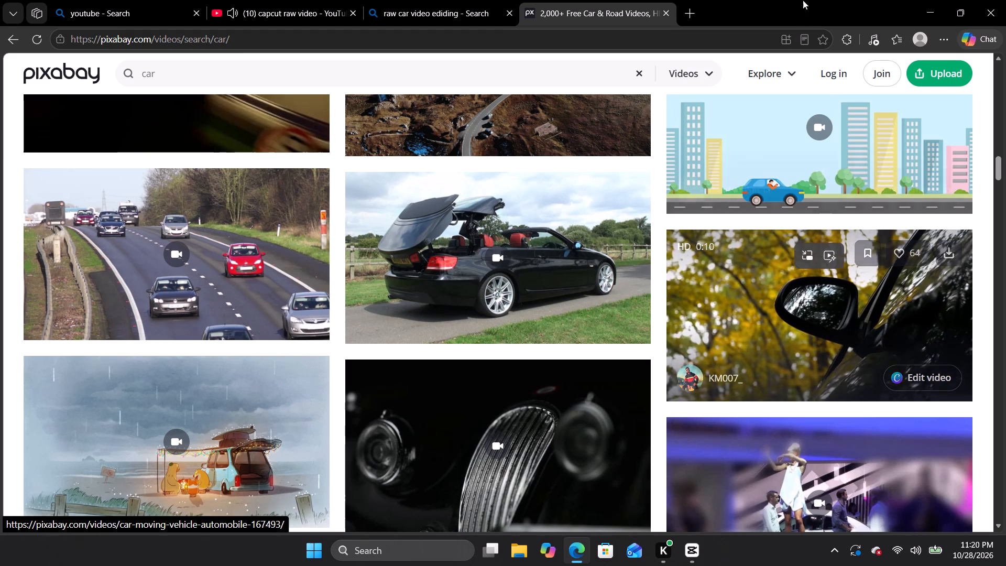
left_click(669, 13)
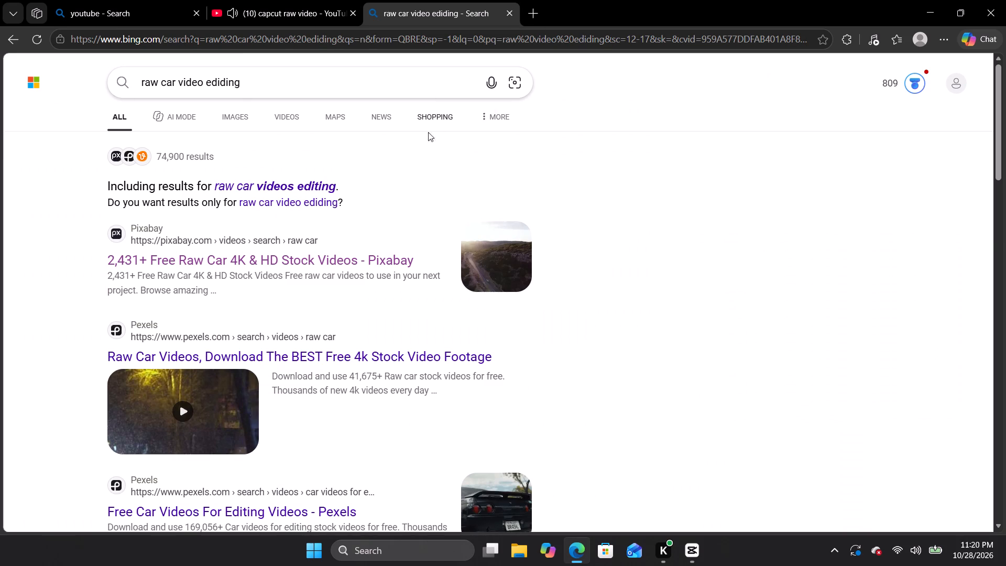
Open the Vecteezy raw car footage result, look over its related tag "Raw", and close the Vecteezy and web search tabs.
scroll(424, 135, "down", 1)
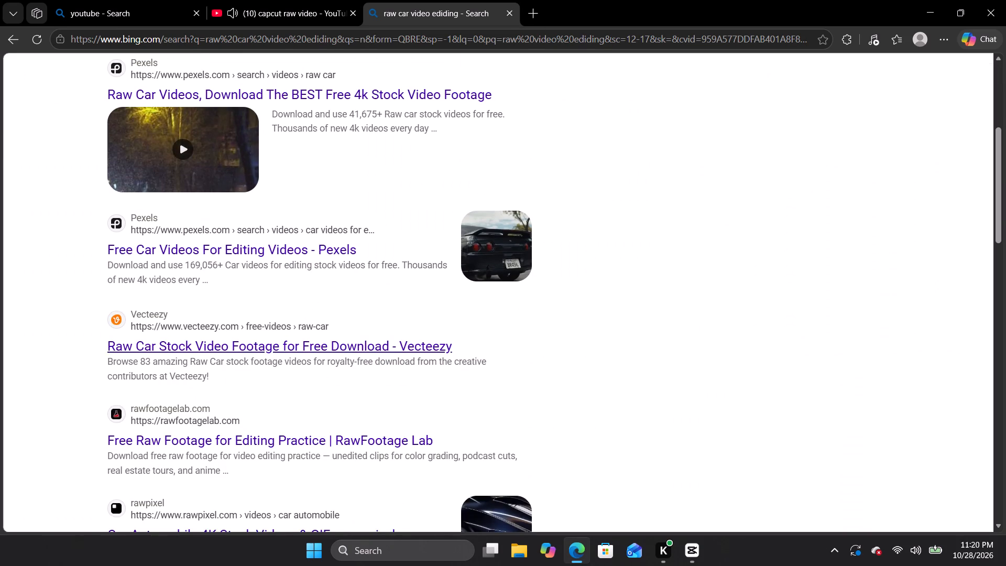
left_click(291, 346)
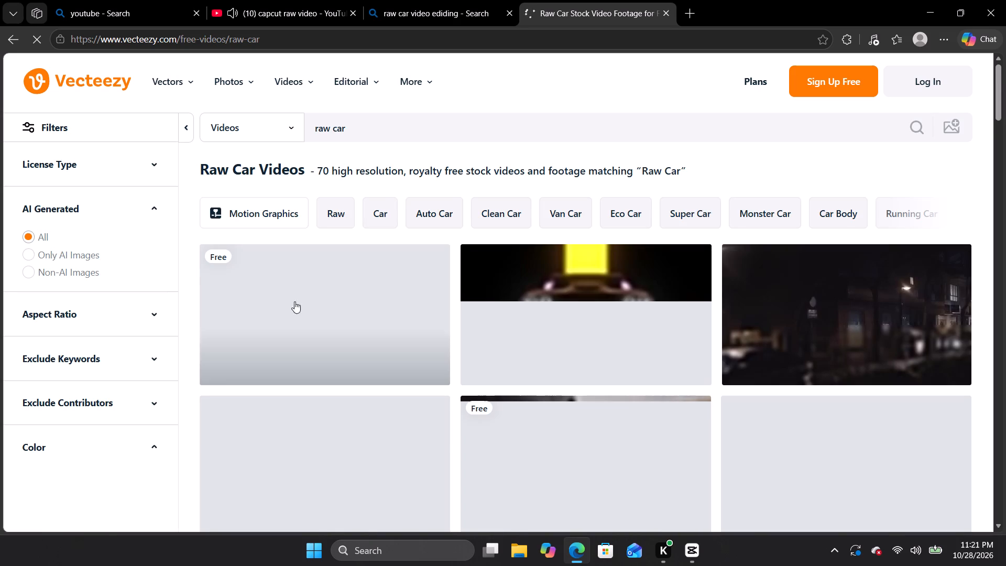
left_click(336, 214)
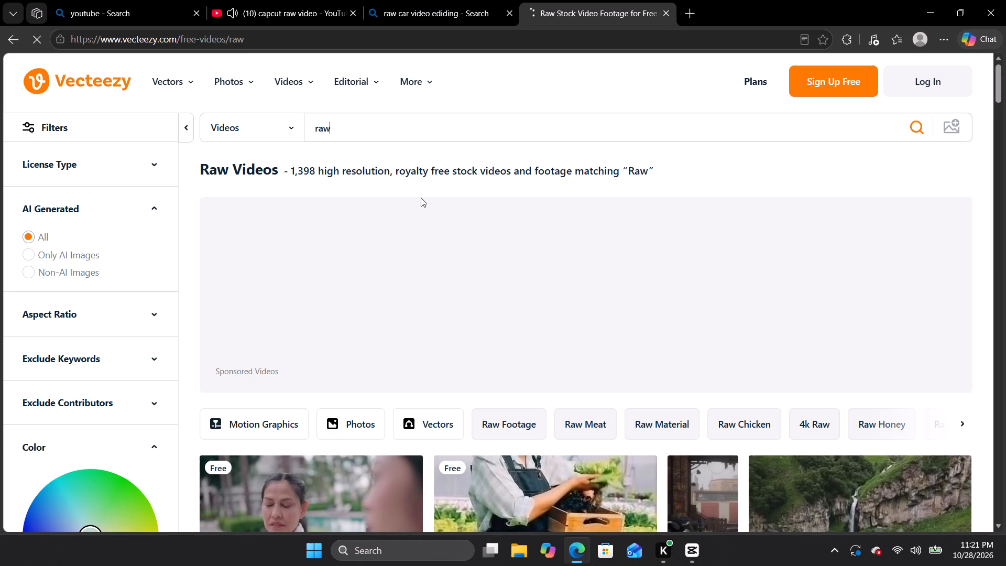
scroll(569, 200, "down", 2)
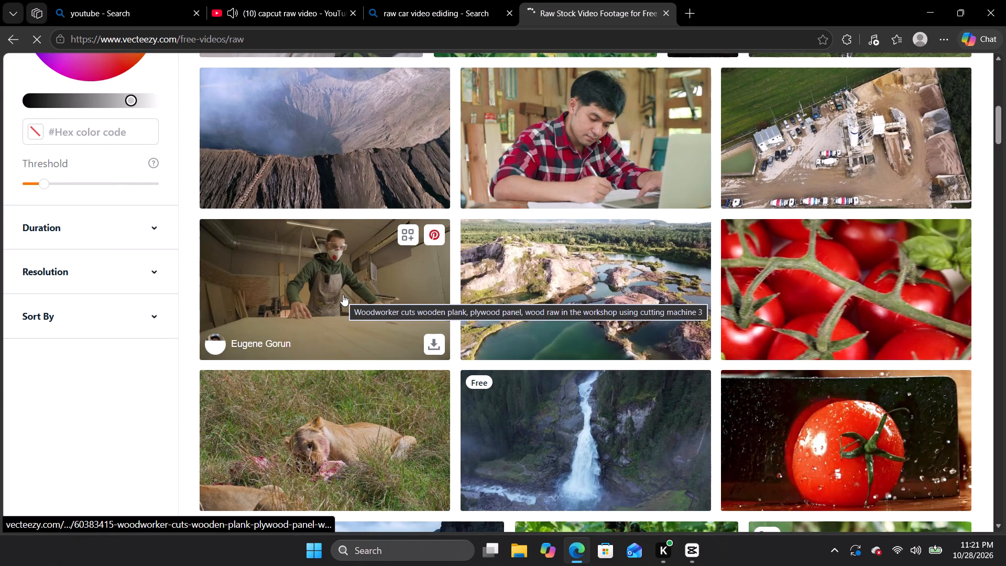
scroll(343, 295, "up", 4)
left_click(663, 15)
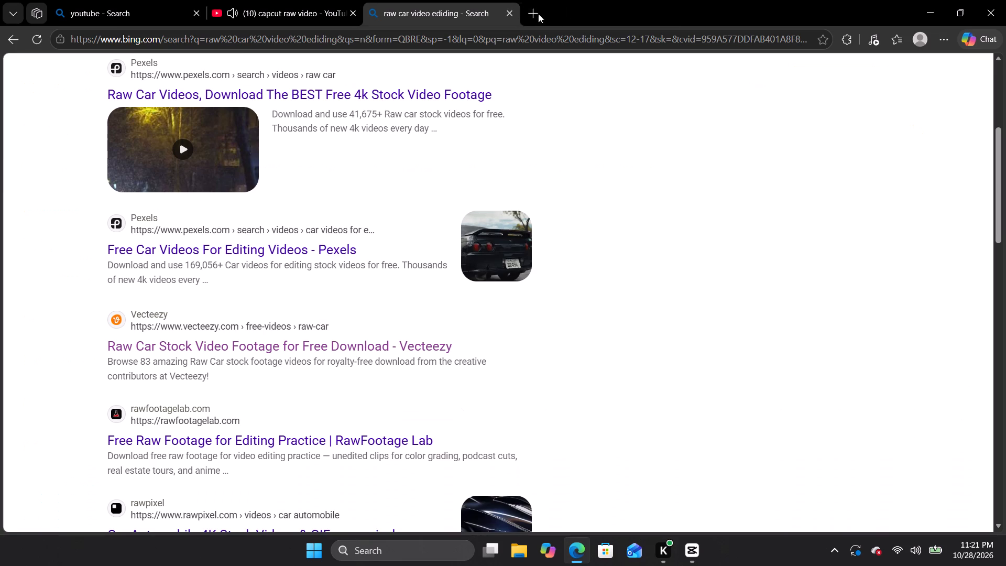
left_click(513, 13)
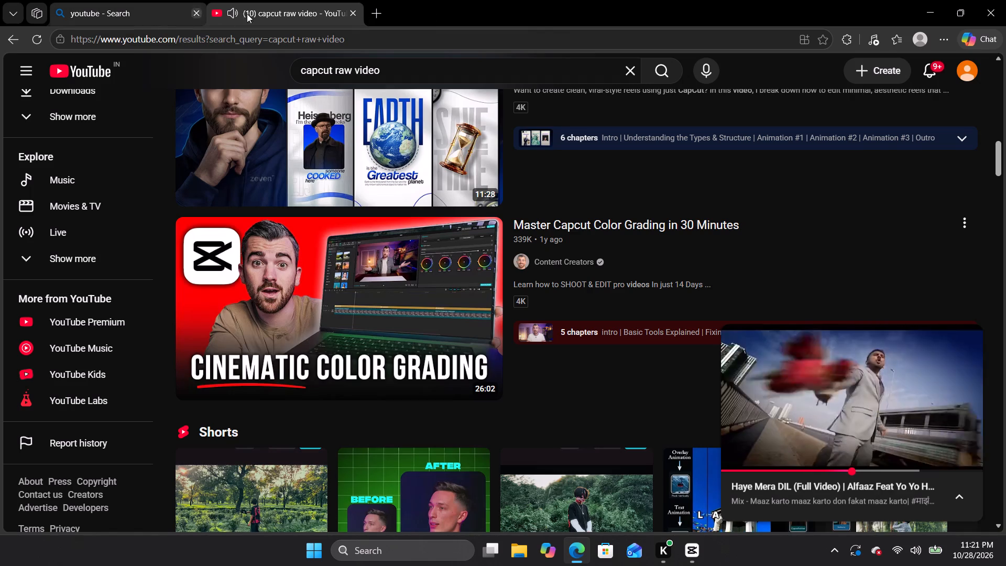
Search the web for "youtube" in a new tab using the suggested query.
left_click(375, 12)
left_click(304, 46)
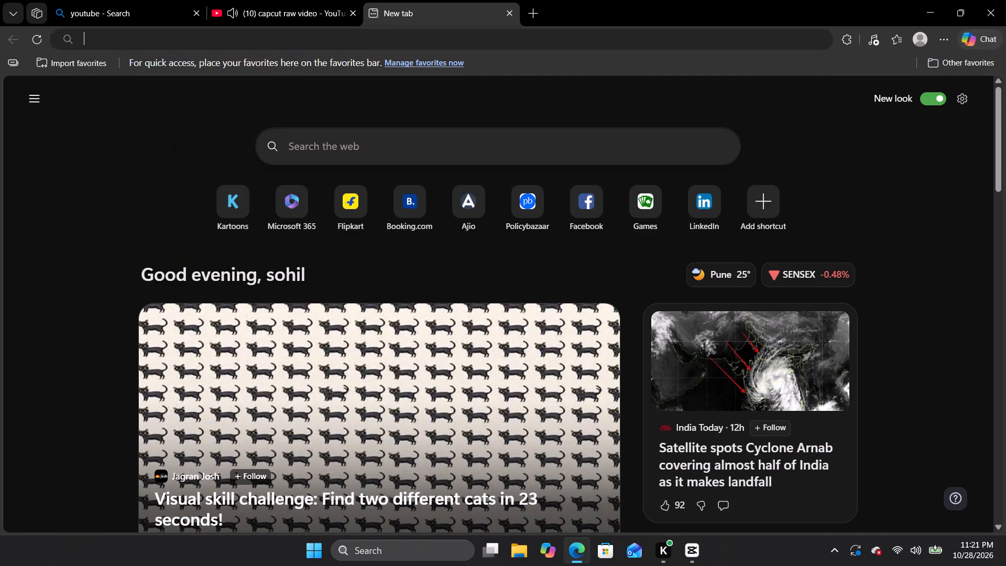
left_click(196, 71)
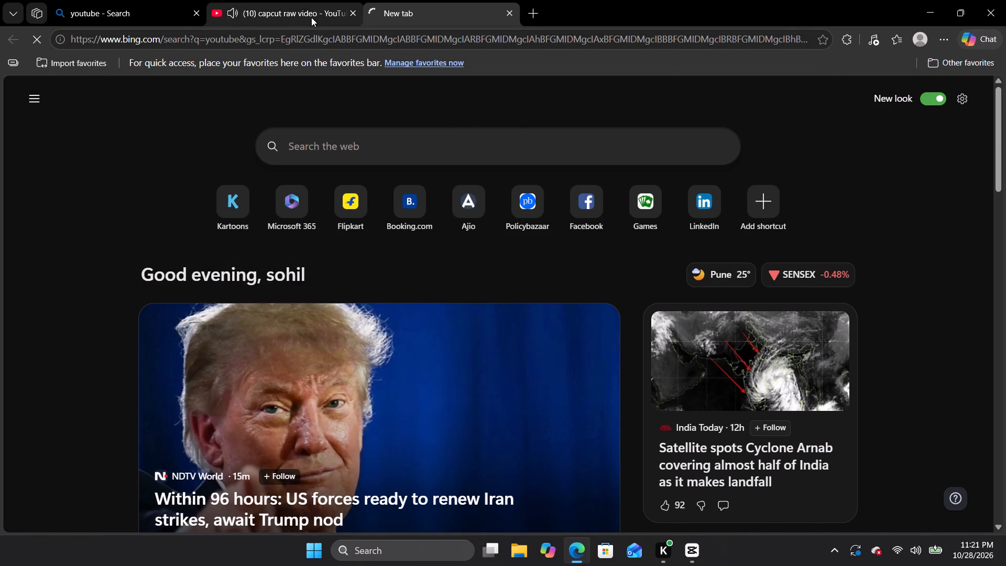
Switch to the open YouTube results tab and replace the search query with "raw car".
left_click(303, 9)
left_click(515, 65)
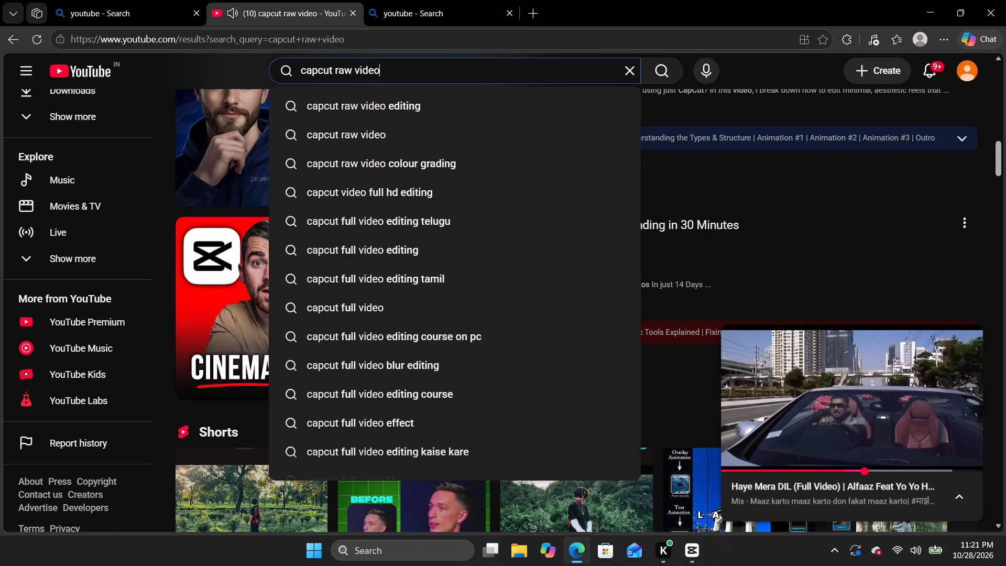
key("BackSpace")
key("BackSpace")
key("BackSpace")
key("BackSpace")
key("BackSpace")
key("BackSpace")
key("BackSpace")
key("BackSpace")
key("BackSpace")
key("BackSpace")
key("BackSpace")
key("BackSpace")
key("BackSpace")
key("BackSpace")
key("BackSpace")
key("BackSpace")
key("BackSpace")
key("BackSpace")
key("BackSpace")
key("BackSpace")
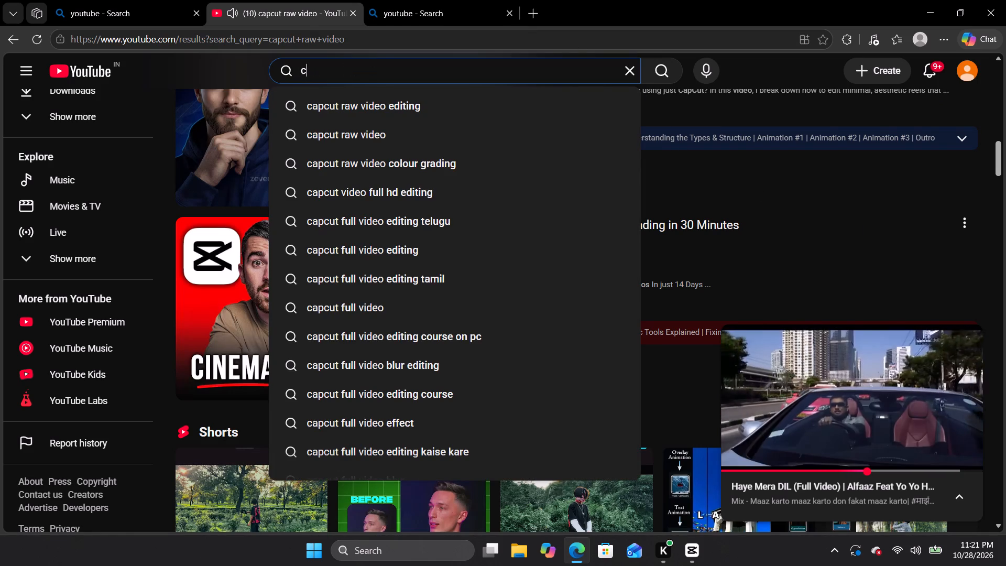
key("r")
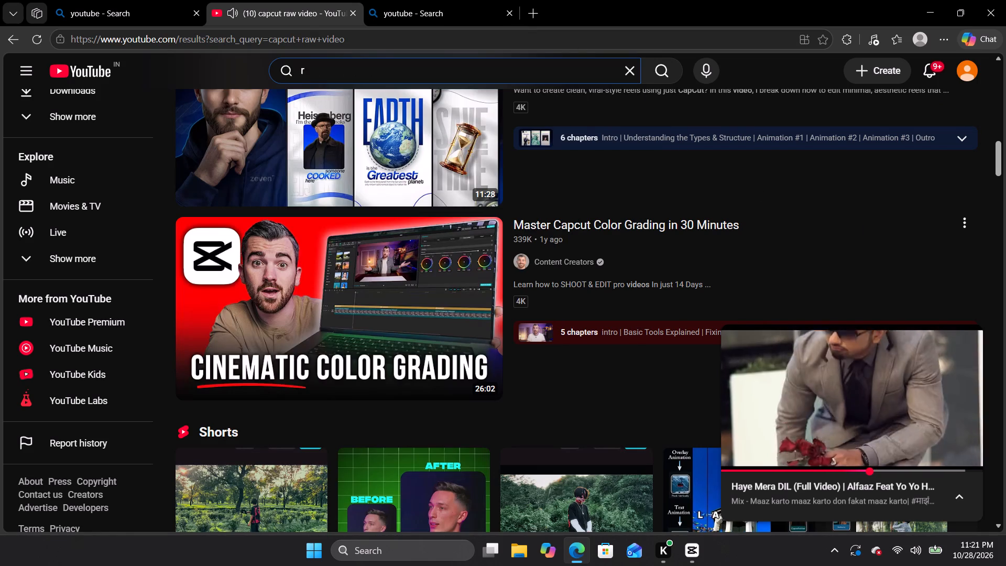
type("aw v")
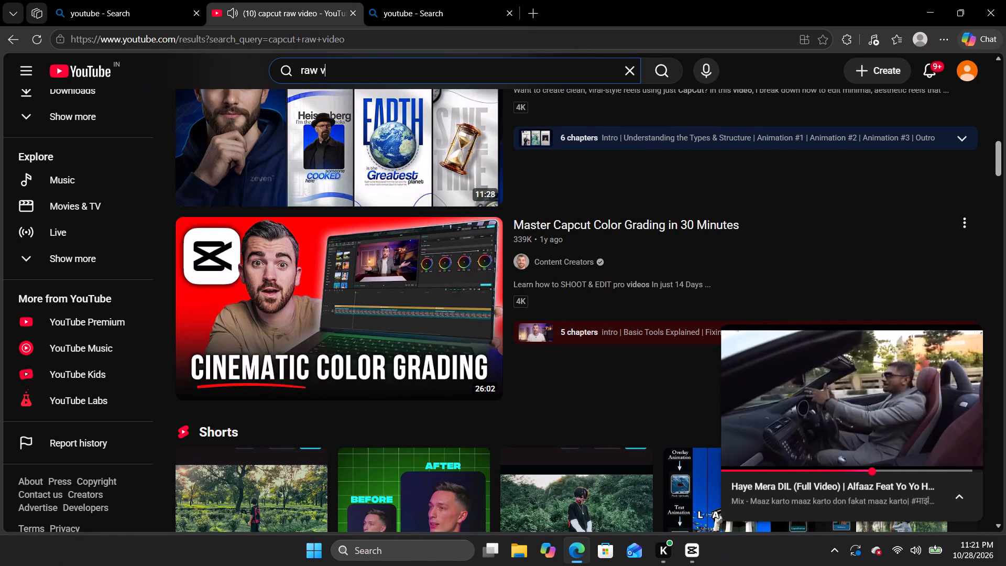
key("BackSpace")
type("cae")
key("space")
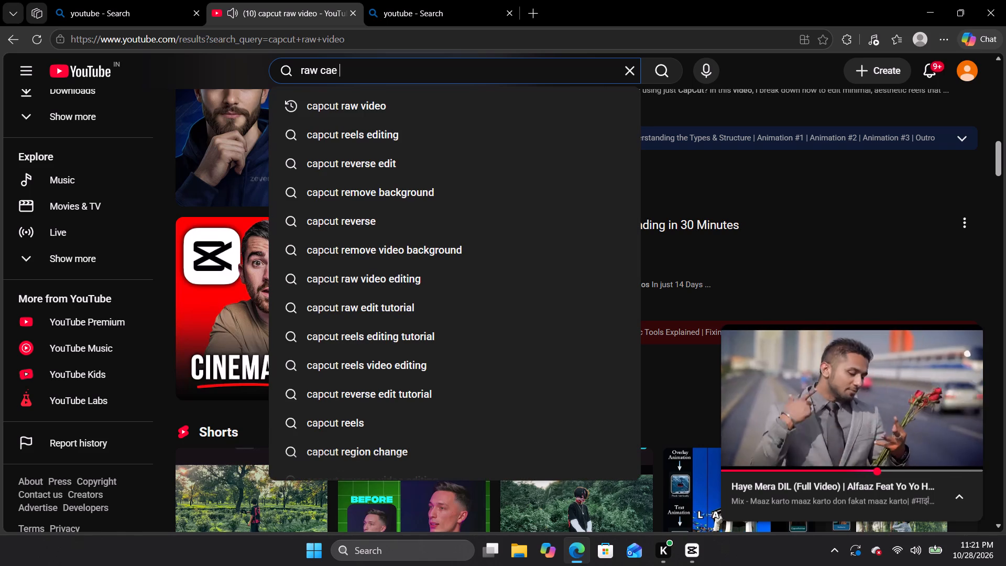
key("BackSpace")
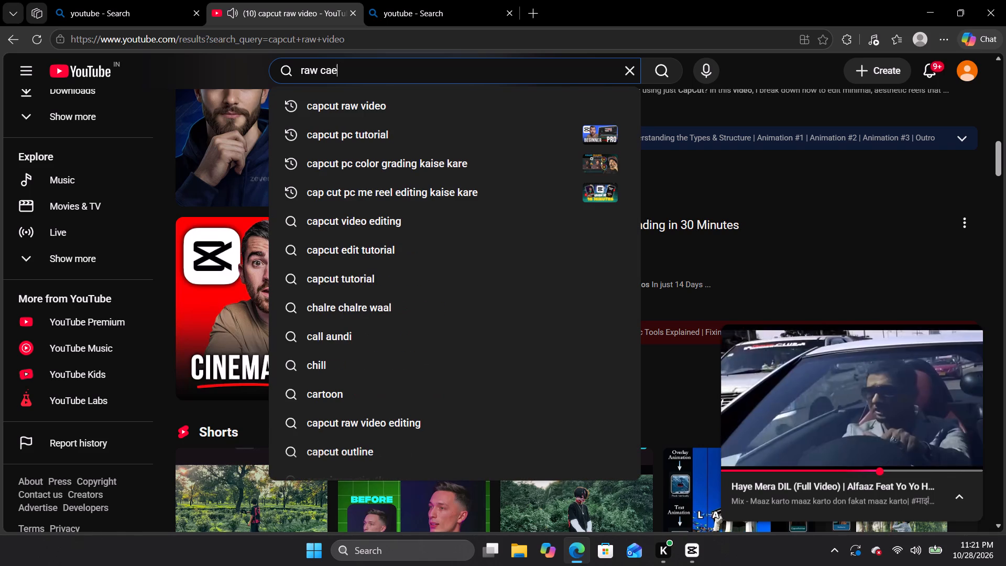
key("BackSpace")
key("r")
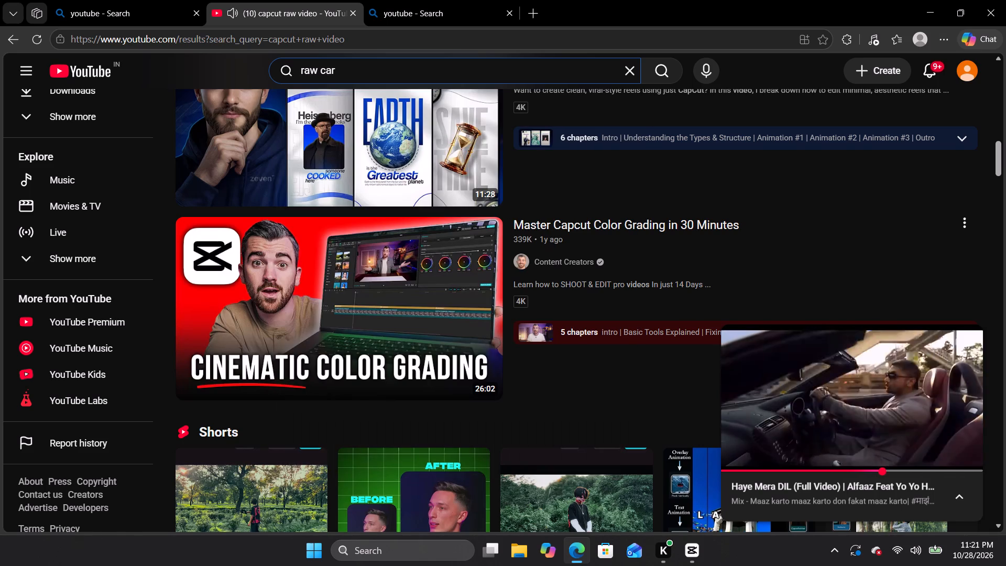
Change the YouTube search query to "raw bike", keeping the word "raw".
key("BackSpace")
key("BackSpace")
key("BackSpace")
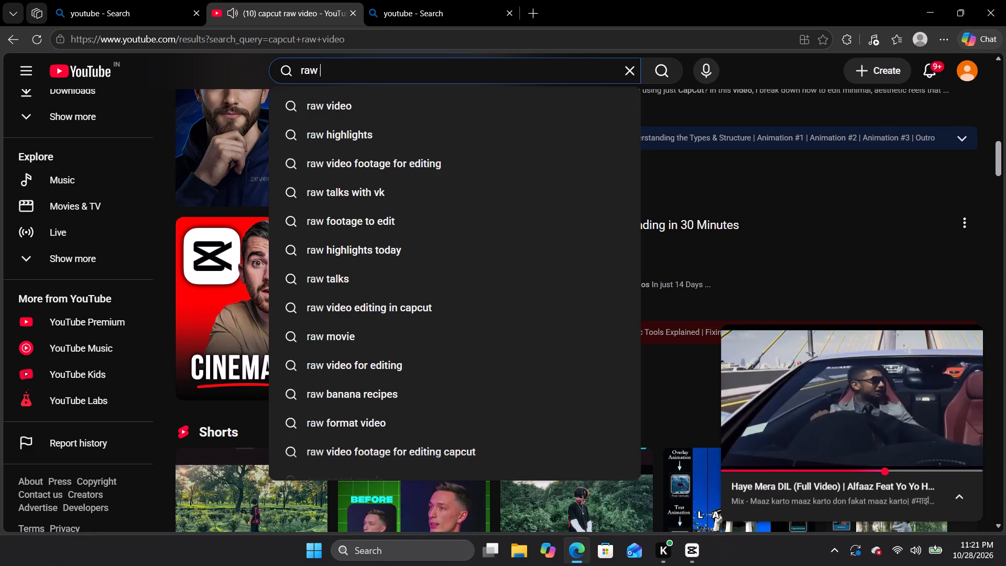
type("bi")
type("ck")
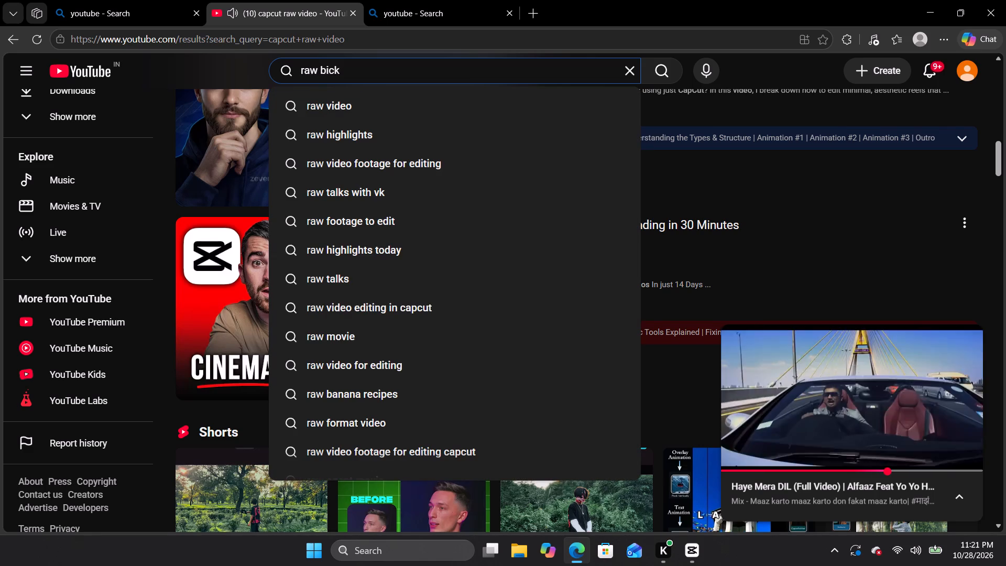
key("BackSpace")
key("BackSpace")
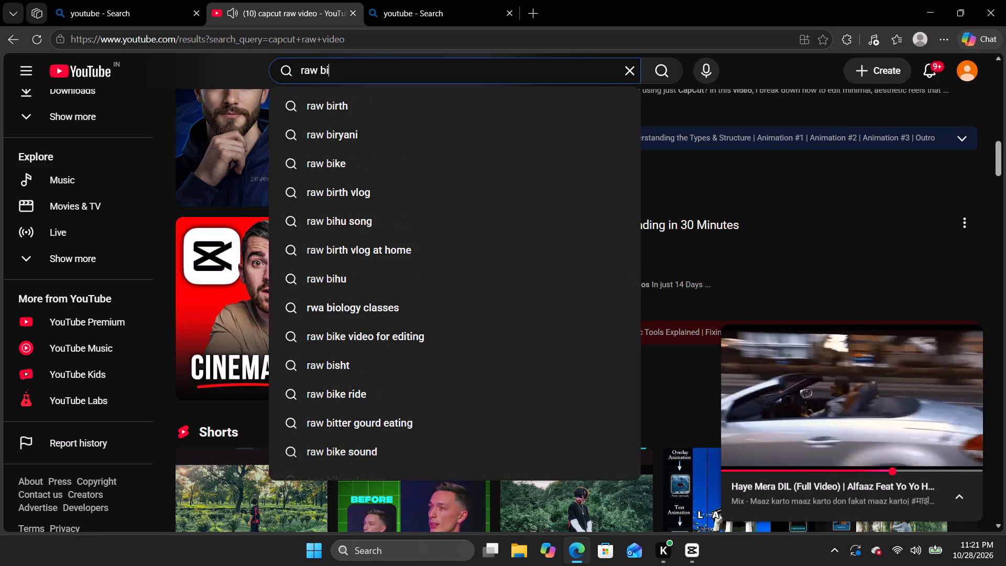
type("ke")
key("space")
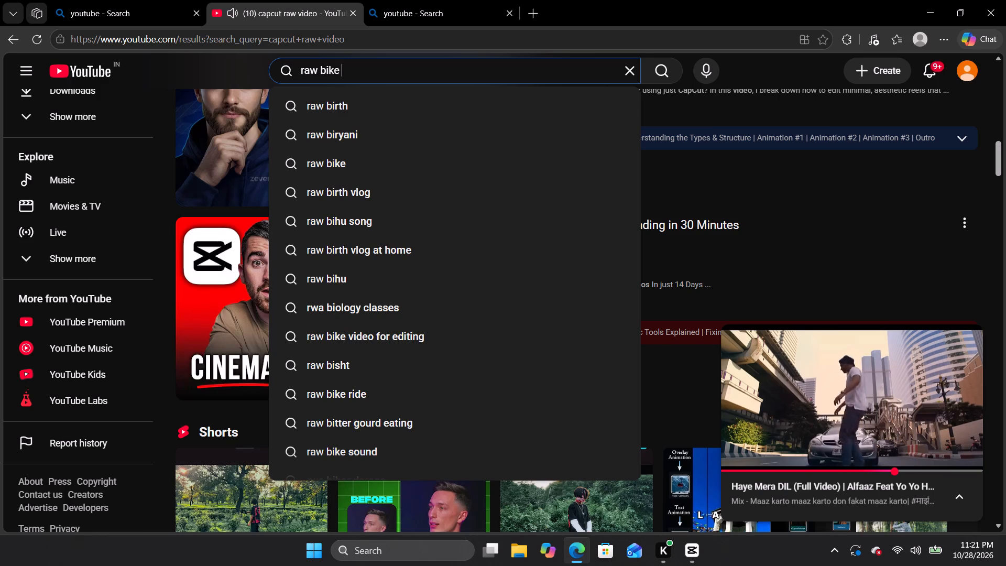
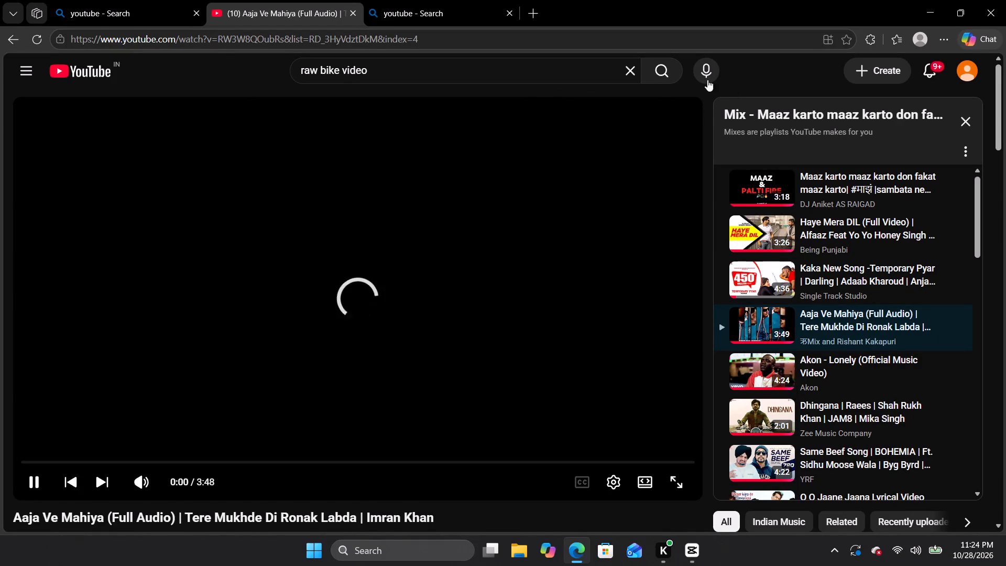
Search YouTube for "raw bike video for editing" using the suggested query.
left_click(665, 77)
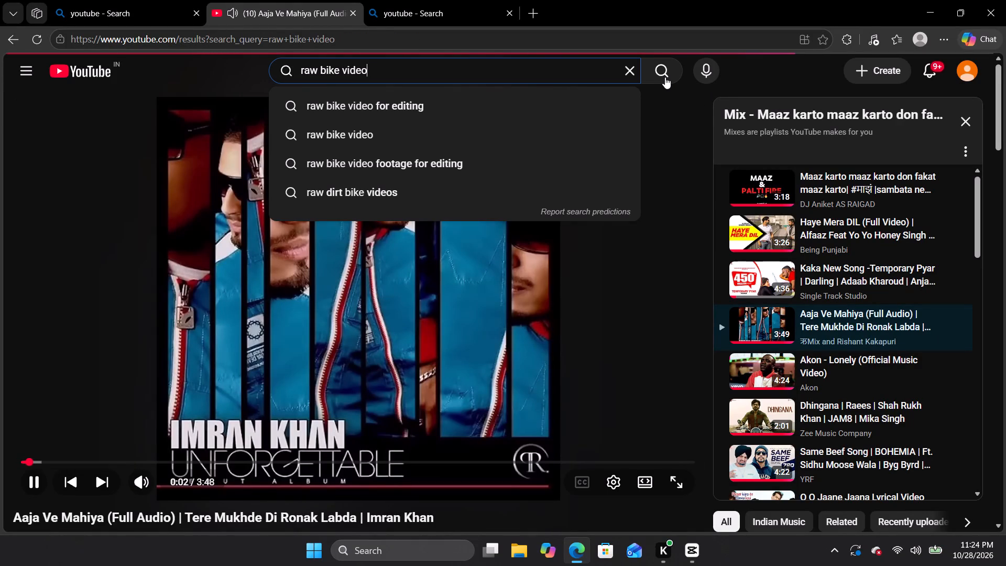
left_click(436, 108)
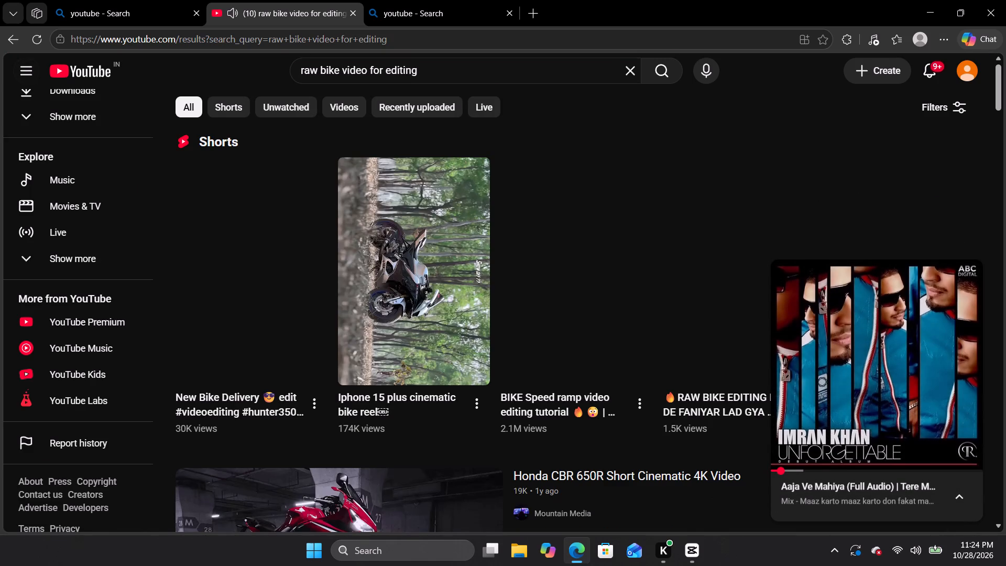
Look through the "raw bike video for editing" results for usable raw bike footage.
scroll(444, 209, "down", 1)
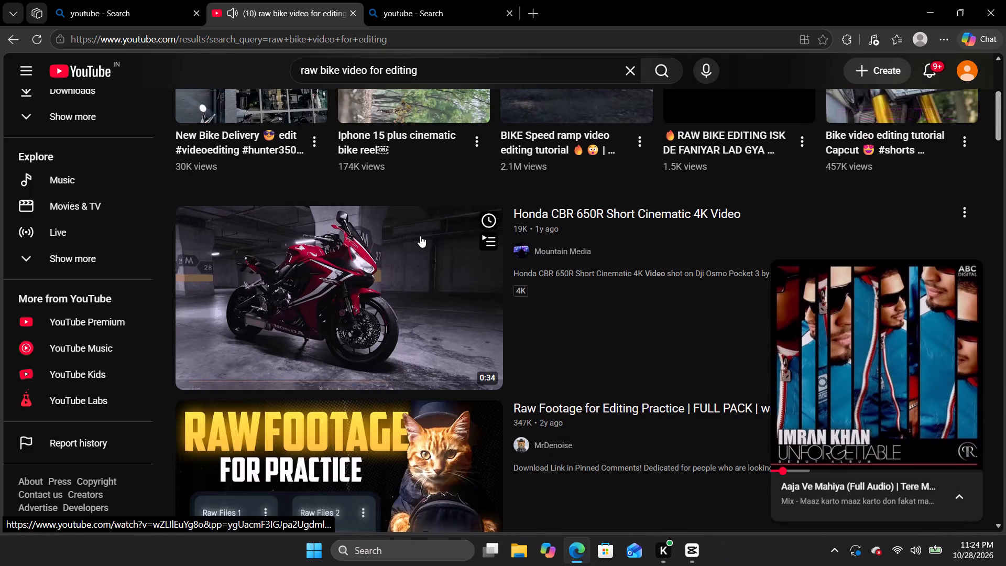
scroll(411, 245, "down", 2)
scroll(411, 245, "up", 1)
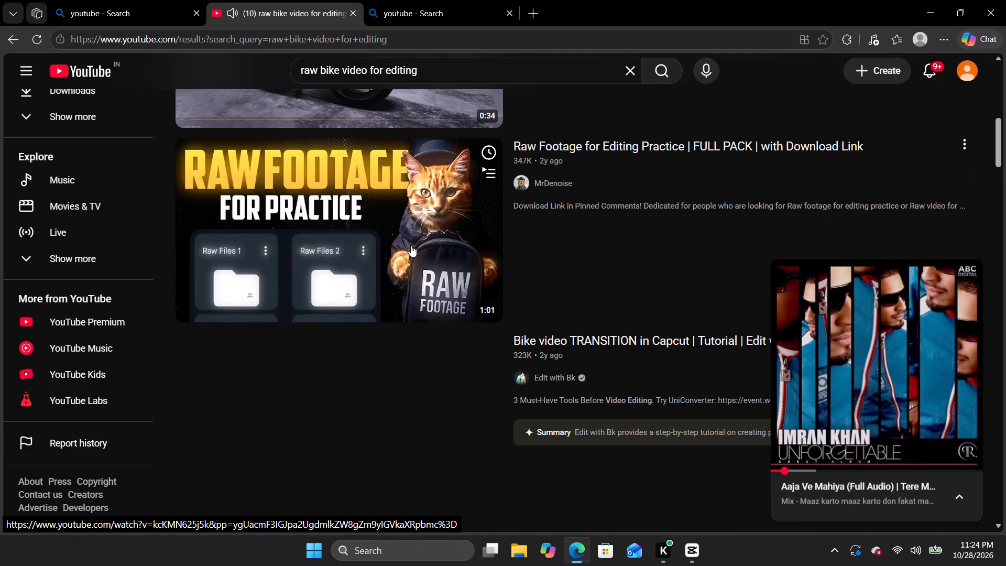
scroll(411, 245, "down", 2)
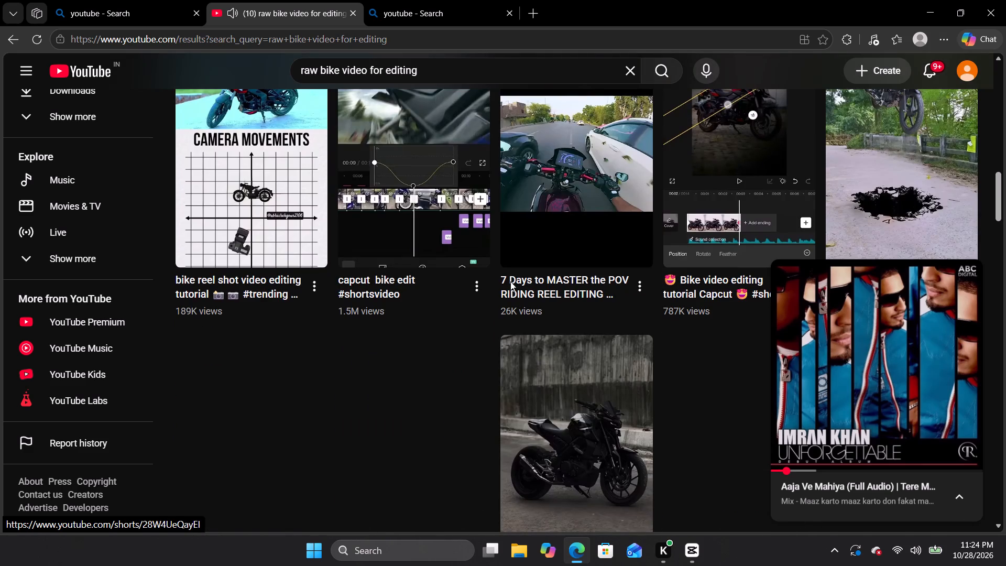
scroll(538, 294, "down", 1)
scroll(505, 283, "up", 2)
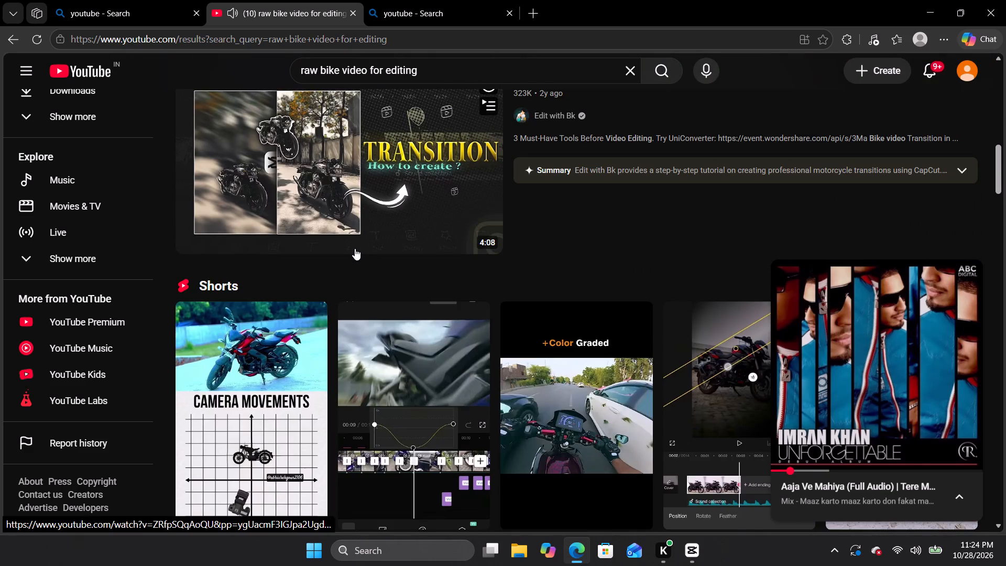
scroll(355, 248, "up", 3)
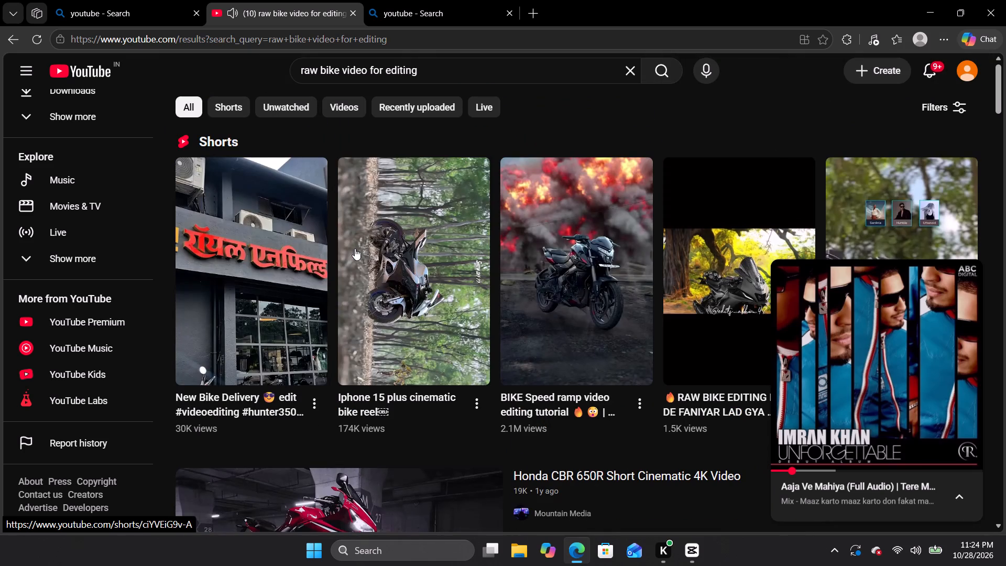
scroll(374, 253, "up", 1)
scroll(644, 298, "up", 2)
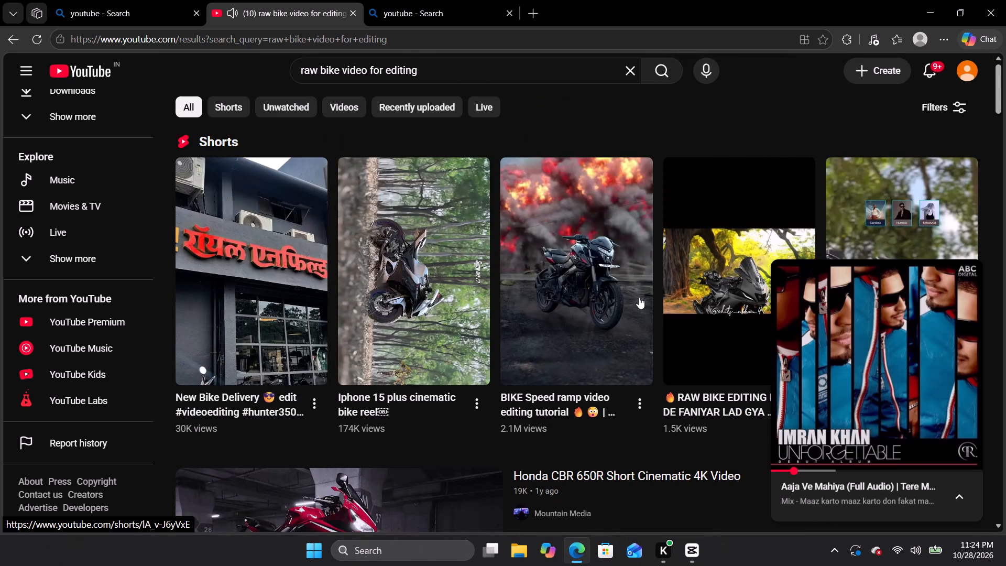
scroll(463, 276, "down", 3)
scroll(402, 262, "down", 4)
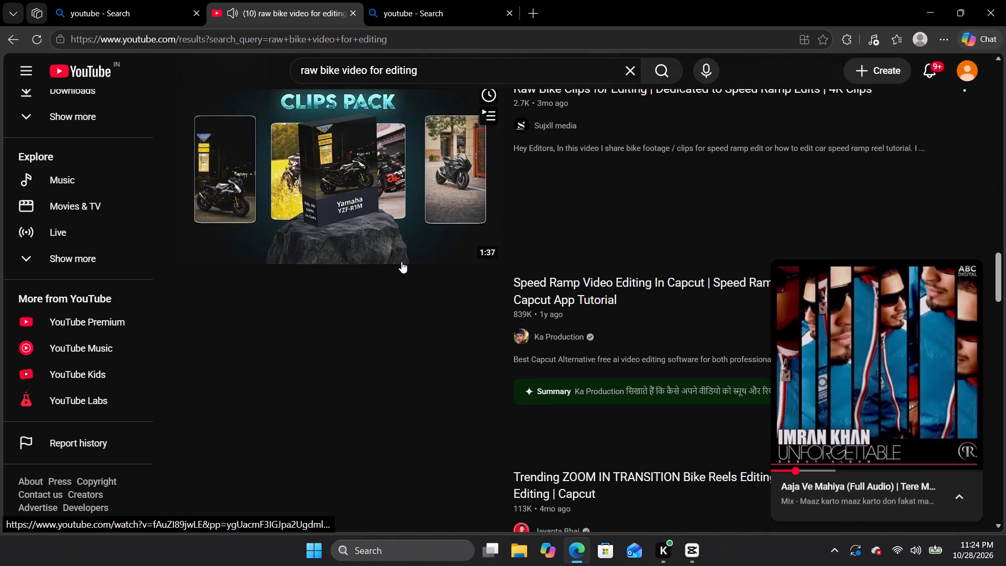
scroll(401, 262, "down", 2)
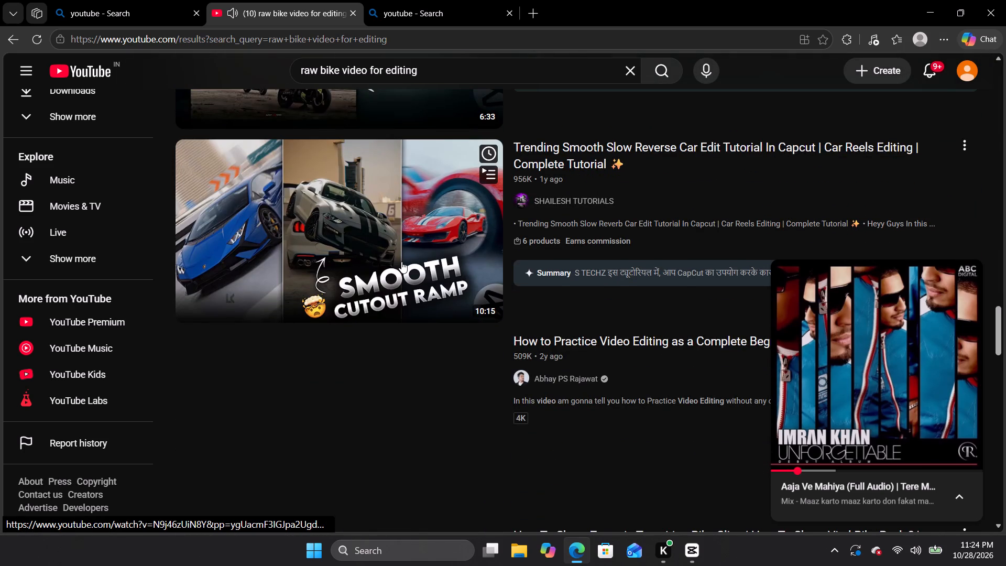
scroll(401, 262, "down", 1)
scroll(401, 262, "up", 1)
scroll(401, 262, "down", 1)
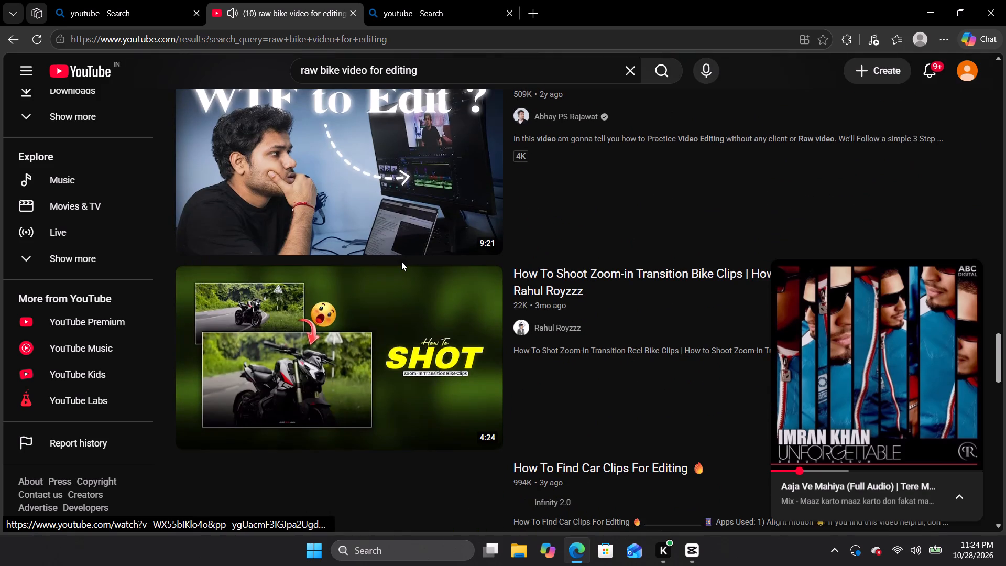
scroll(401, 262, "up", 1)
scroll(401, 262, "down", 1)
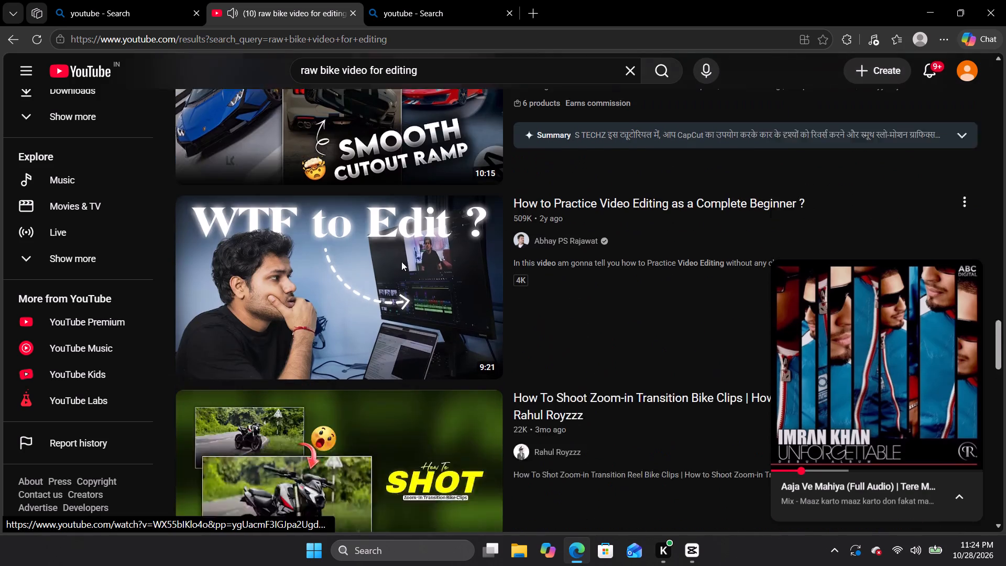
scroll(401, 262, "down", 2)
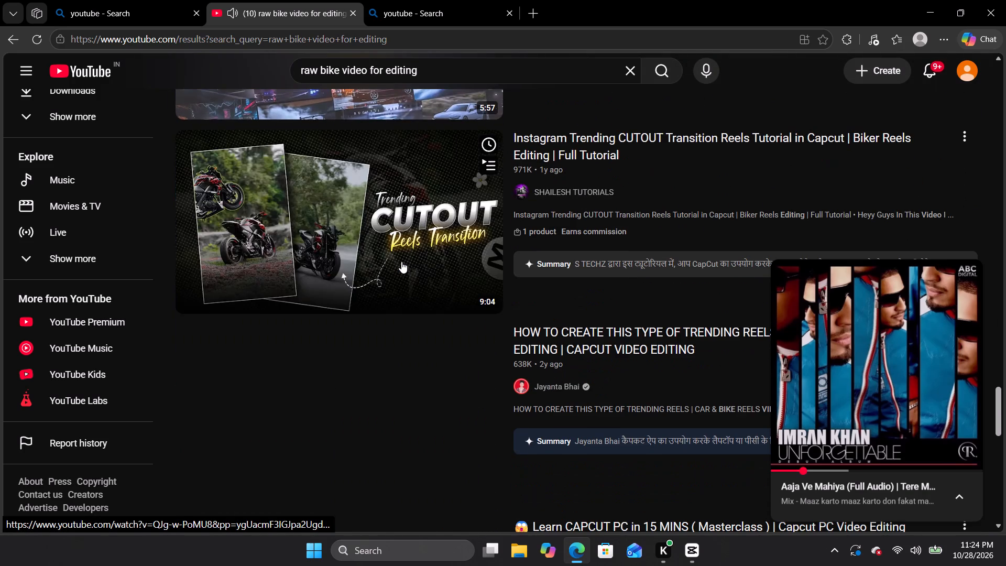
scroll(401, 262, "up", 19)
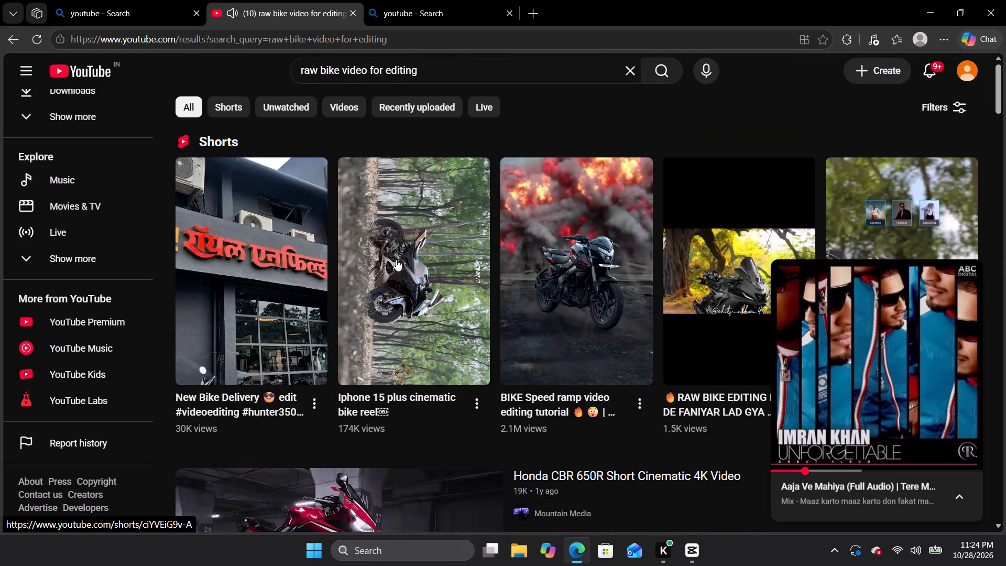
scroll(396, 263, "down", 1)
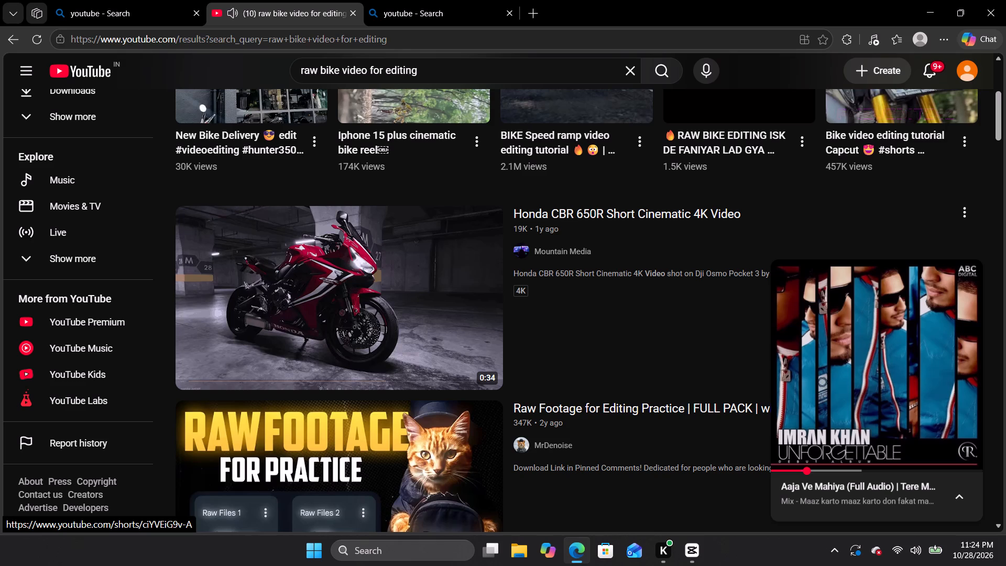
Clear the YouTube search query and expand the miniplayer song back to its full watch page.
left_click(640, 72)
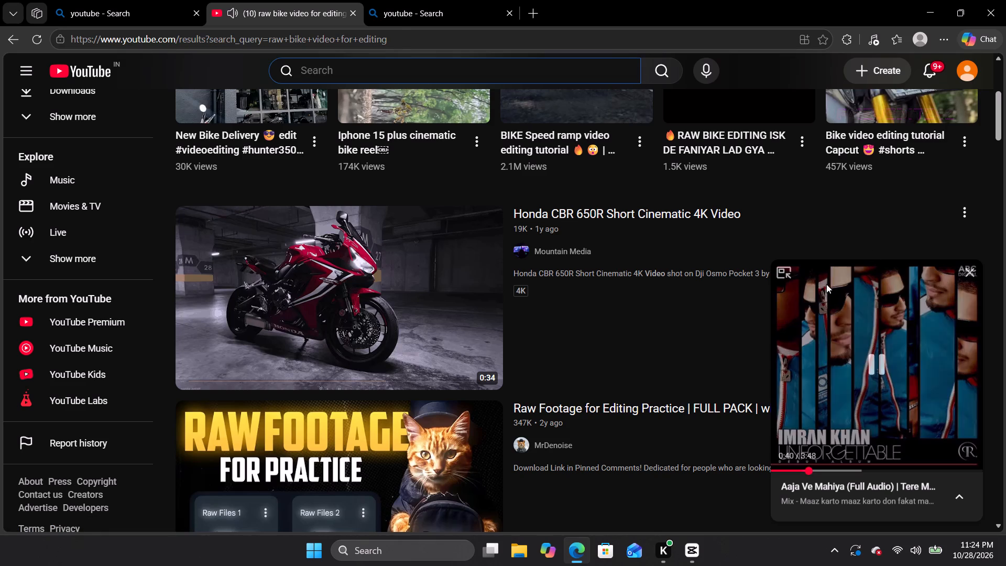
left_click(792, 266)
Switch to the newer "youtube" web search tab and open the YouTube site from its results.
left_click(450, 8)
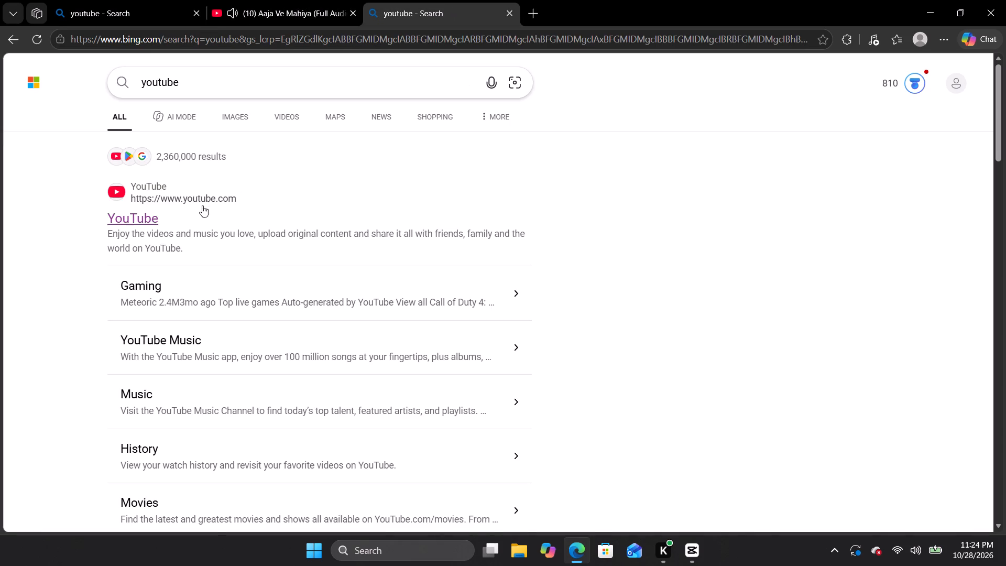
left_click(136, 222)
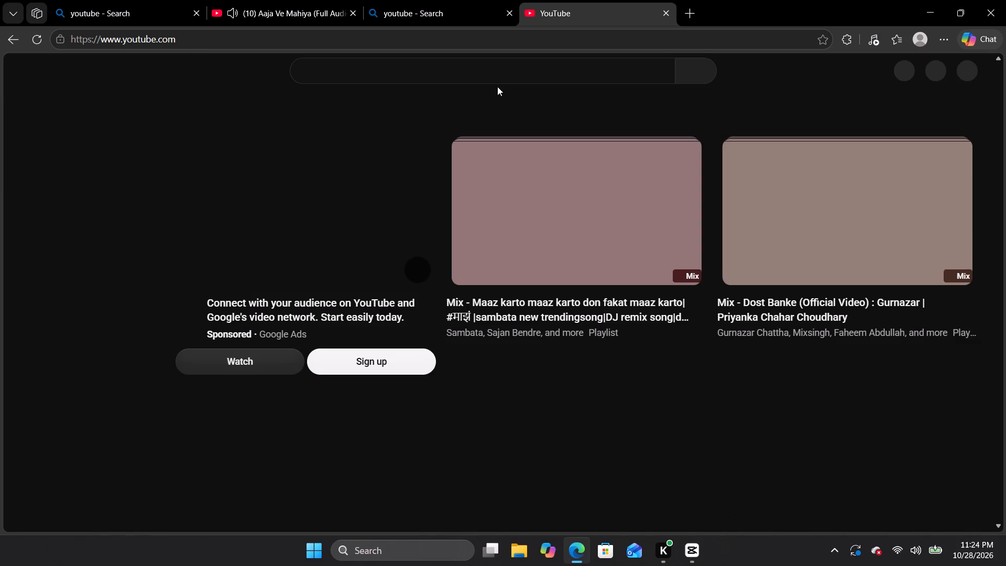
Search YouTube for "raw bike video" using the suggested query.
left_click(454, 63)
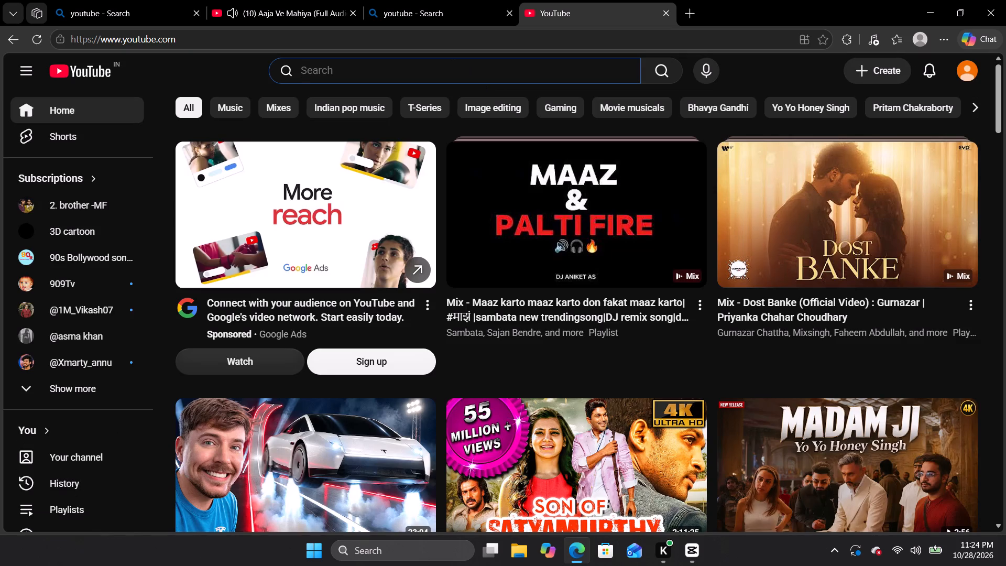
type("raw")
key("space")
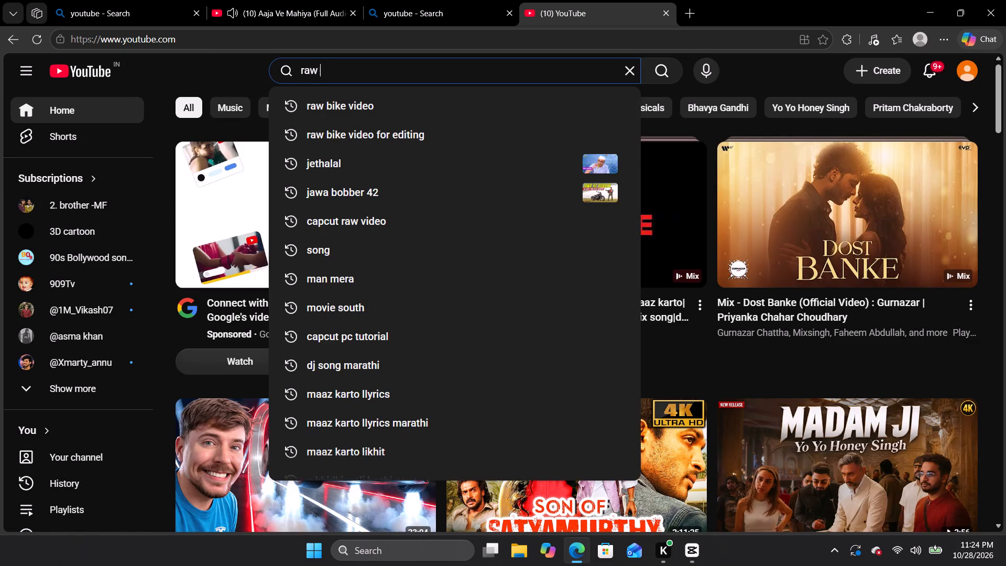
type("bik")
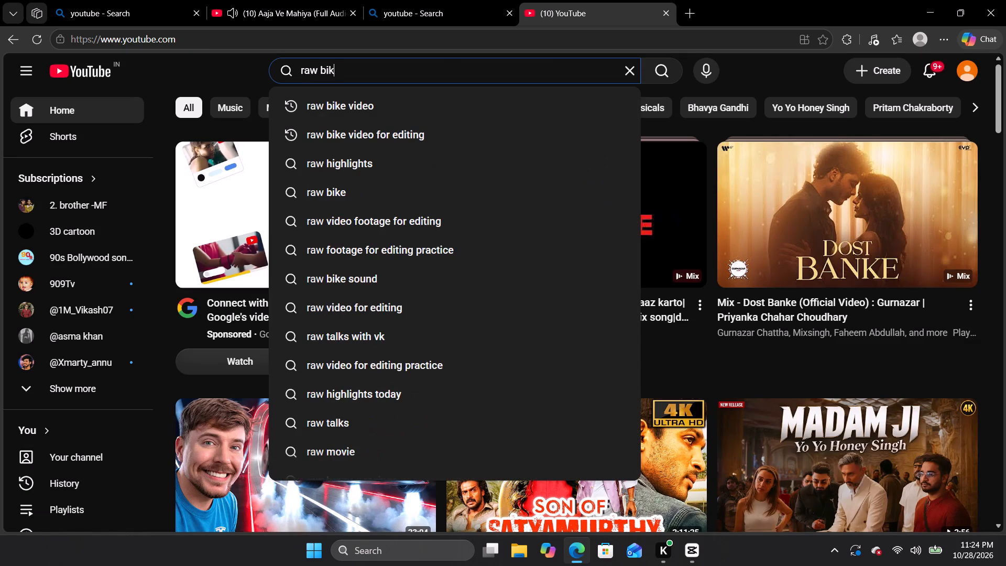
key("e")
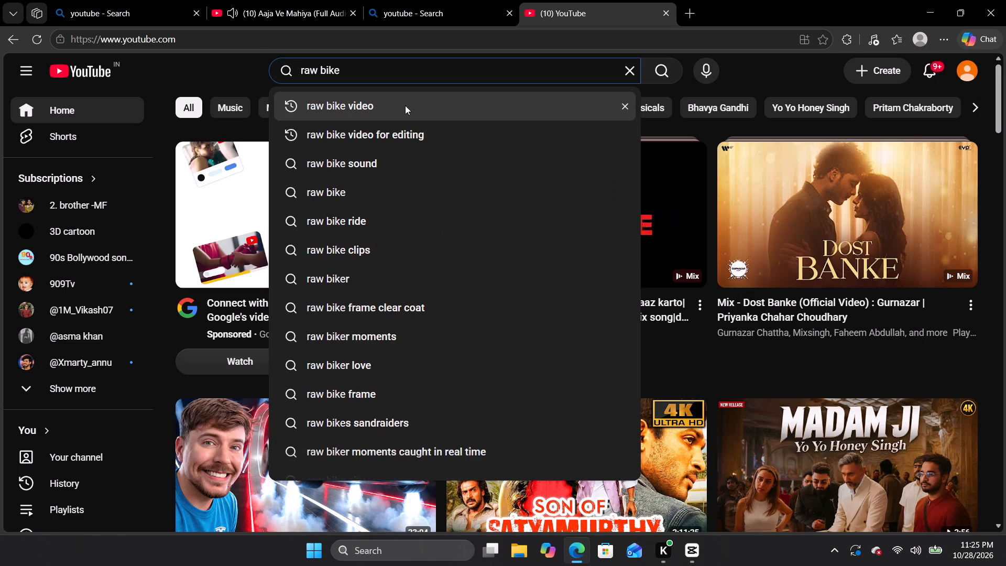
left_click(405, 105)
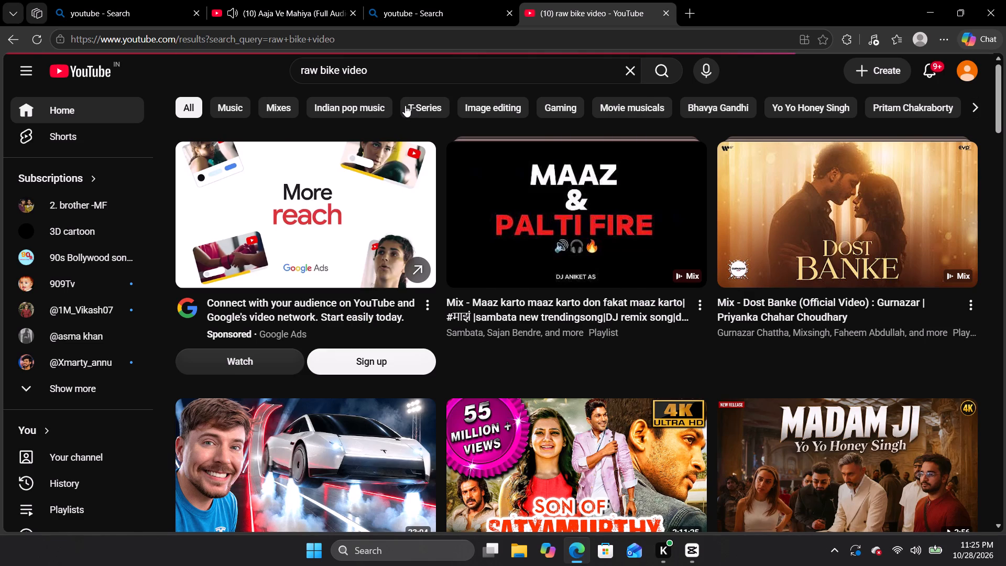
Open the video "Honda CBR 650R Short Cinematic 4K Video" and lower its volume to zero.
left_click(357, 190)
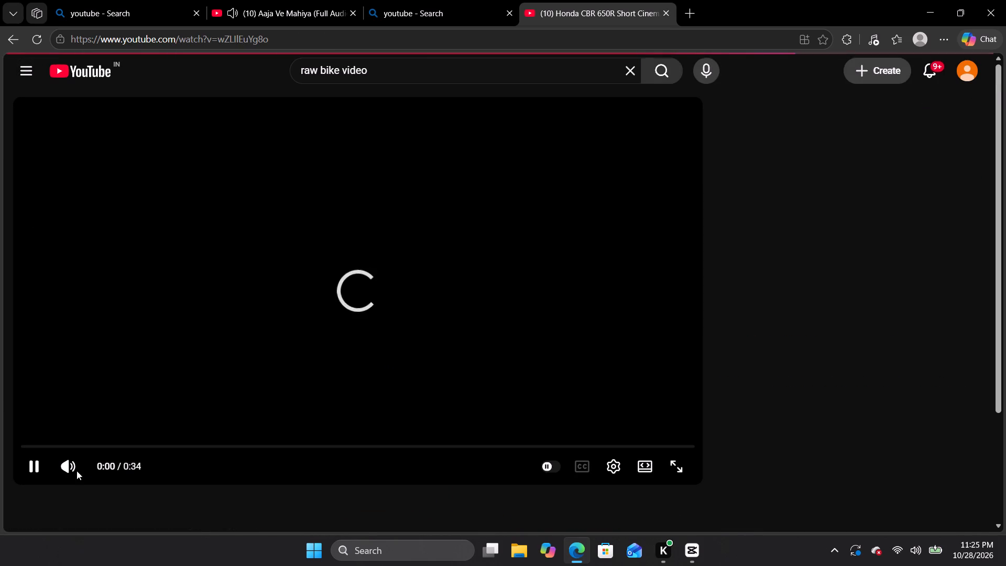
left_click_drag(93, 464, 78, 464)
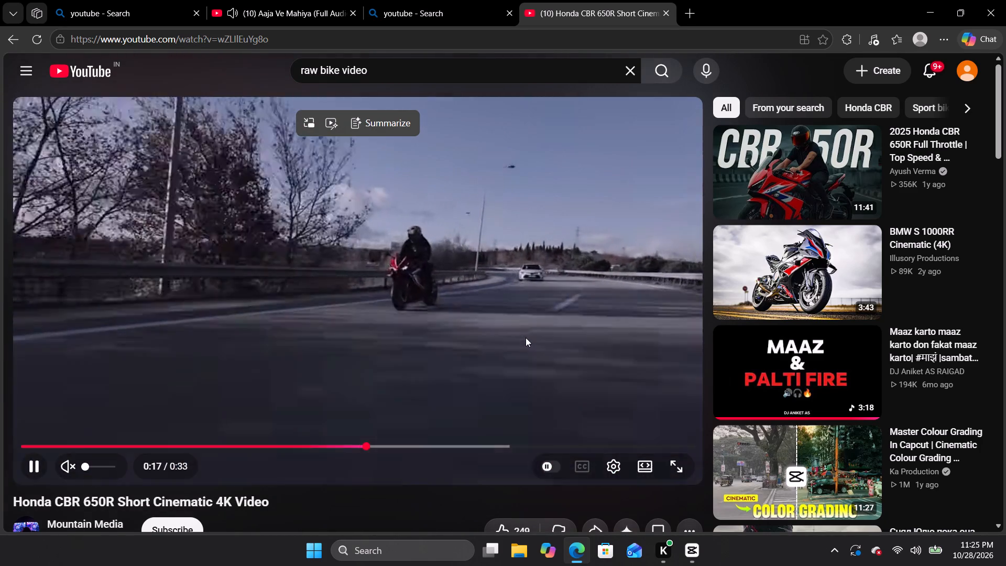
Download the Honda CBR 650R video in Standard (480p) quality.
scroll(565, 451, "down", 1)
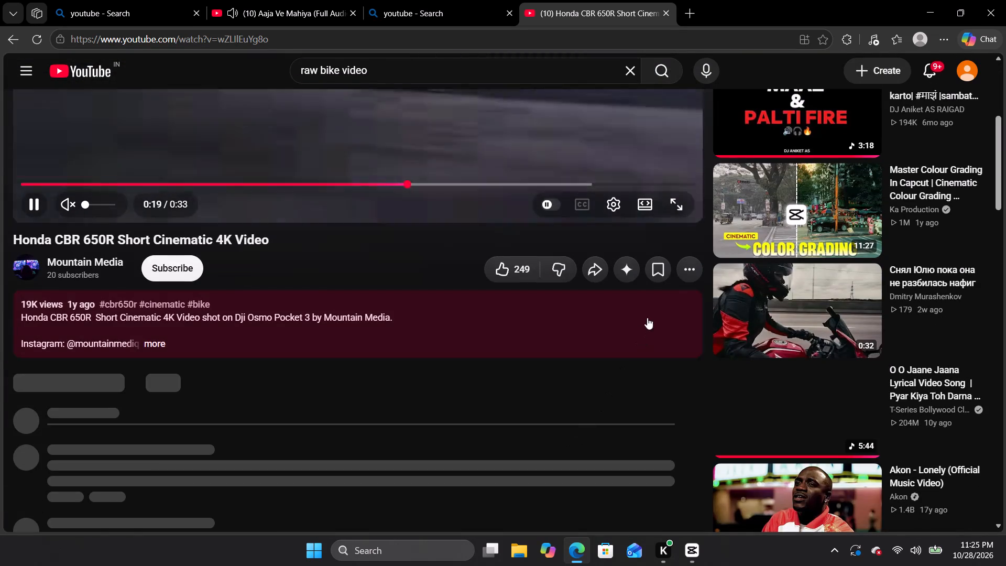
left_click(697, 271)
left_click(707, 310)
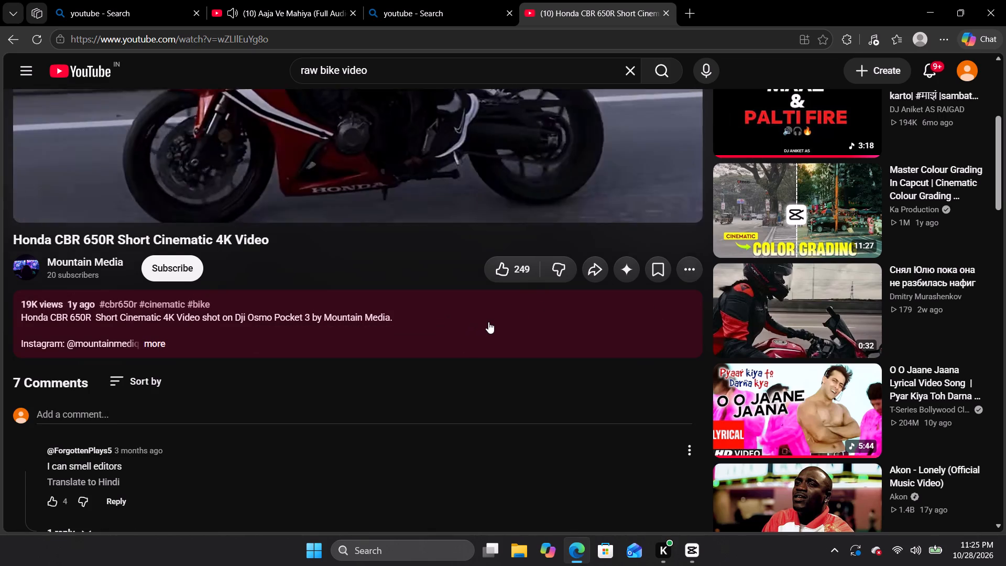
scroll(488, 322, "up", 2)
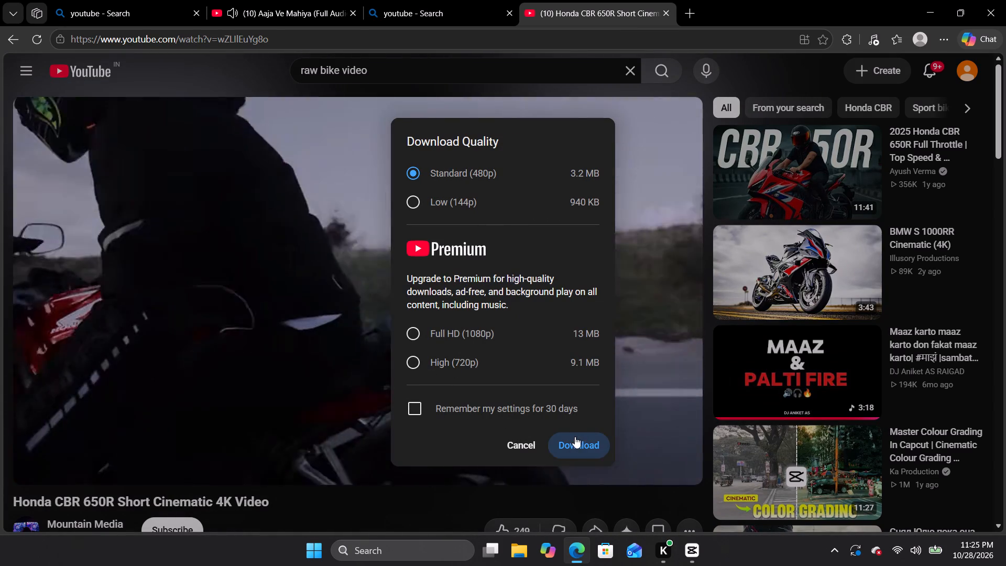
left_click(575, 437)
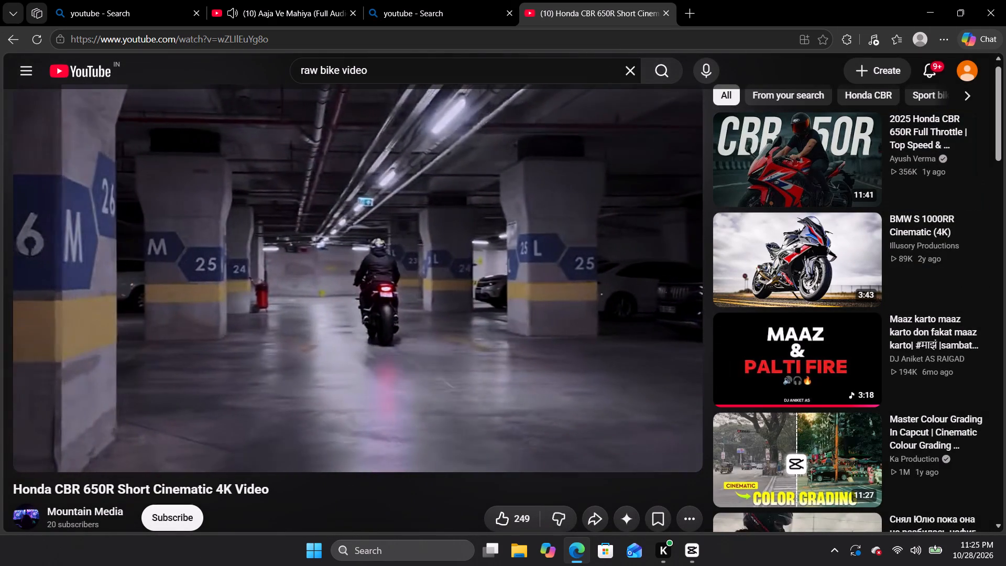
Go back to the "raw bike video" results and open the YouTube Downloads page.
left_click(6, 40)
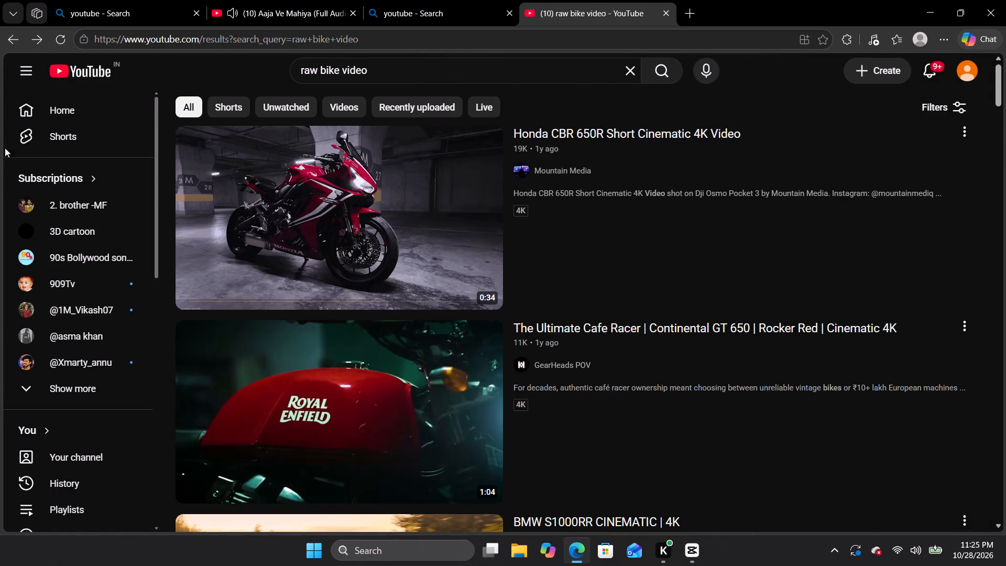
scroll(39, 374, "down", 1)
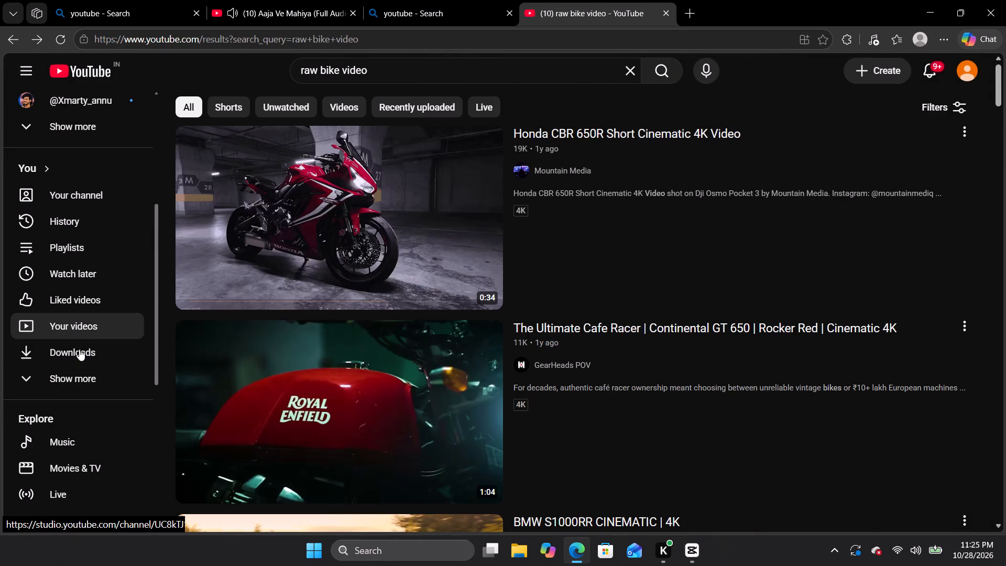
left_click(79, 358)
left_click(291, 236)
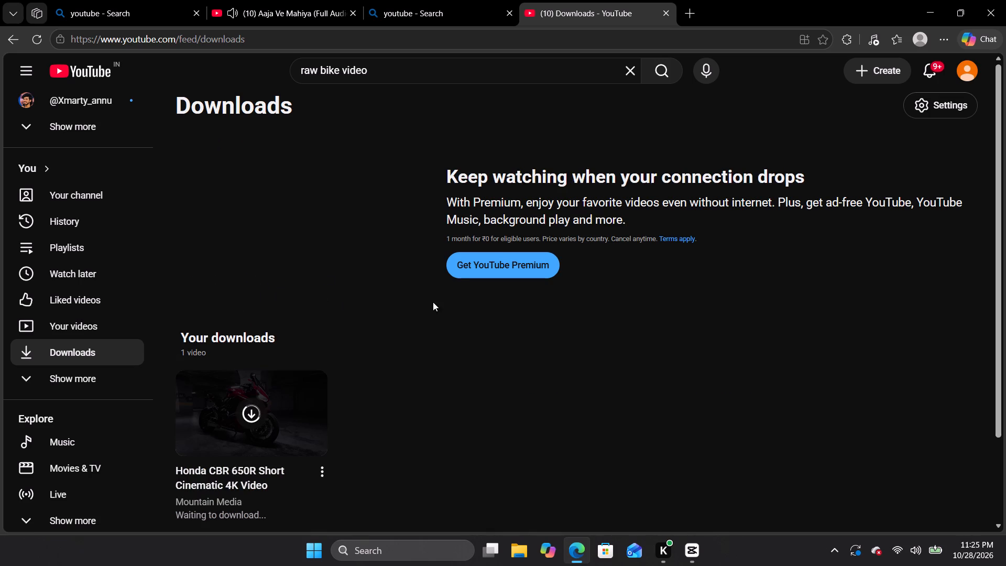
Pause the Honda CBR 650R video's download on the Downloads page.
scroll(433, 302, "down", 1)
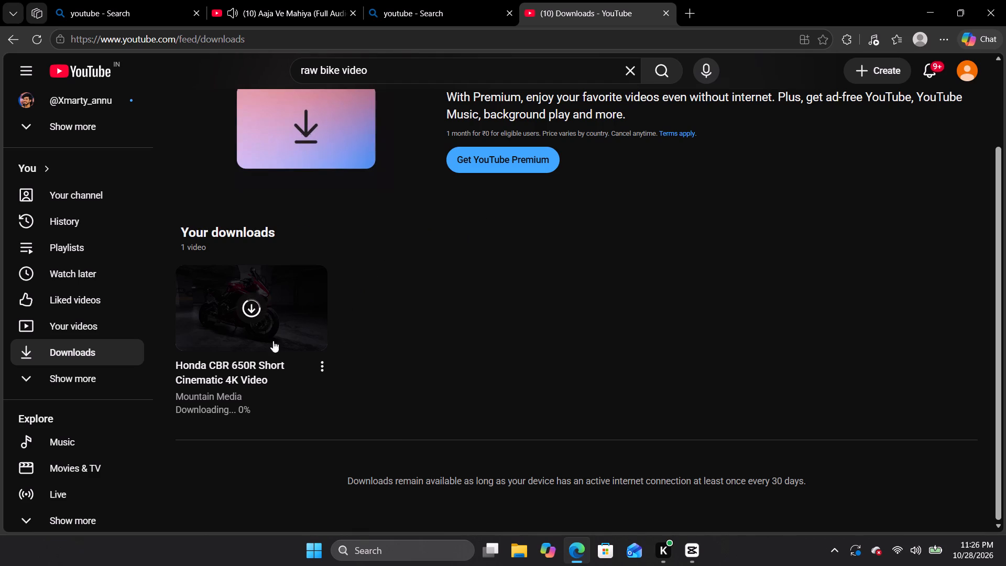
left_click(250, 305)
left_click(318, 364)
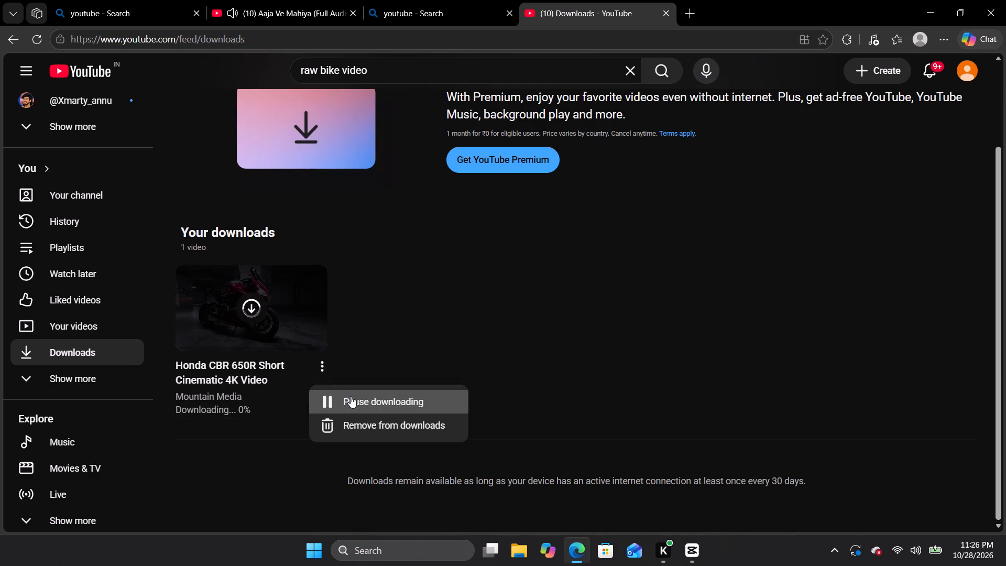
left_click(351, 396)
scroll(63, 137, "up", 2)
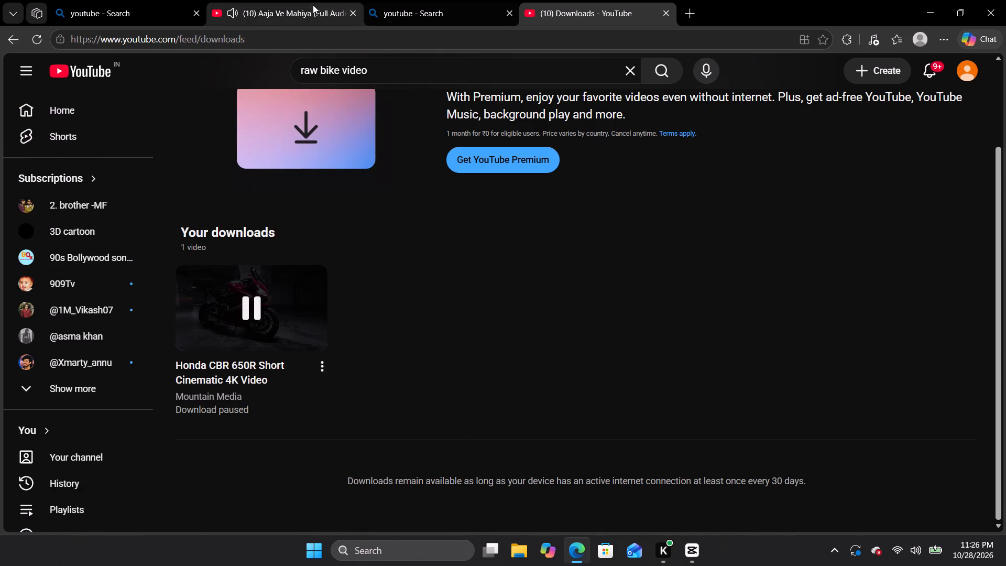
Switch to the song video's tab and close the YouTube Downloads and second "youtube - Search" tabs.
left_click(313, 5)
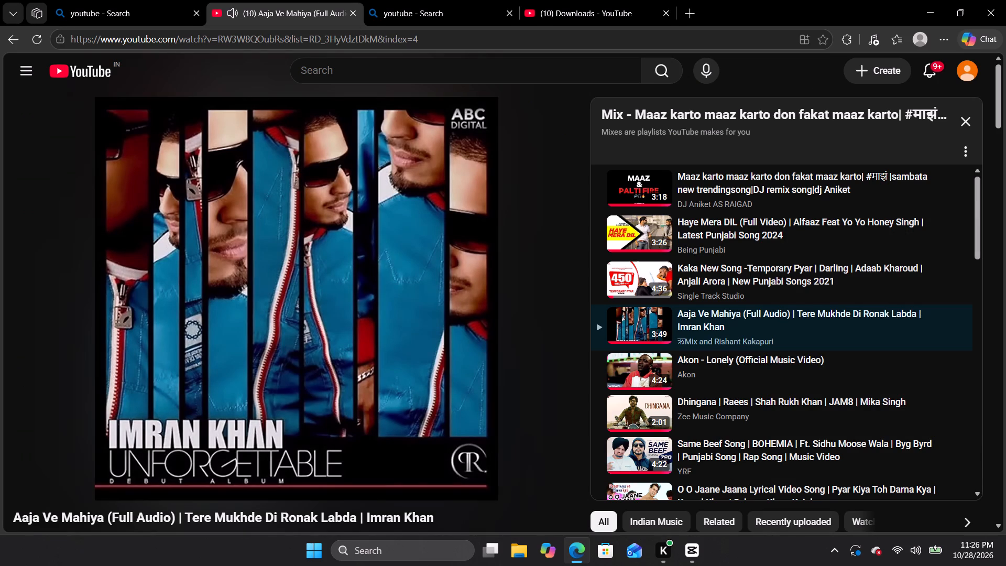
left_click(669, 13)
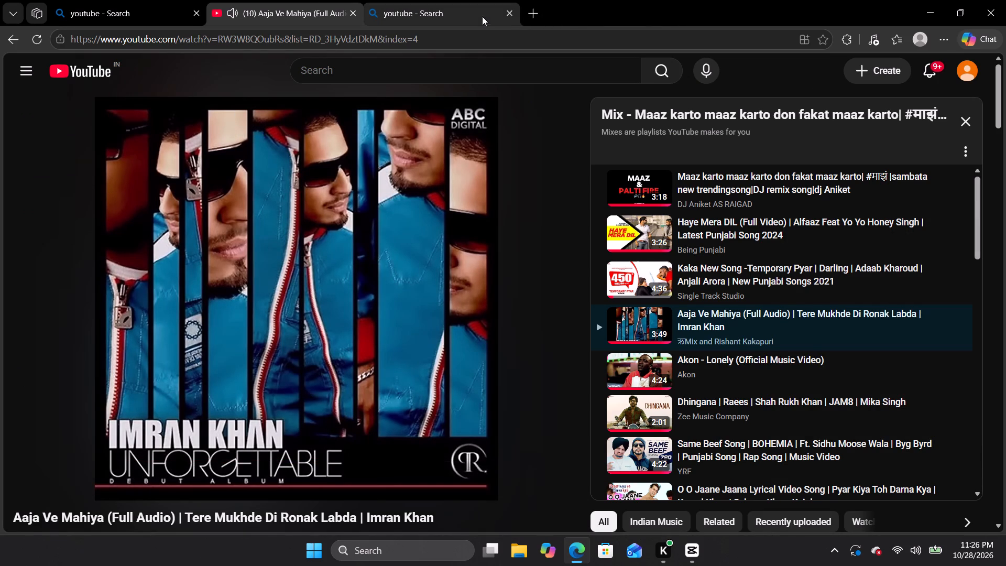
left_click(504, 12)
left_click(507, 12)
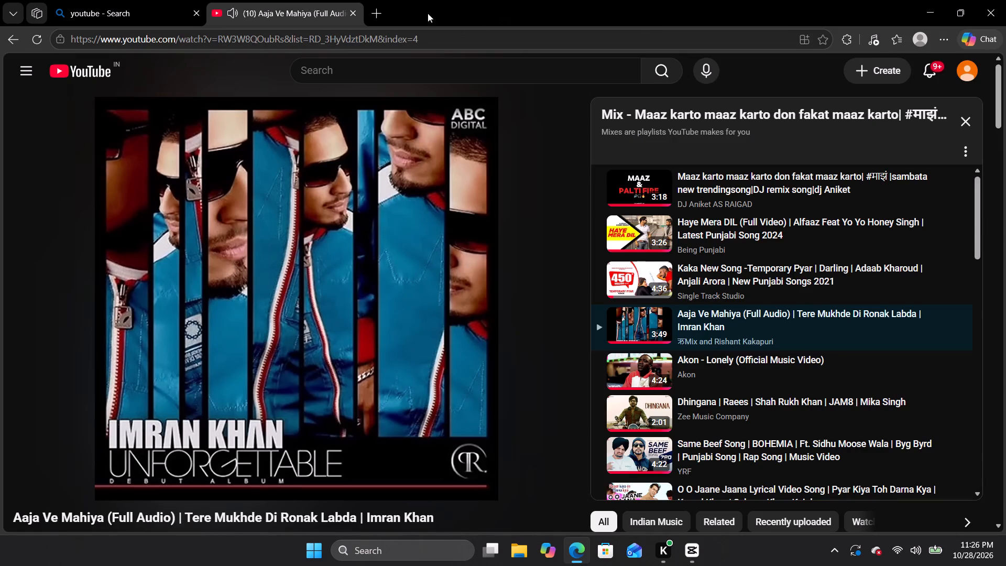
Search the web for "raw bike video" in a new tab and briefly open the Pixabay result, closing its tab again.
left_click(380, 14)
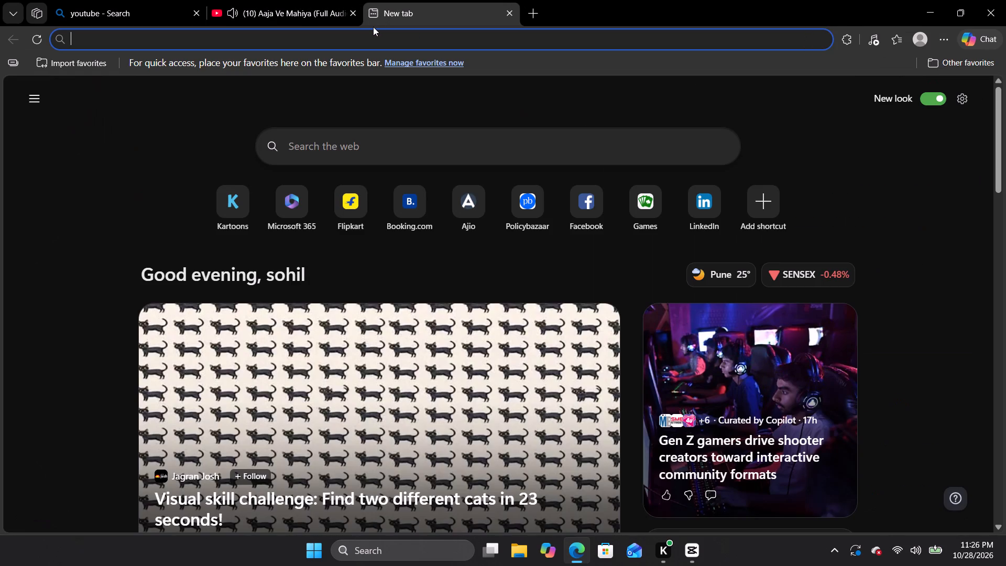
type("raw bike vi")
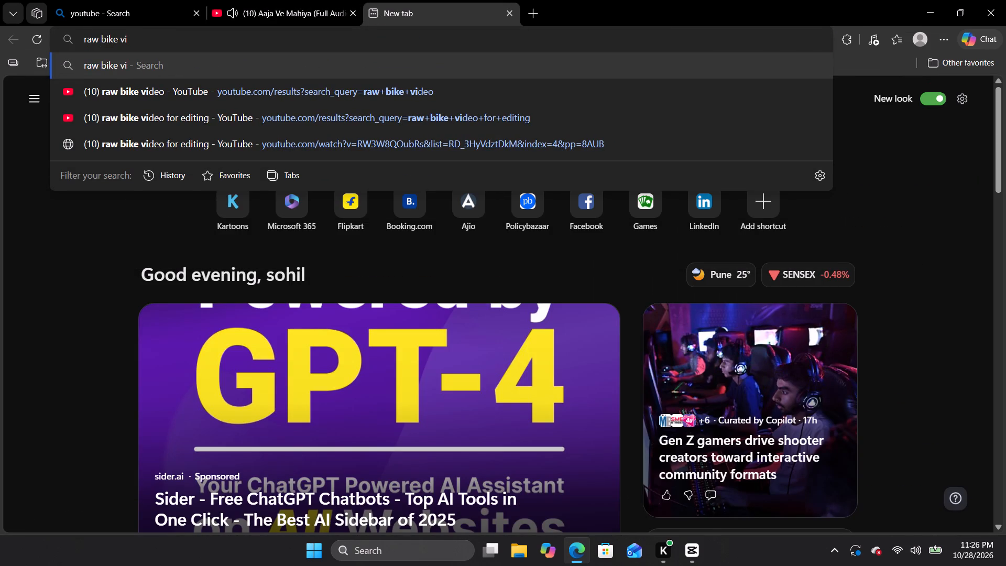
type("deo")
key("space")
key("Return")
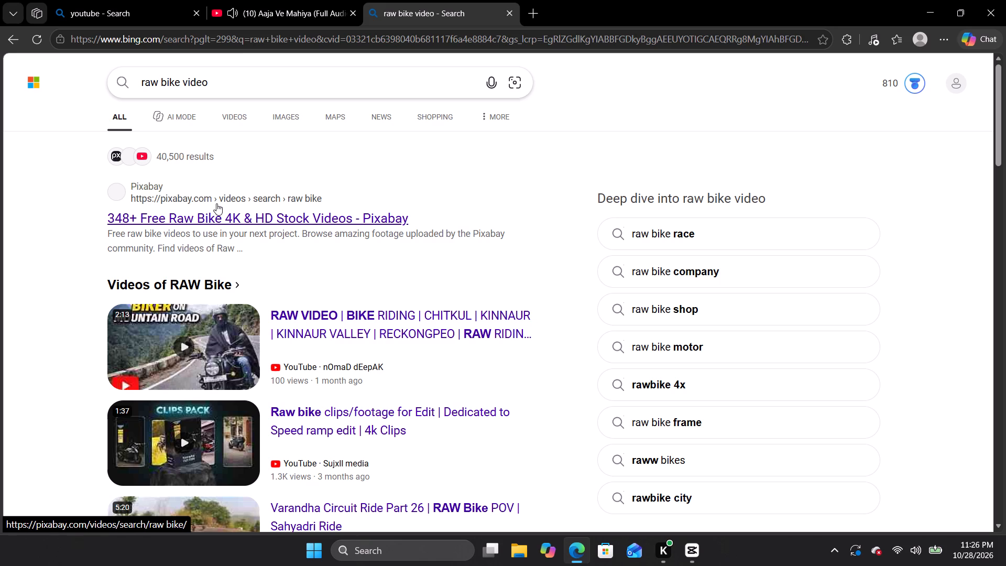
left_click(220, 221)
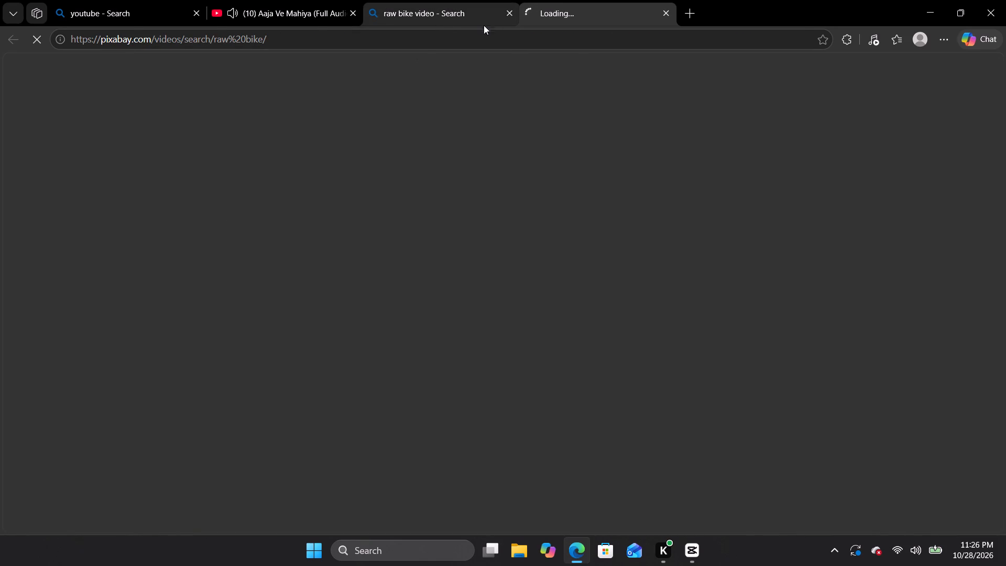
left_click(669, 10)
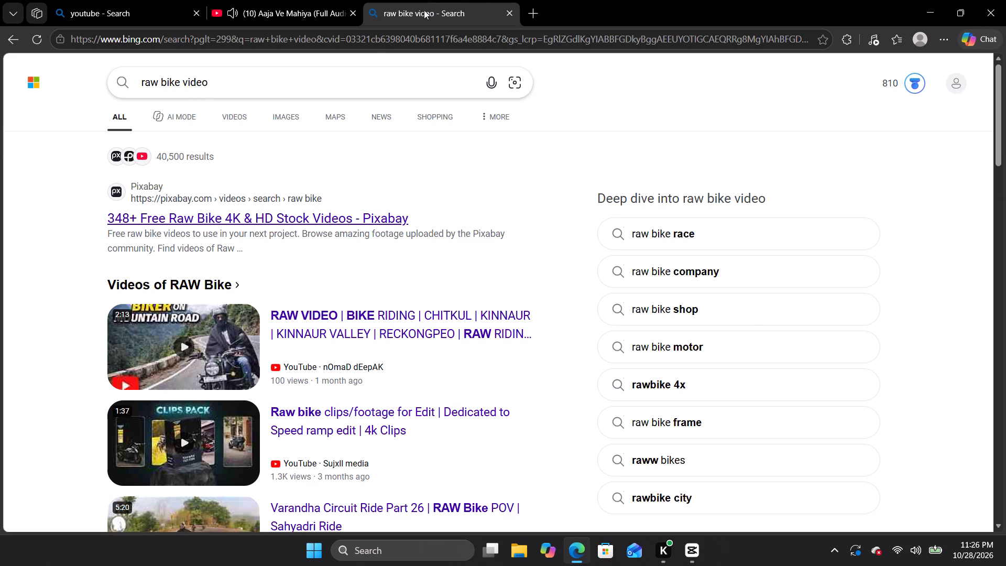
Refine the web search to "raw bike video senimatic".
left_click(166, 70)
left_click(259, 73)
key("space")
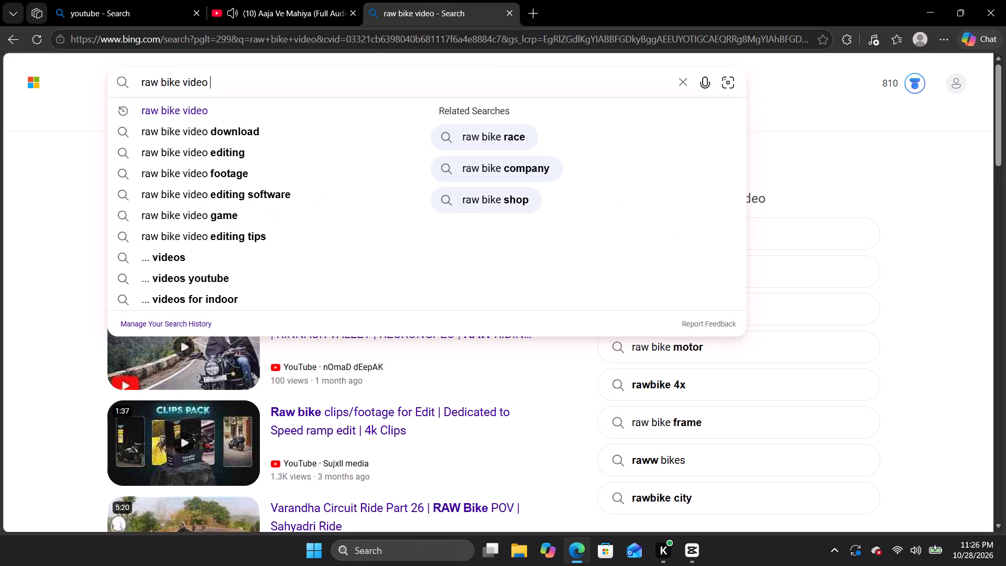
type("s")
type("ine")
key("BackSpace")
key("BackSpace")
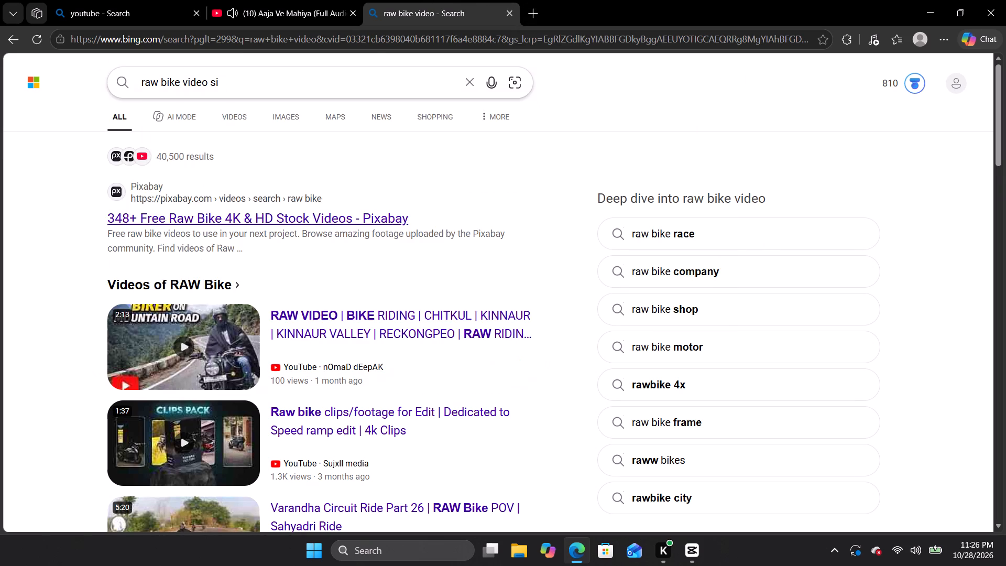
key("BackSpace")
type("enimatik")
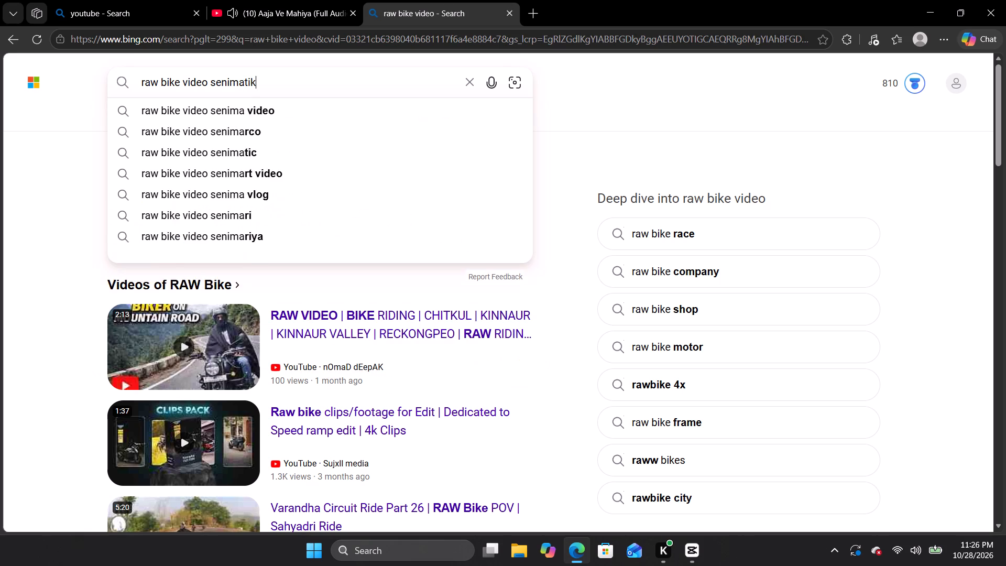
key("BackSpace")
key("c")
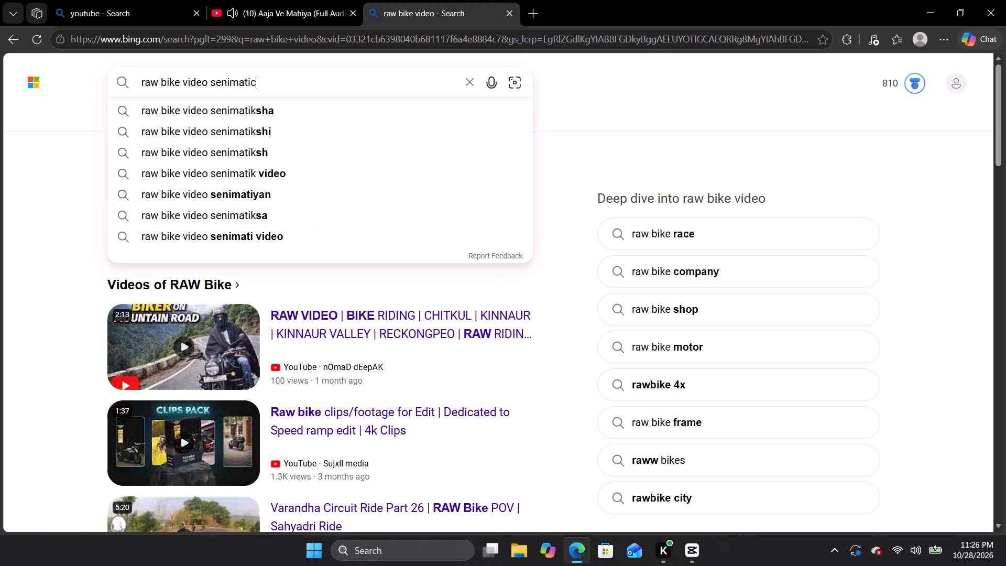
key("Return")
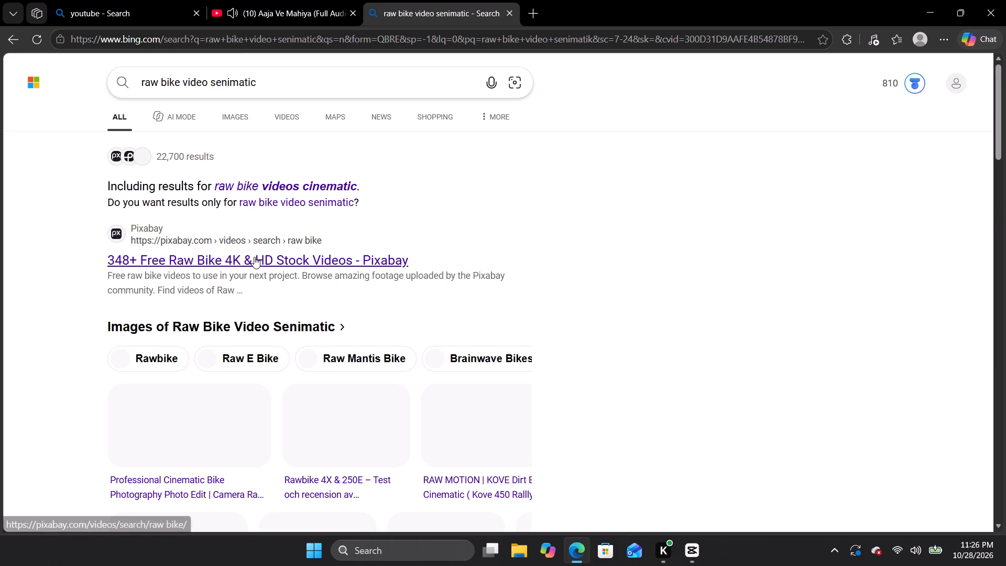
Open Pixabay's free raw bike stock videos from the results and look over the clips.
left_click(315, 256)
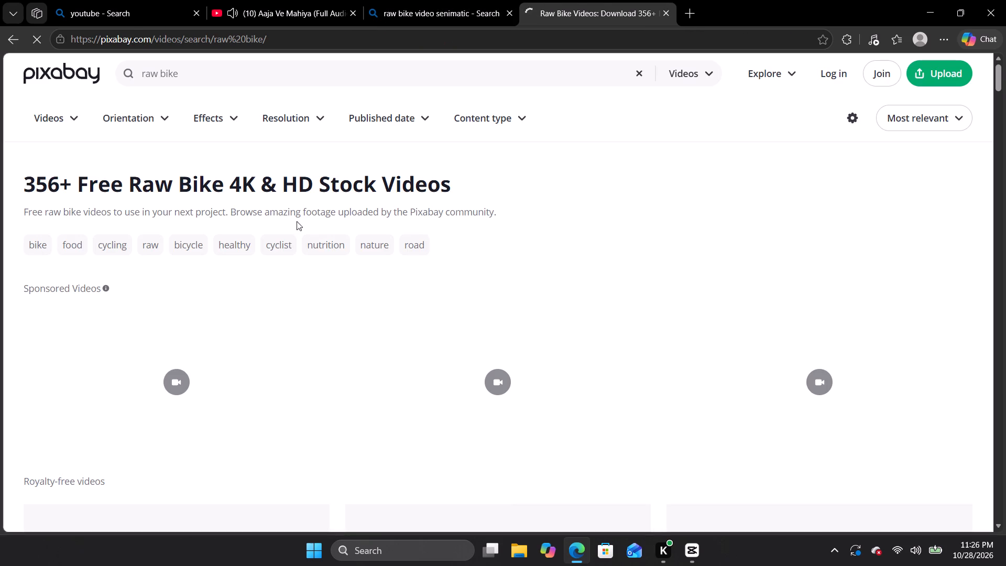
scroll(314, 219, "down", 1)
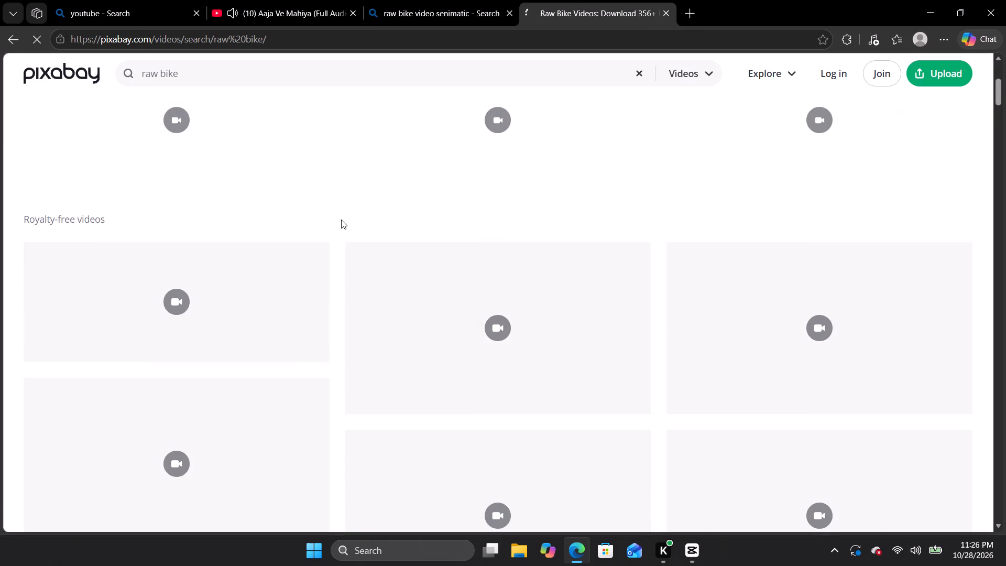
scroll(341, 220, "up", 2)
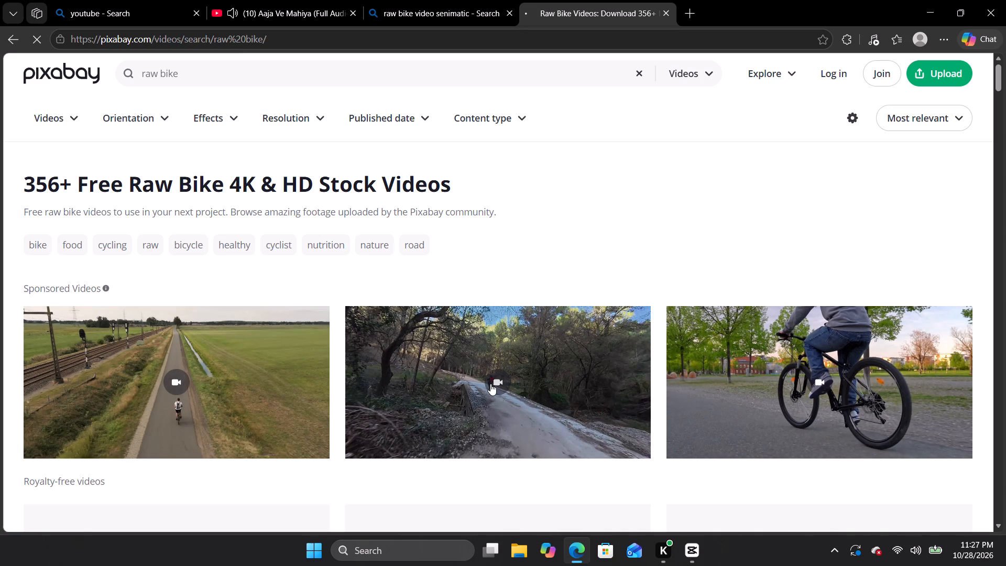
scroll(490, 384, "down", 3)
scroll(490, 382, "up", 2)
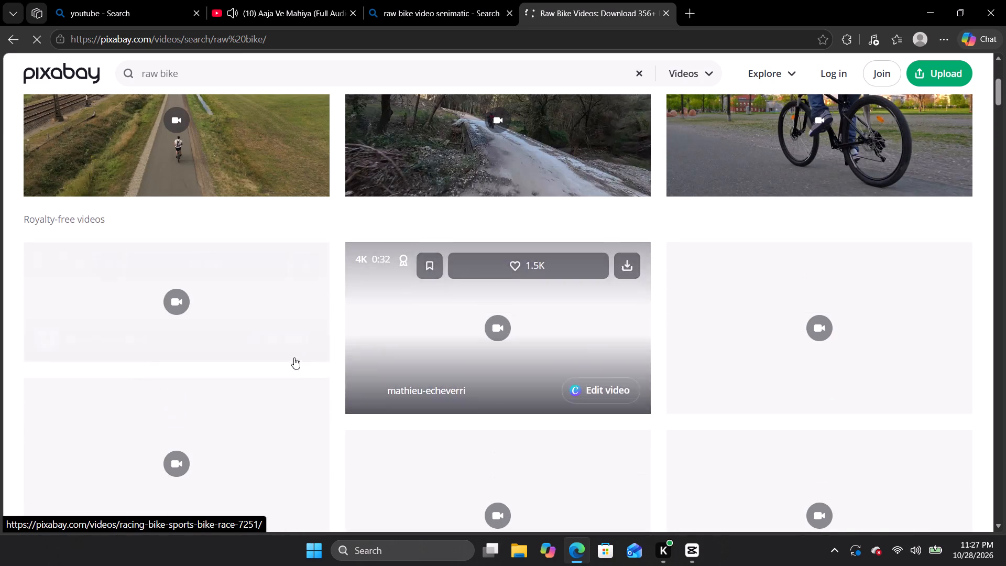
scroll(293, 354, "up", 2)
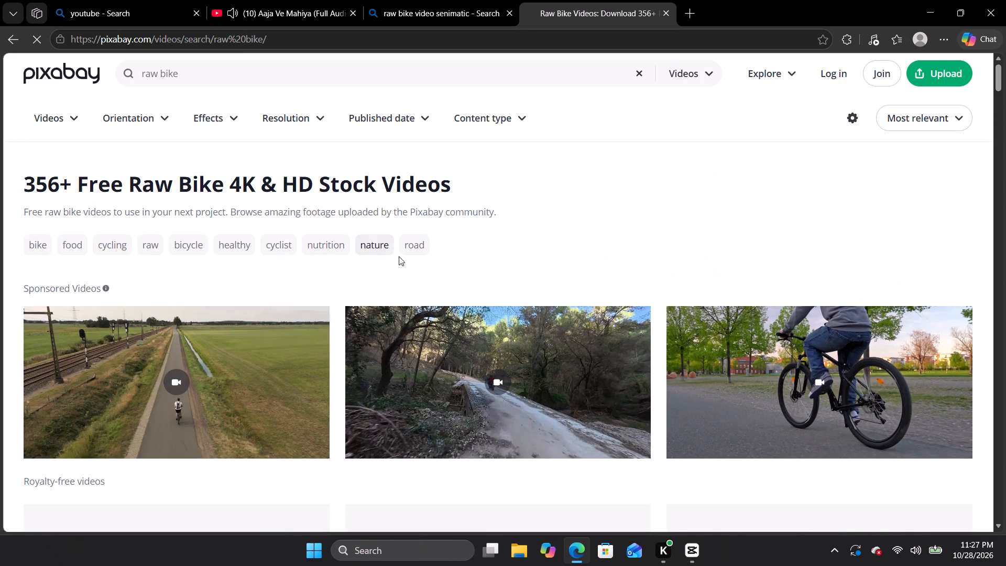
Open the "raw" tag's video results on Pixabay and look them over.
left_click(146, 242)
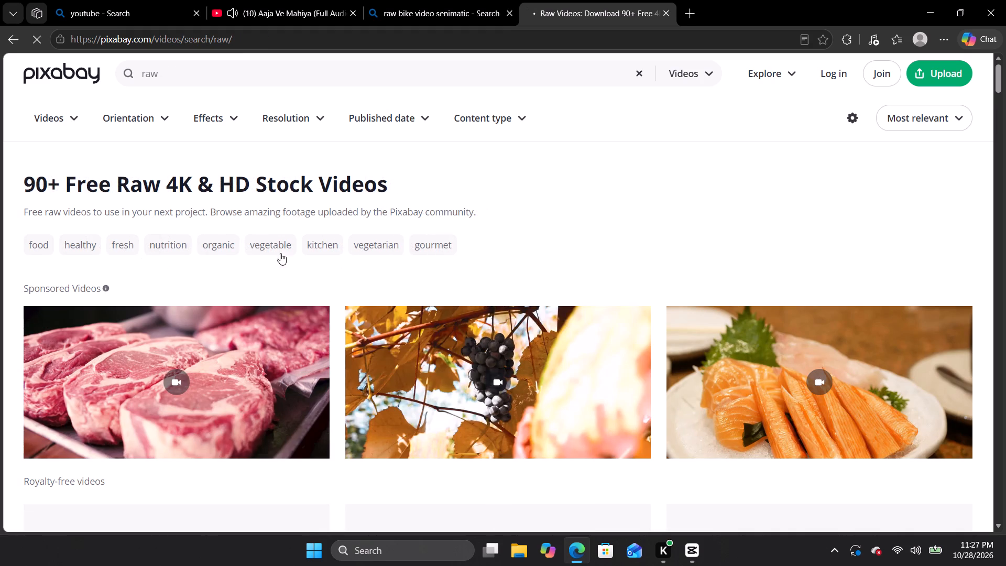
scroll(299, 243, "up", 1)
scroll(162, 232, "down", 2)
scroll(148, 238, "up", 2)
left_click_drag(79, 237, 73, 244)
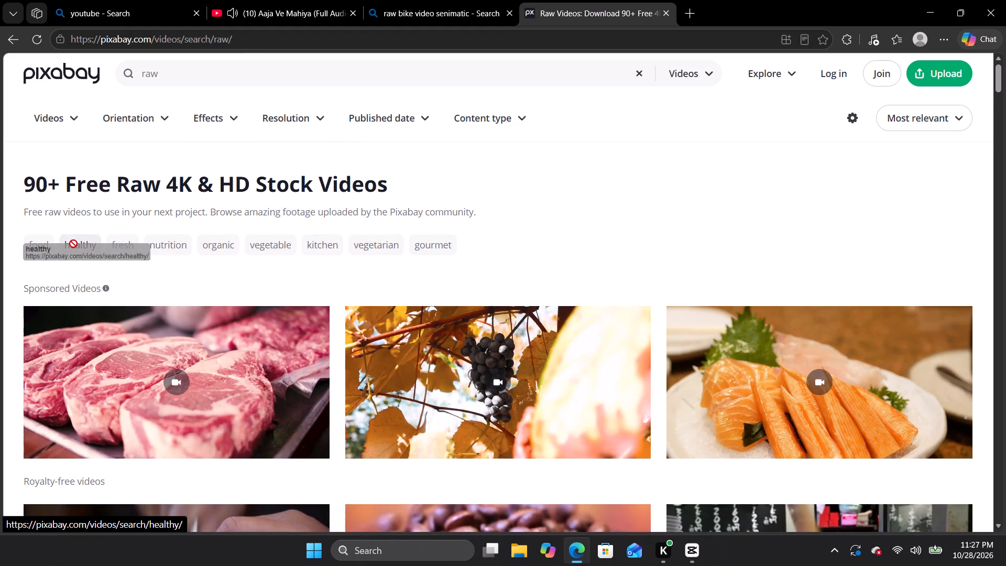
left_click_drag(73, 244, 72, 242)
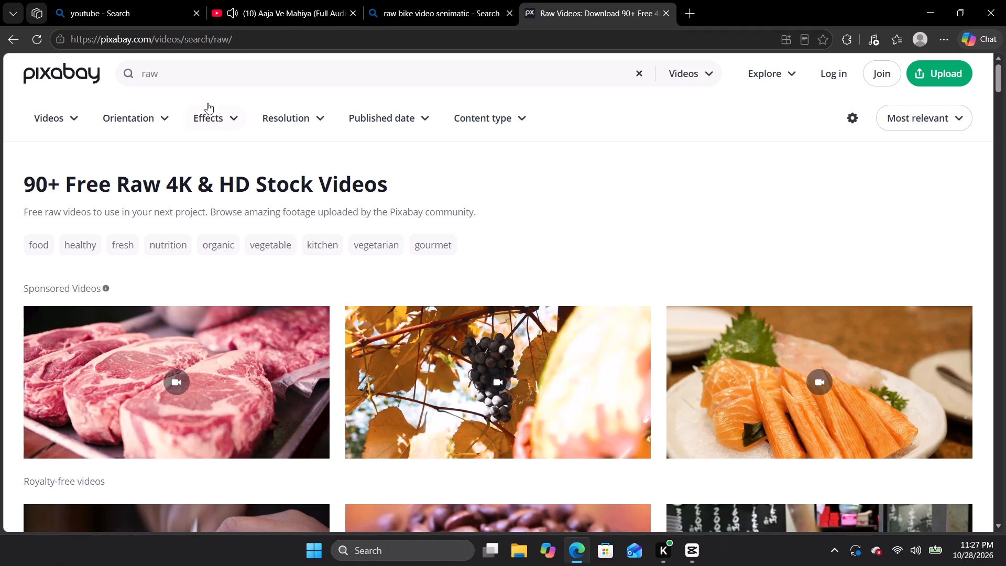
Search Pixabay videos for the suggested query "raw videos for editing".
left_click(207, 88)
key("space")
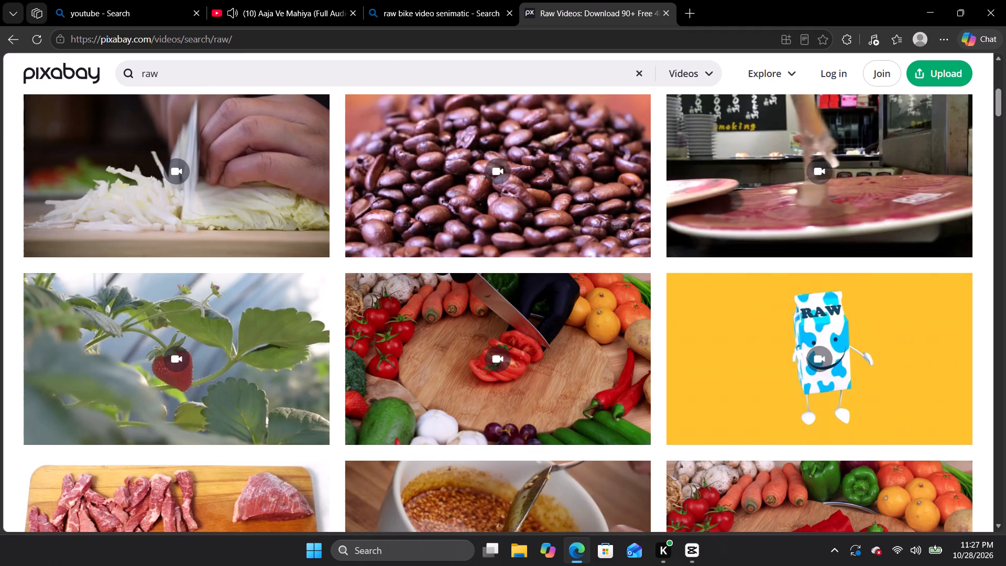
type("b")
scroll(210, 64, "up", 3)
left_click(180, 70)
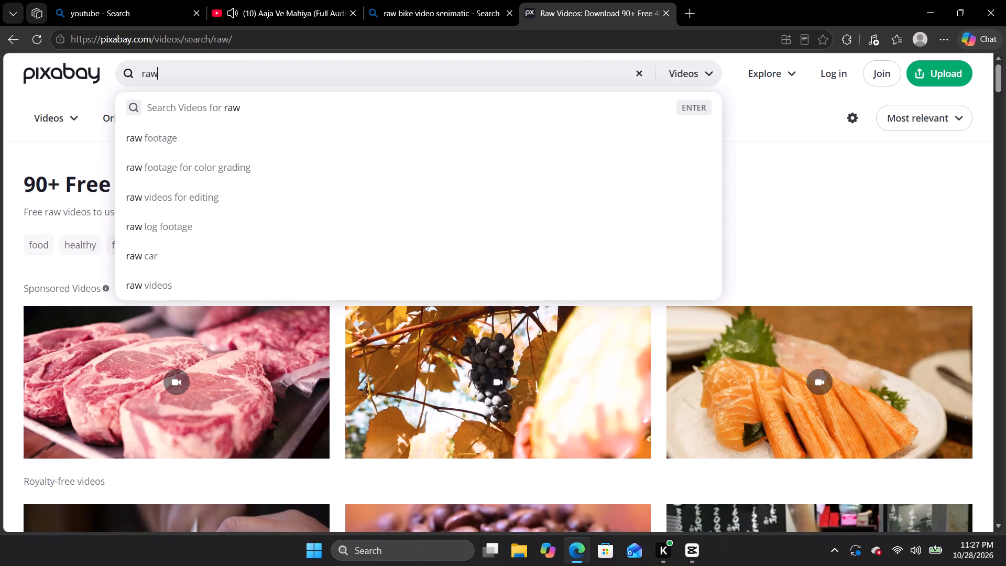
key("b")
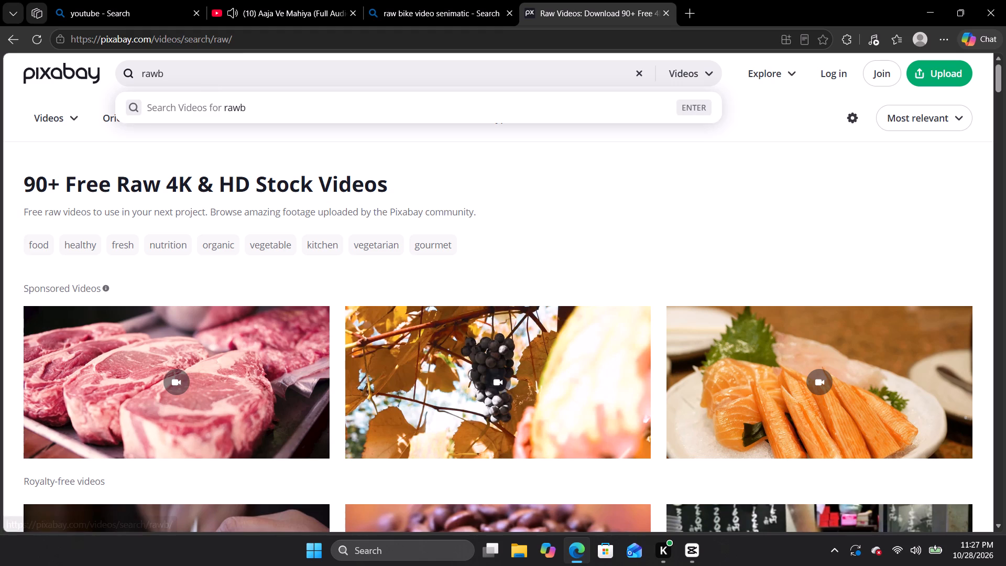
key("BackSpace")
left_click(199, 198)
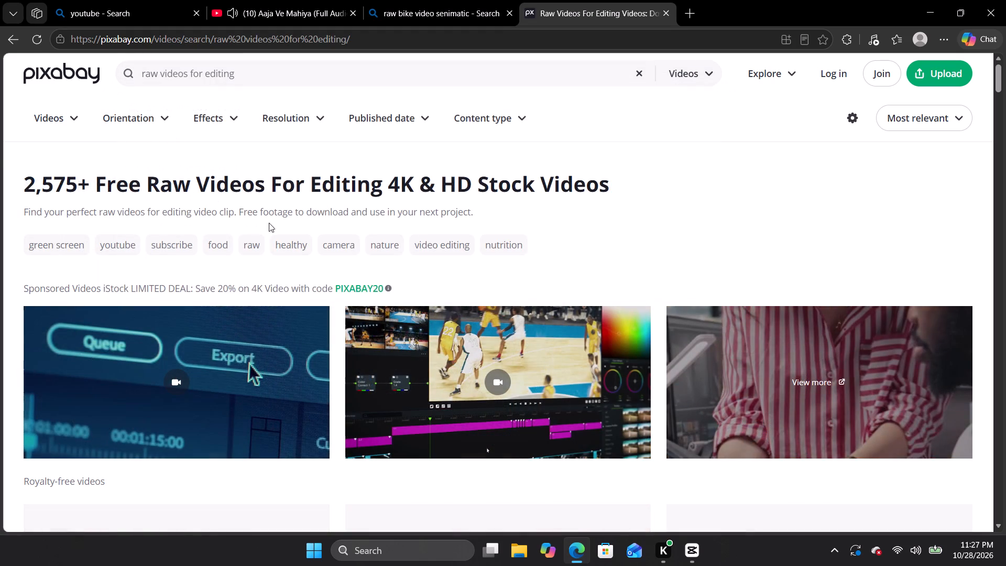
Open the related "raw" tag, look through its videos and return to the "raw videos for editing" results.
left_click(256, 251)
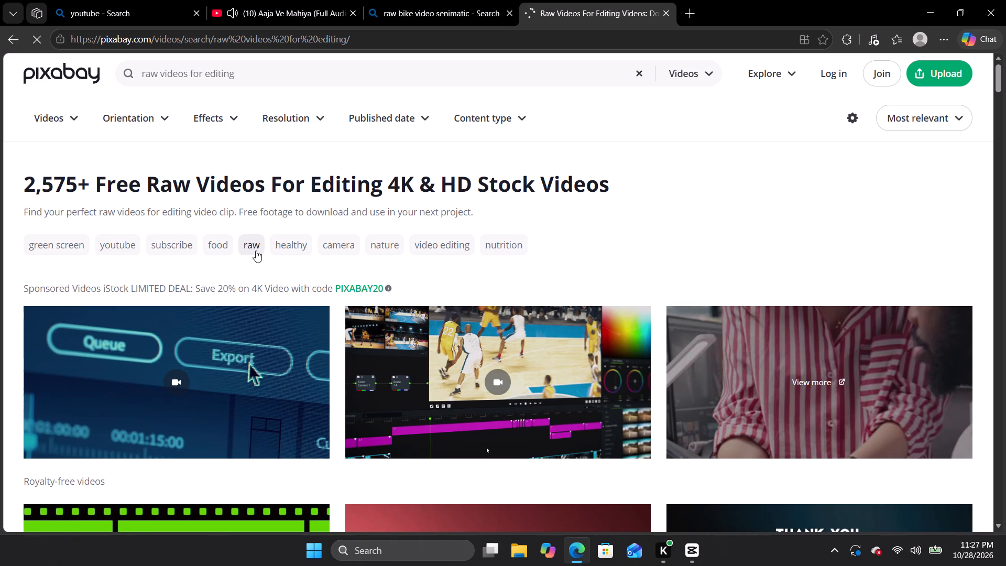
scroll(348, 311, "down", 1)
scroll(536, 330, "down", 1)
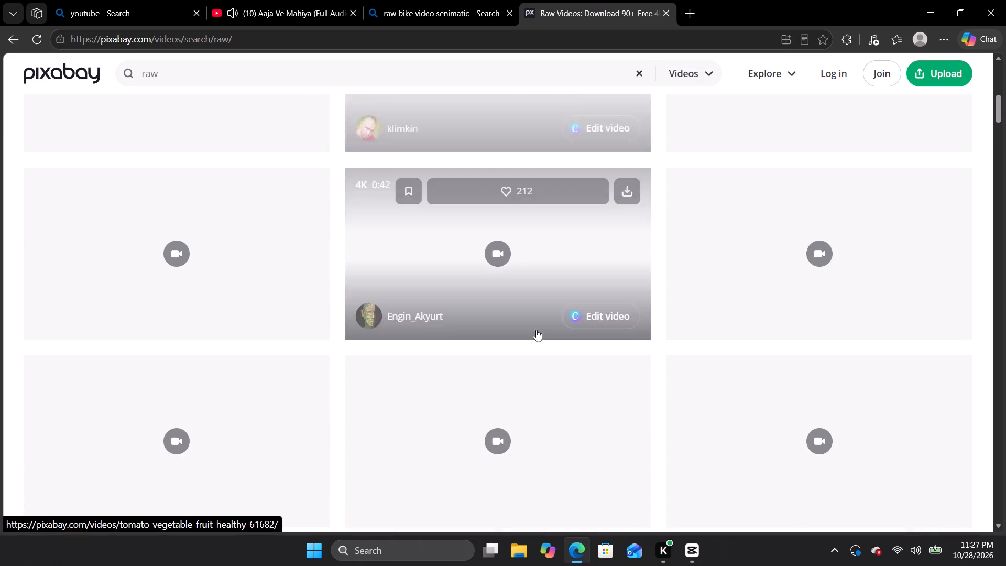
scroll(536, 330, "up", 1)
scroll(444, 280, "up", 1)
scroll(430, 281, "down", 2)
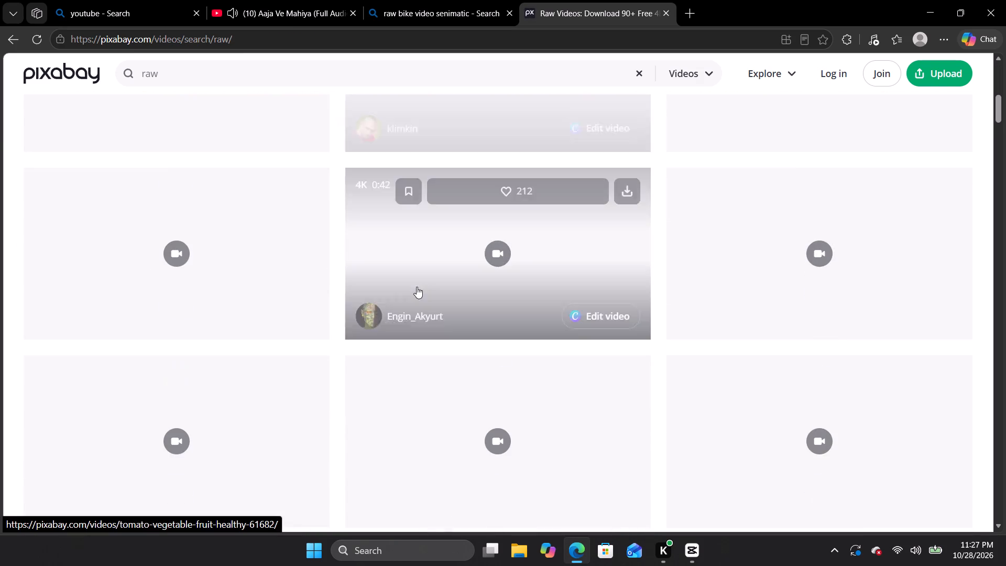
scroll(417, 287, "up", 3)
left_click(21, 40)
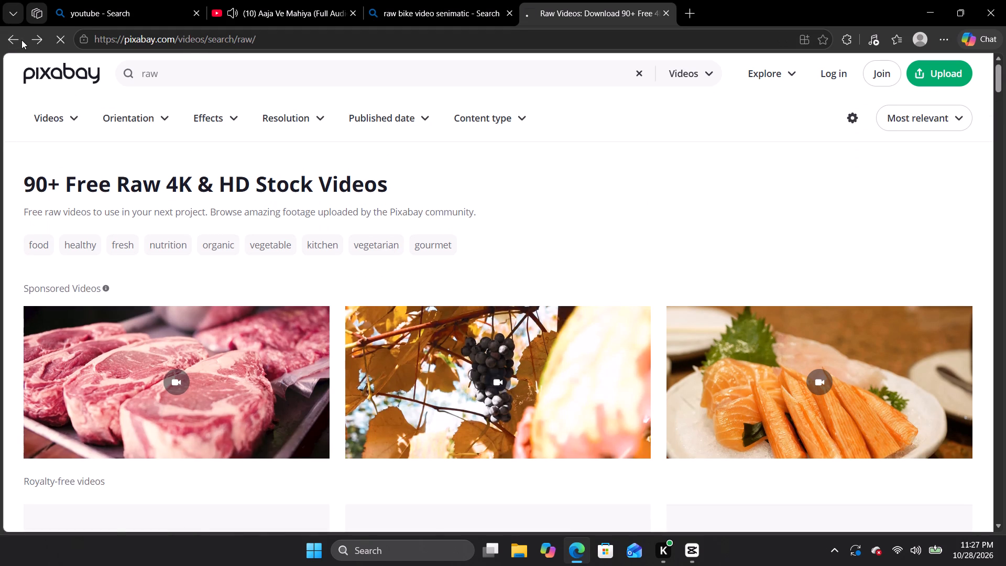
Look through the "raw videos for editing" results for usable bike footage.
scroll(269, 223, "down", 2)
scroll(469, 272, "down", 1)
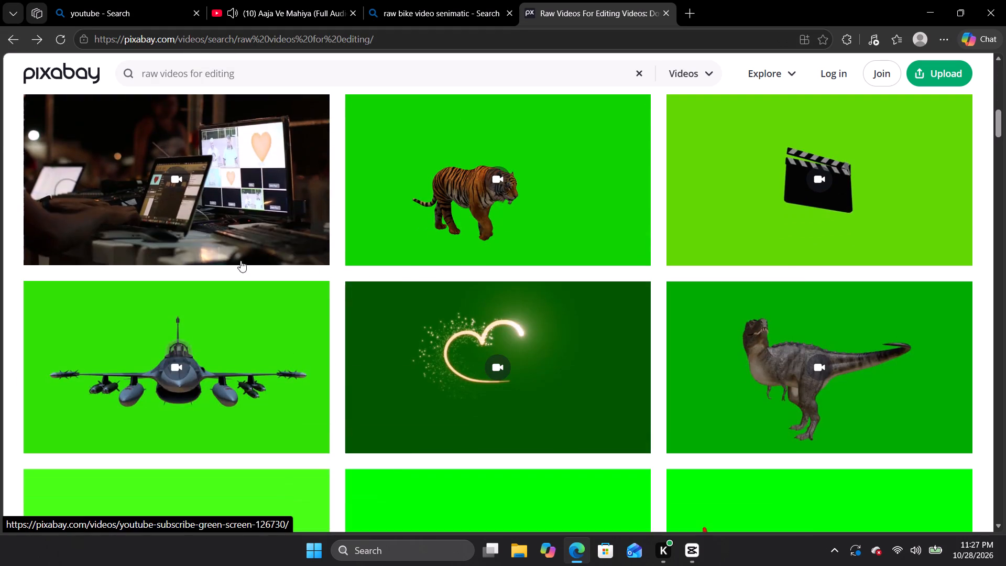
scroll(177, 199, "down", 2)
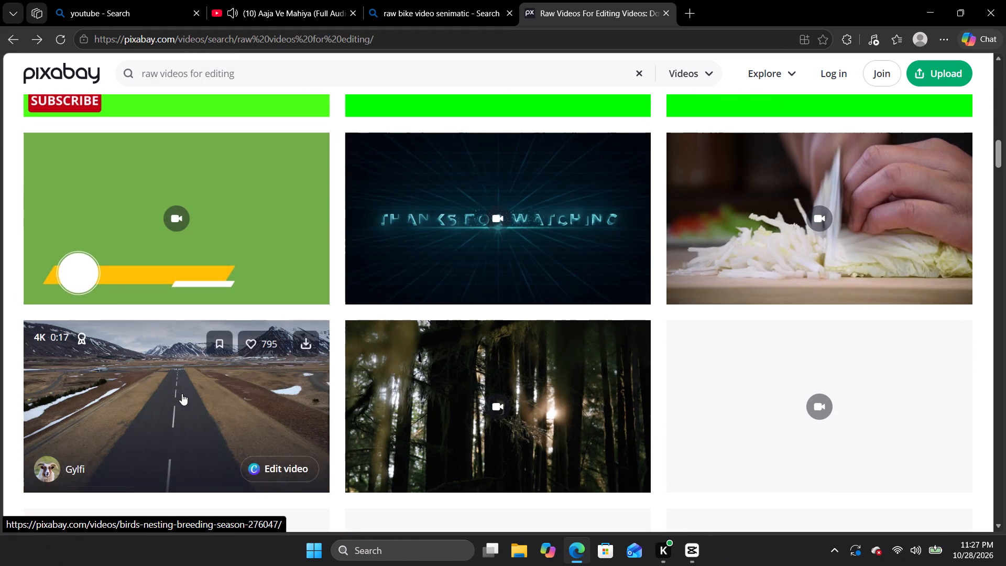
scroll(567, 410, "down", 2)
scroll(519, 369, "down", 1)
scroll(363, 350, "up", 3)
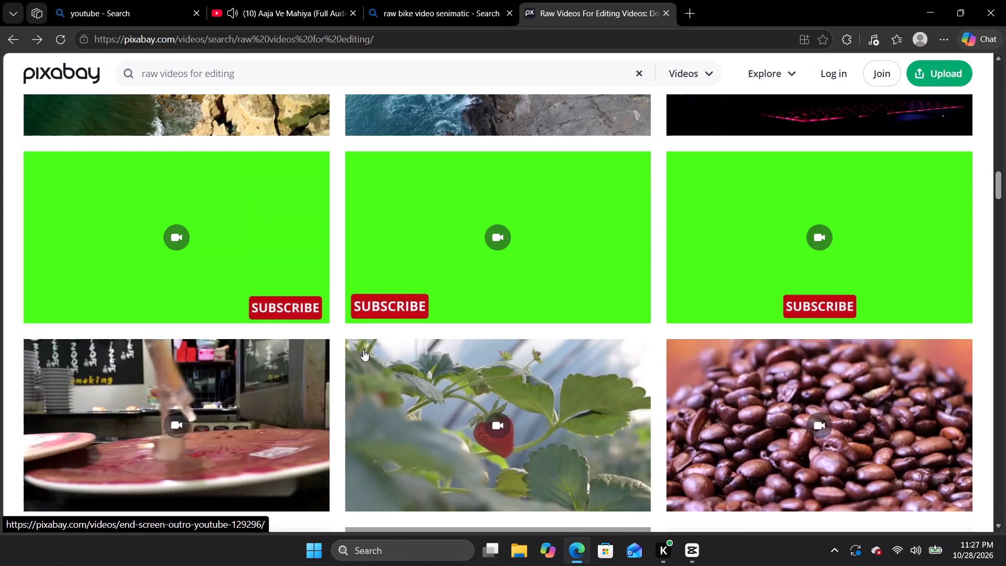
scroll(363, 350, "up", 13)
Extend the Pixabay video search to "raw videos for editing bike" and run it.
left_click(245, 81)
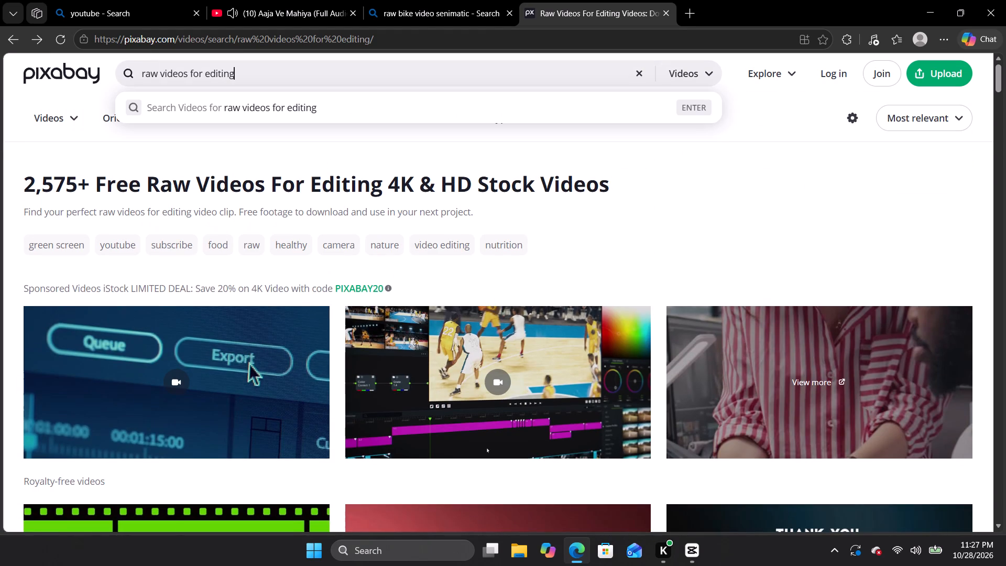
key("space")
type("bike")
key("Return")
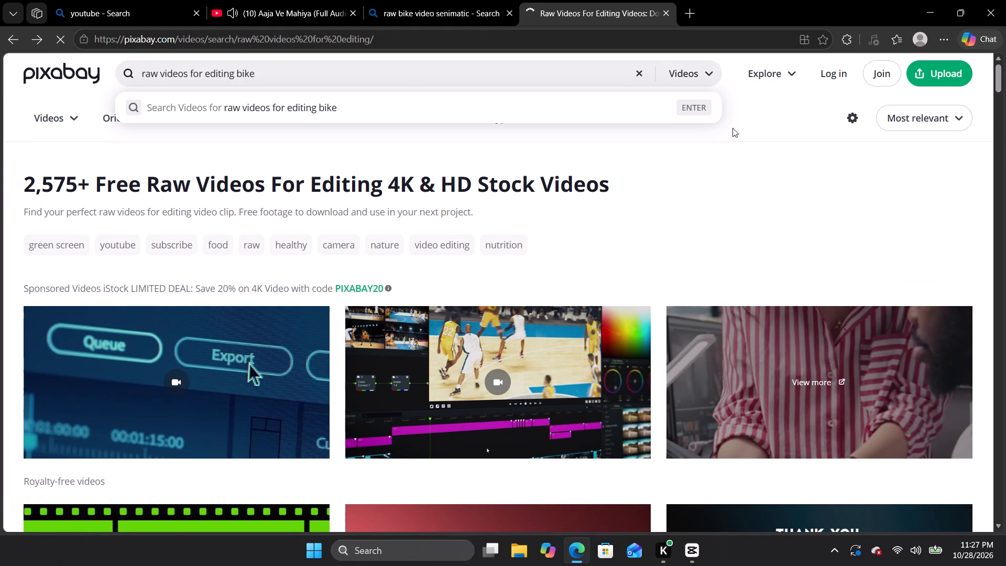
left_click(710, 108)
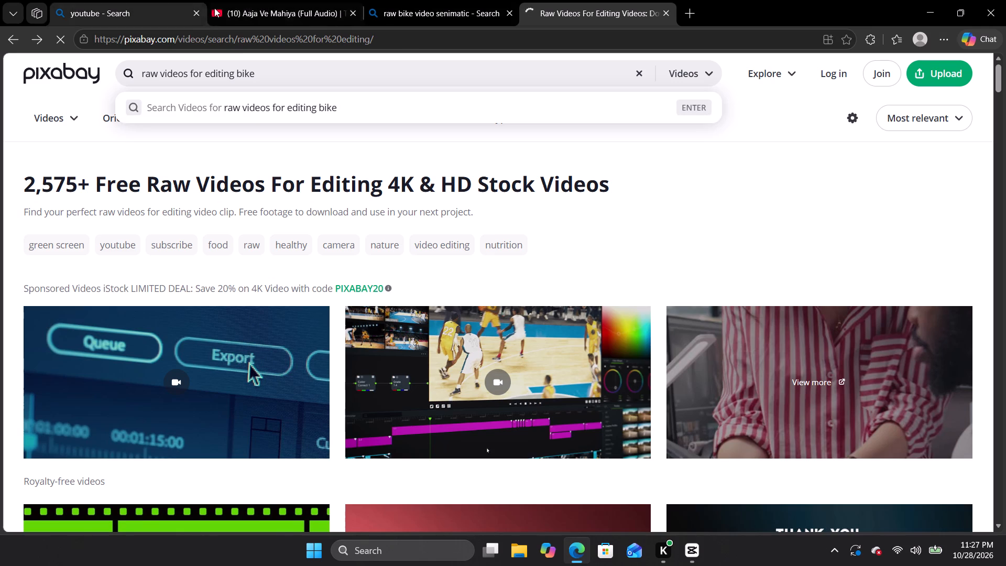
left_click(275, 10)
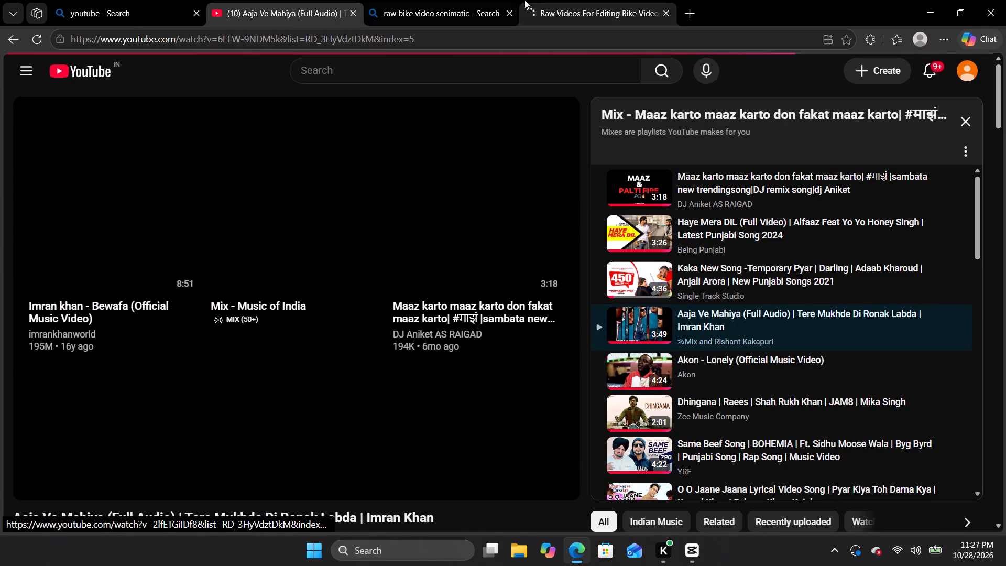
left_click(573, 0)
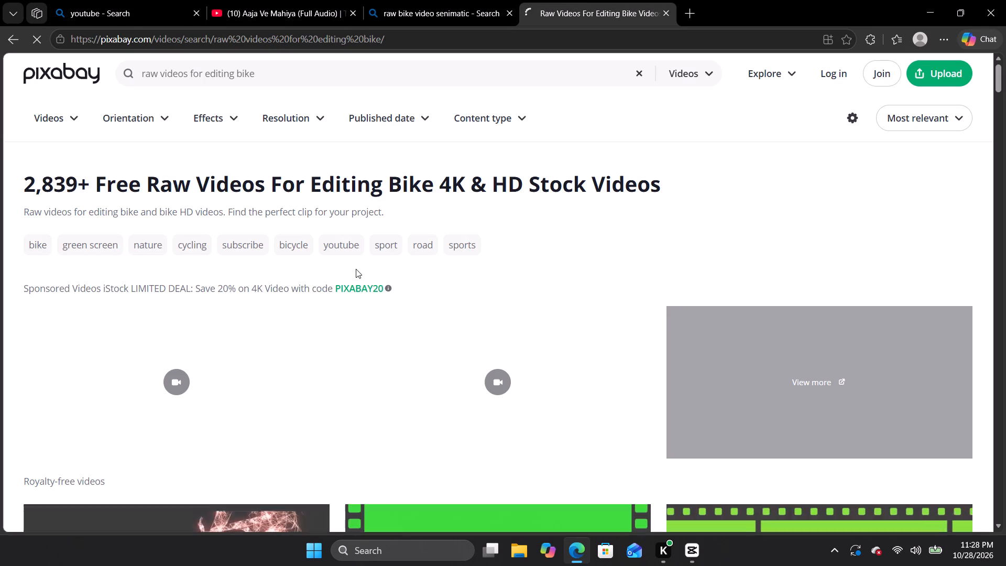
Look through the "raw videos for editing bike" results on Pixabay for usable cinematic bike clips.
scroll(334, 258, "down", 1)
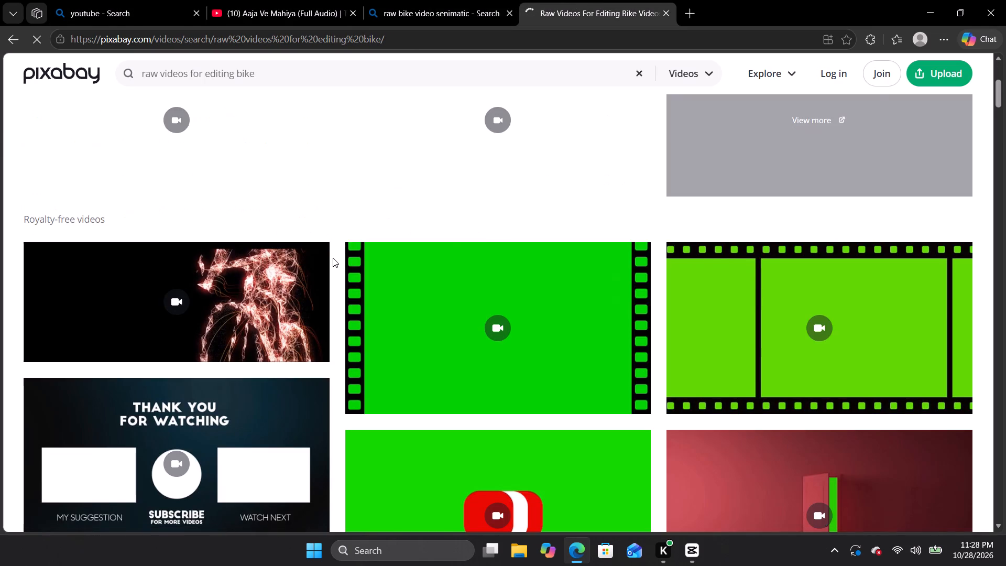
scroll(333, 258, "down", 1)
scroll(333, 258, "up", 2)
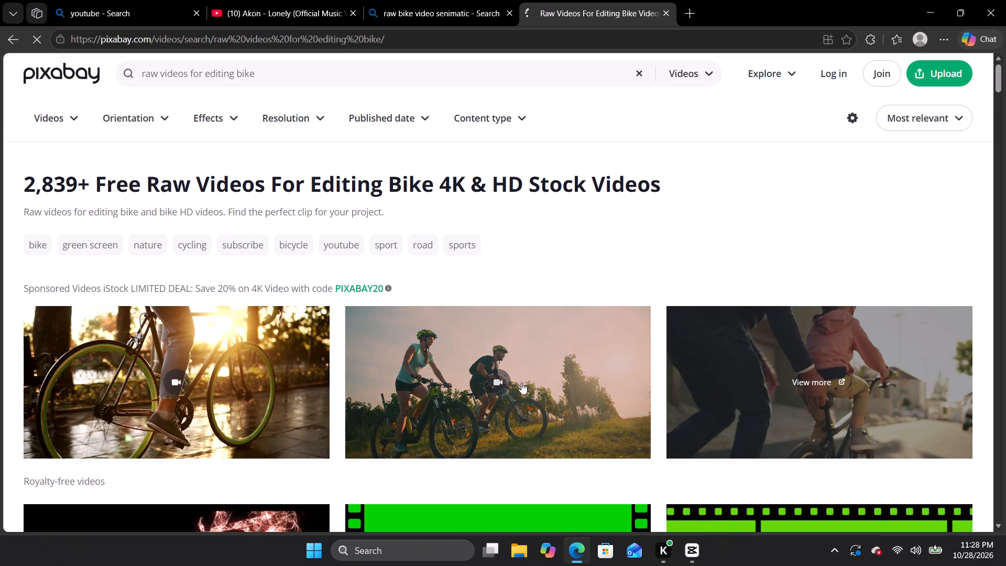
scroll(521, 383, "down", 3)
scroll(624, 377, "down", 3)
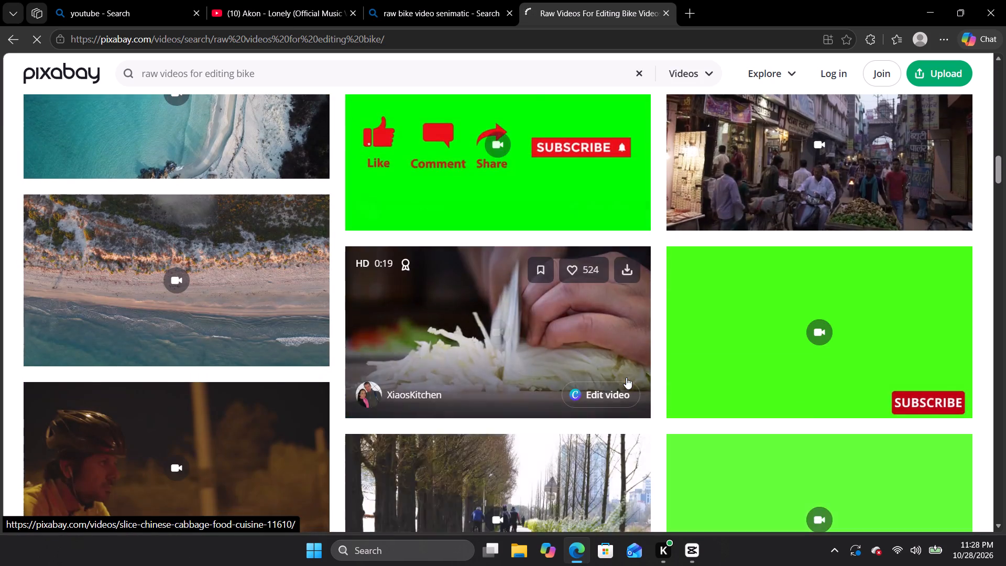
scroll(626, 377, "down", 3)
scroll(629, 376, "up", 1)
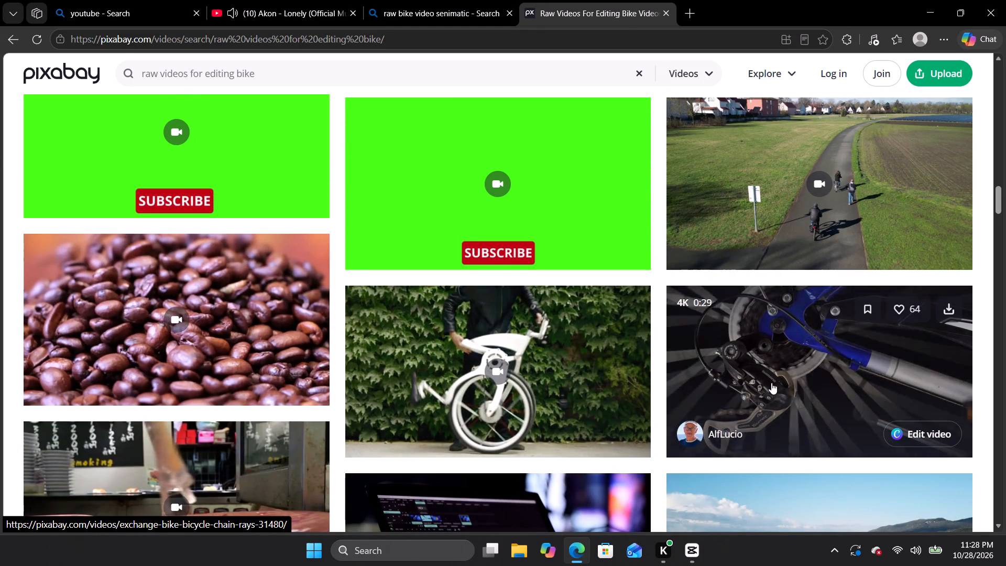
scroll(771, 383, "down", 1)
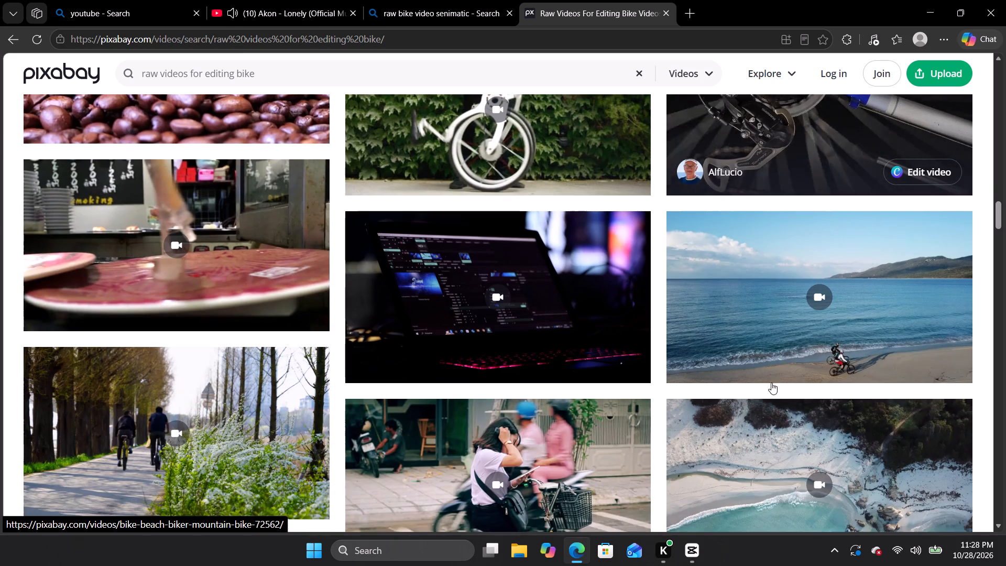
scroll(771, 383, "down", 1)
scroll(231, 267, "down", 2)
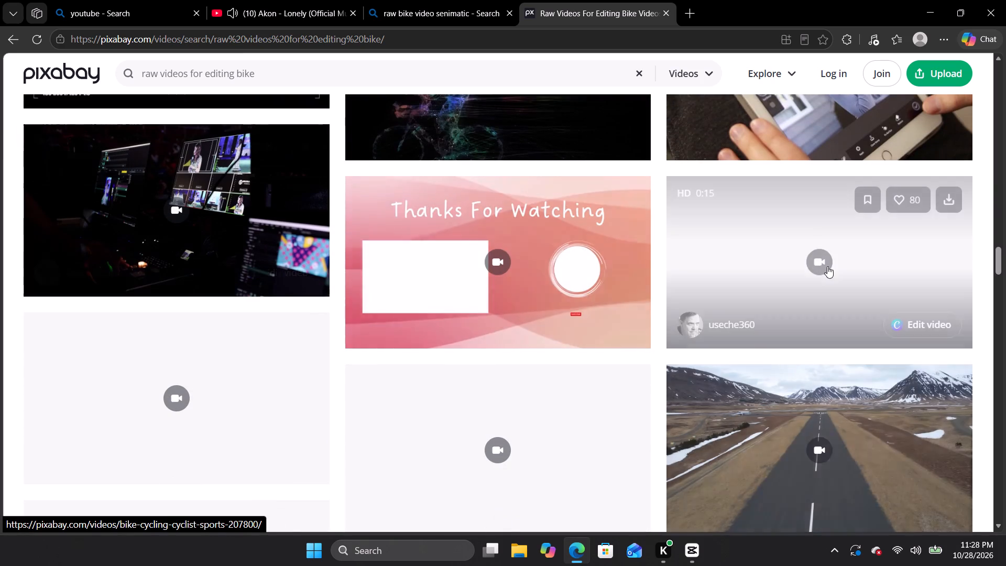
scroll(900, 339, "down", 1)
scroll(699, 323, "up", 14)
right_click(365, 279)
scroll(335, 254, "up", 3)
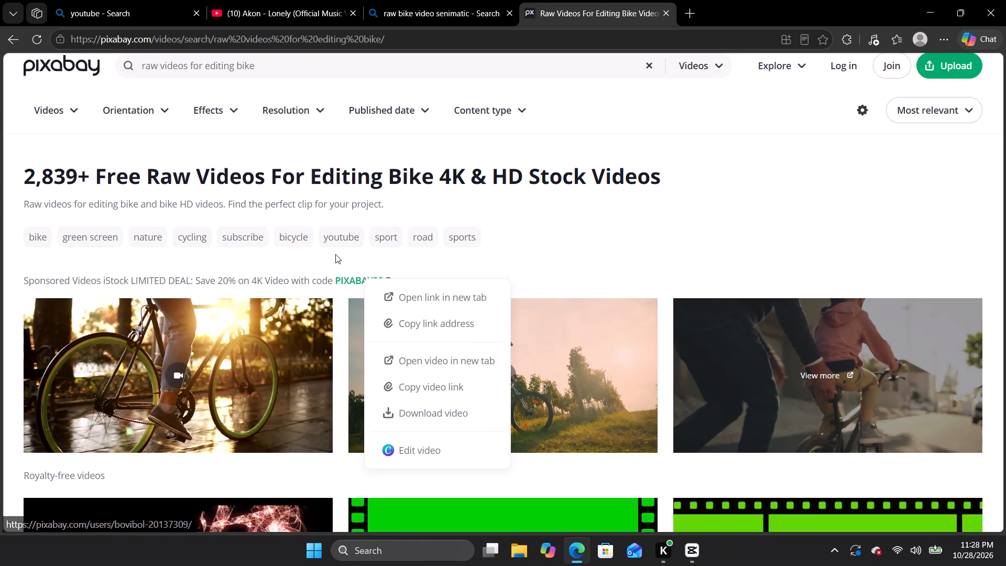
scroll(335, 254, "up", 3)
Leave the Pixabay bike results and check the "raw bike video senimatic" web search results for other stock footage sites.
left_click(5, 32)
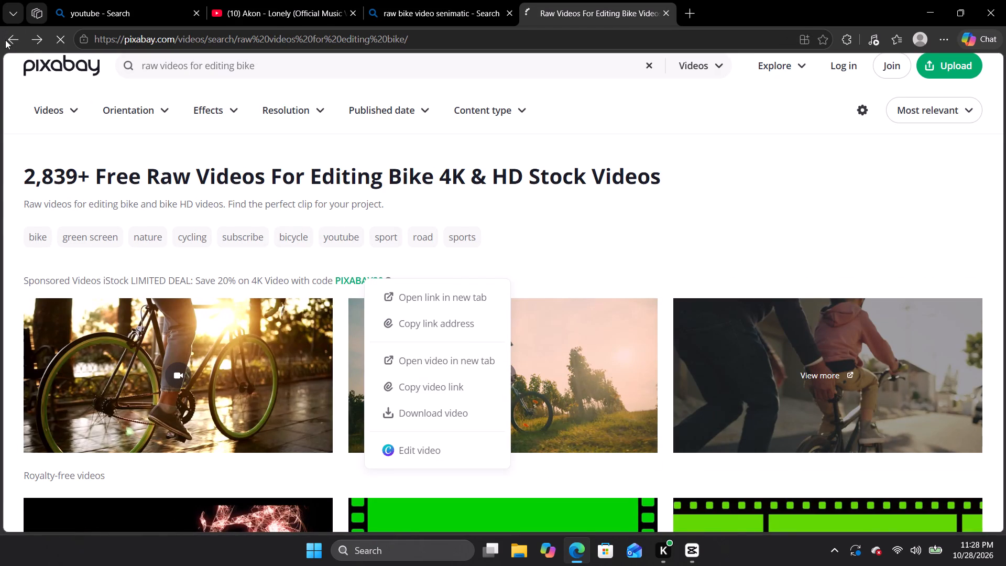
left_click(5, 40)
left_click(417, 14)
scroll(309, 214, "down", 2)
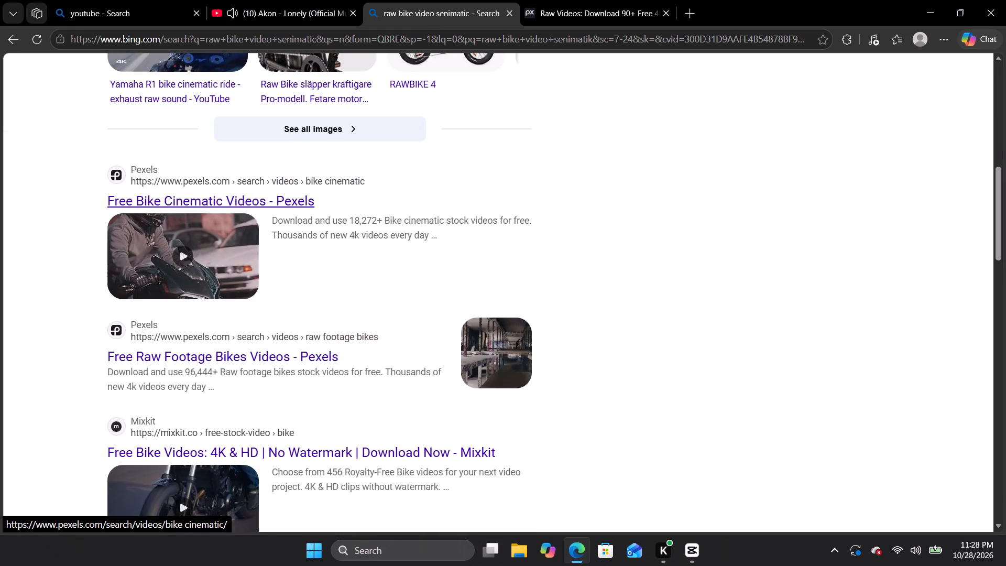
Skip the ad playing before "Akon - Lonely (Official Music Video)" on YouTube.
left_click(260, 0)
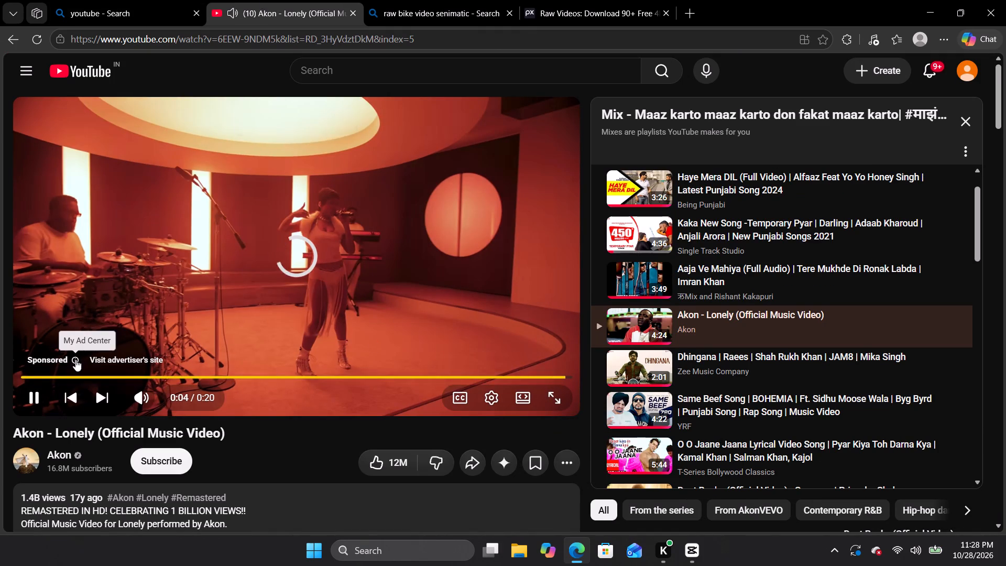
left_click(75, 360)
left_click(70, 282)
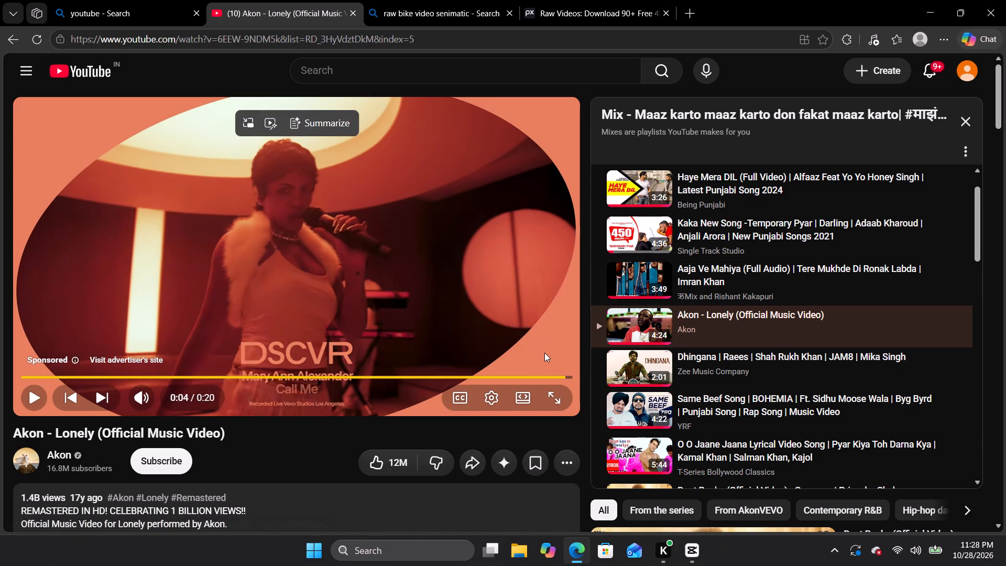
left_click(430, 316)
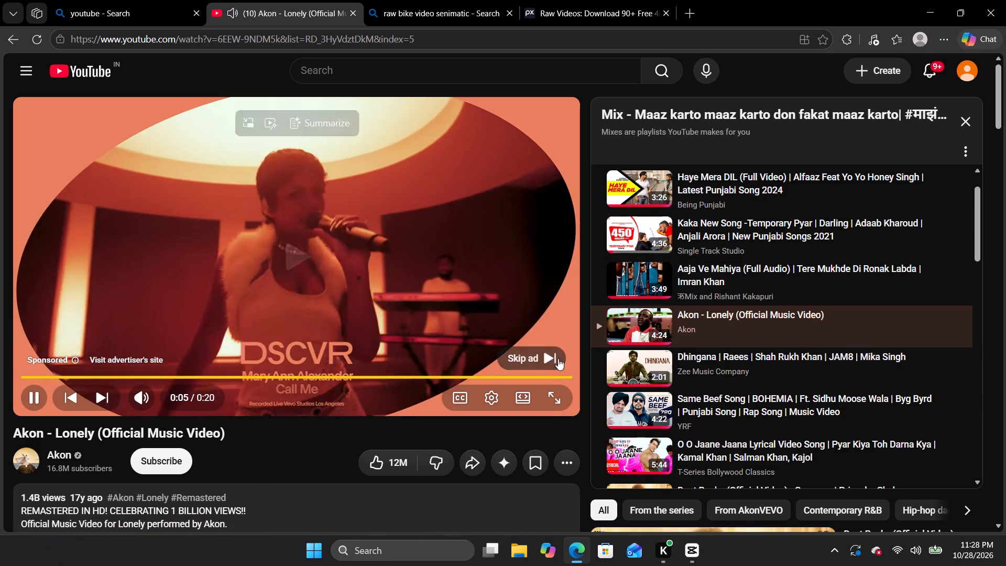
left_click(530, 349)
Open Mixkit's "Free Bike Videos" page from the "raw bike video senimatic" search results and close the Pixabay page.
left_click(453, 0)
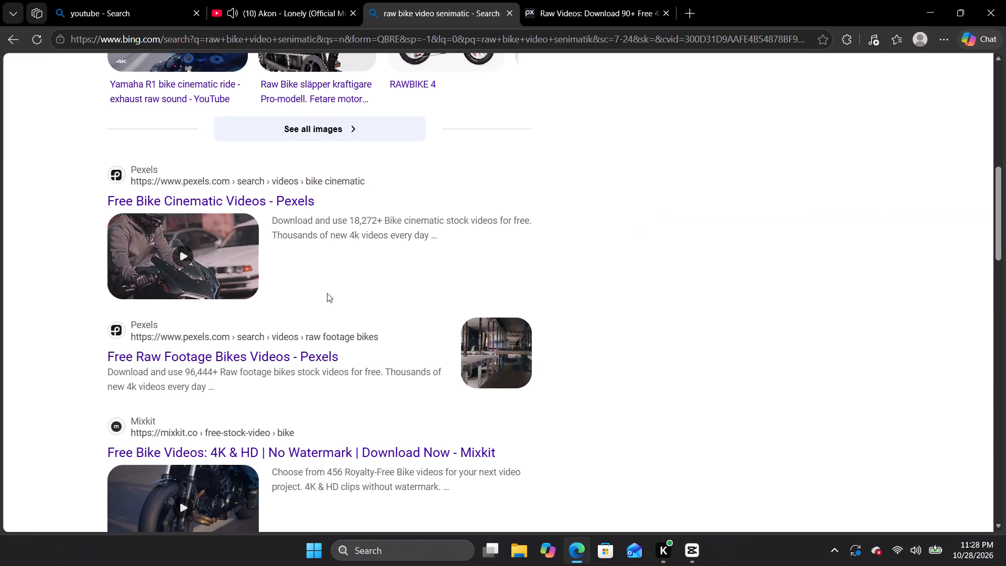
scroll(320, 306, "down", 1)
left_click(212, 191)
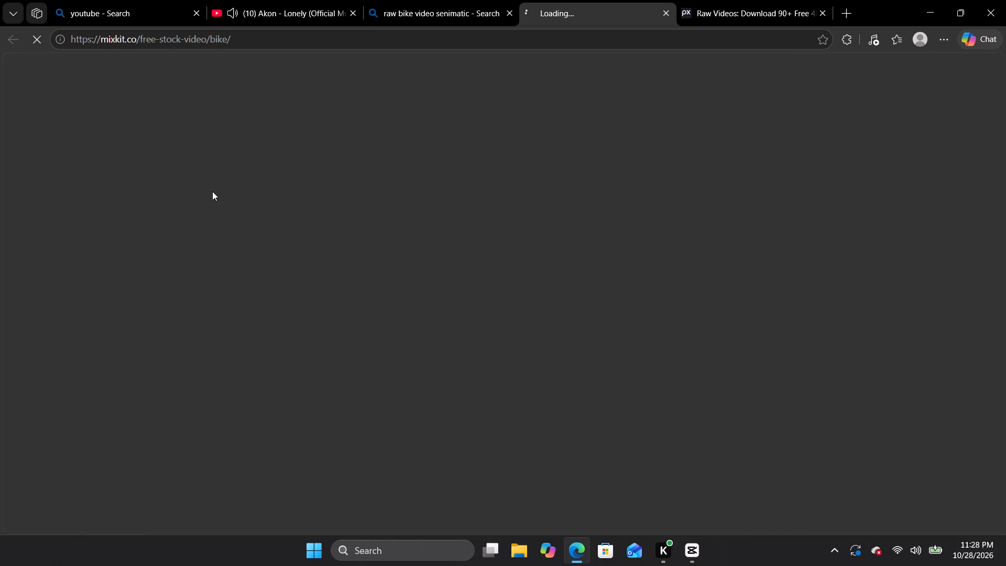
left_click(819, 11)
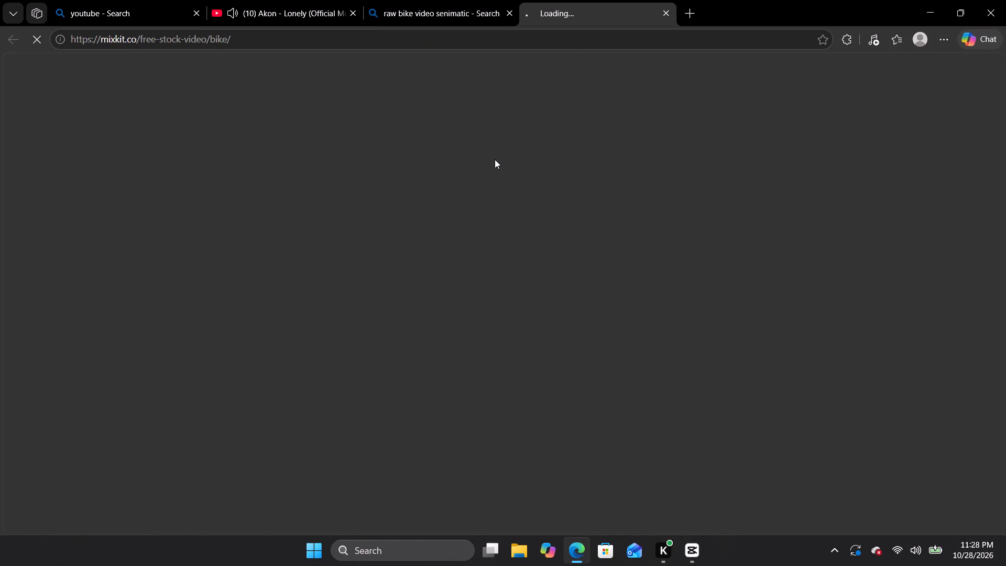
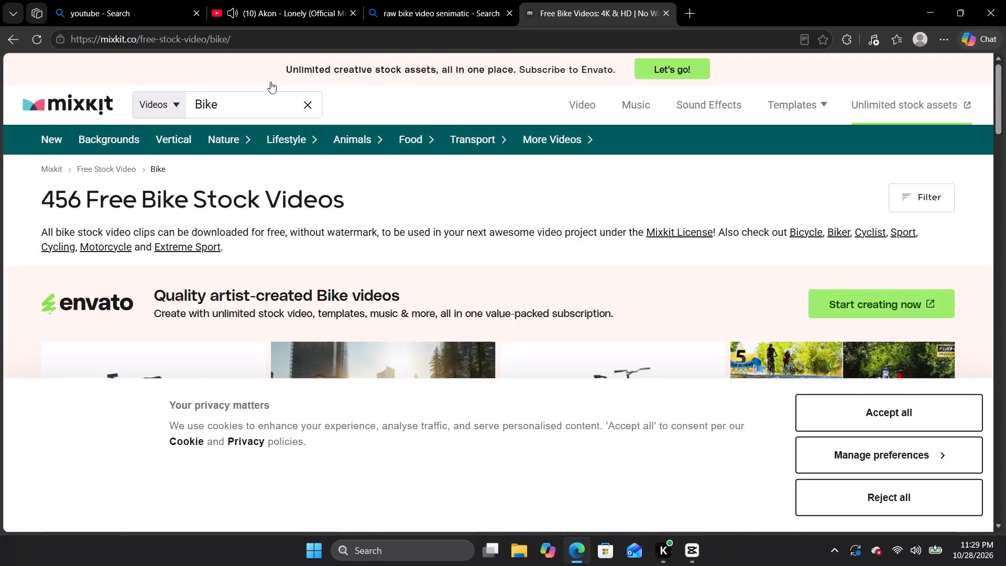
Search Mixkit's free stock videos for "motor Bike".
left_click(250, 70)
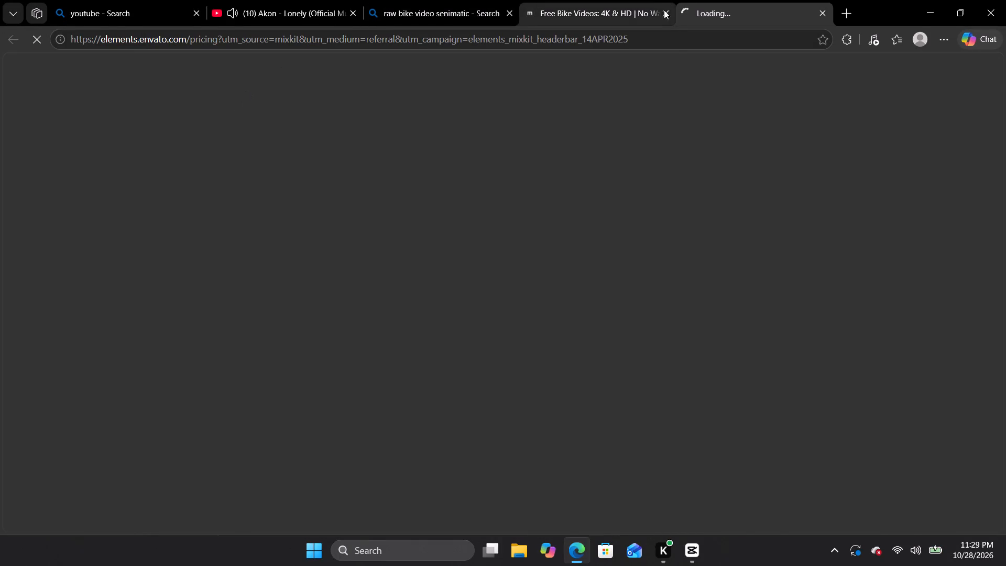
left_click(818, 12)
left_click(210, 103)
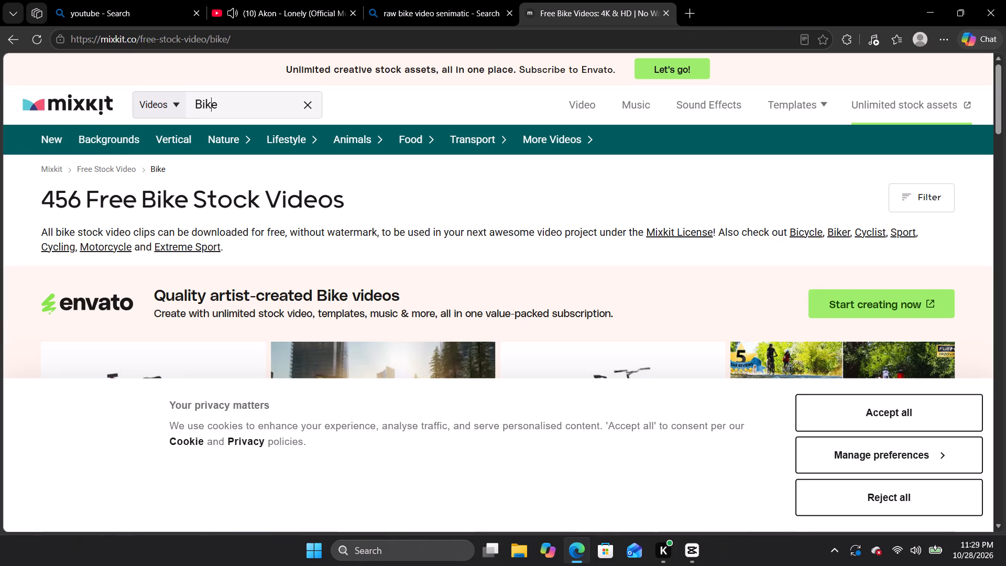
left_click(197, 105)
type("motor")
key("space")
key("Return")
left_click(285, 96)
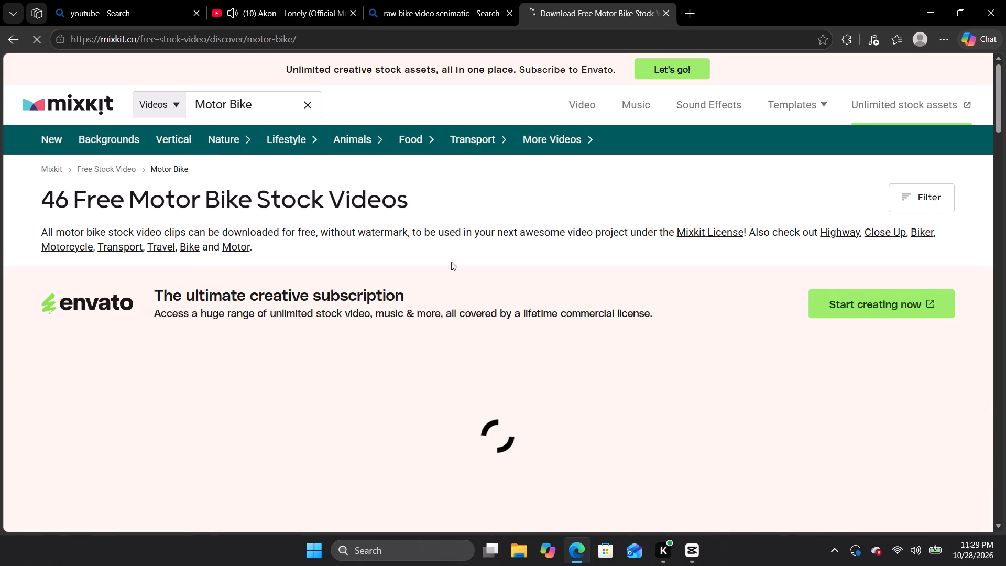
Accept Mixkit's cookies, look through the Motor Bike stock videos for usable riding clips, and close the page.
scroll(380, 309, "down", 2)
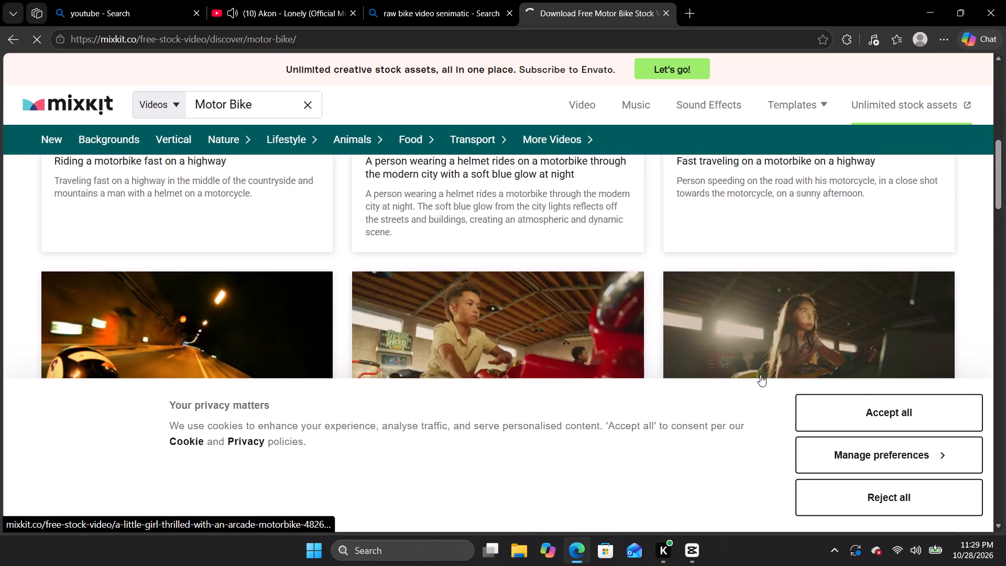
left_click(865, 411)
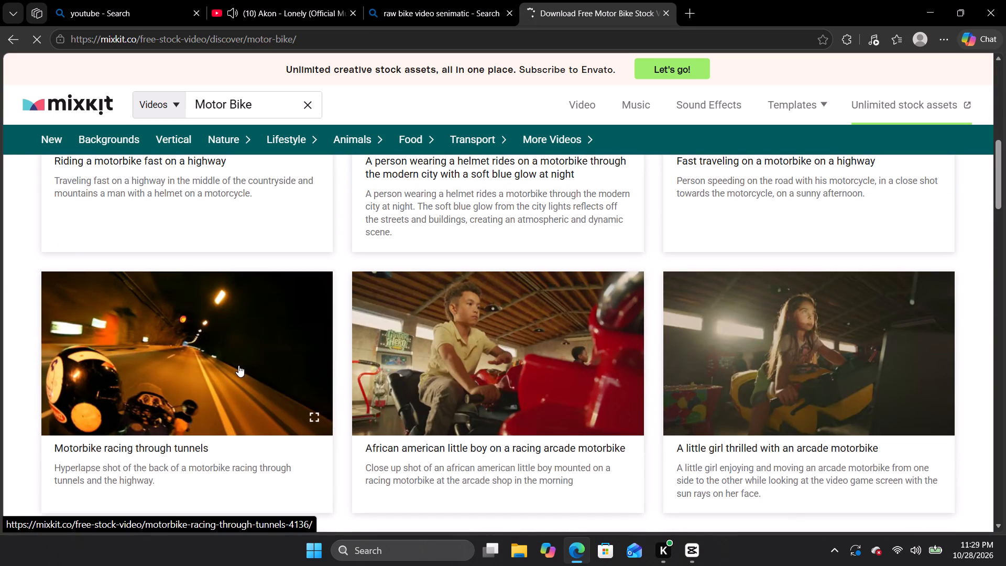
scroll(313, 336, "up", 1)
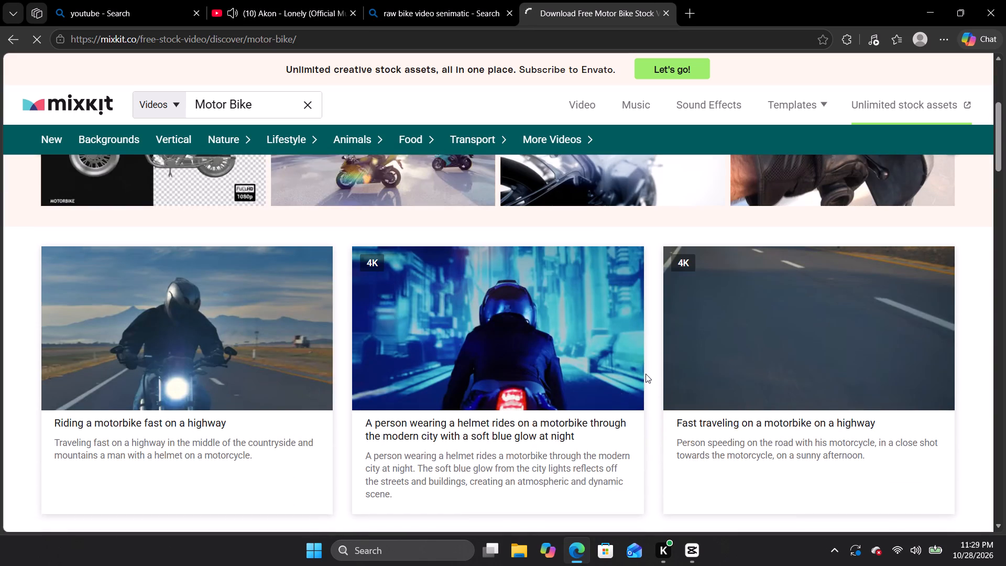
scroll(646, 374, "down", 3)
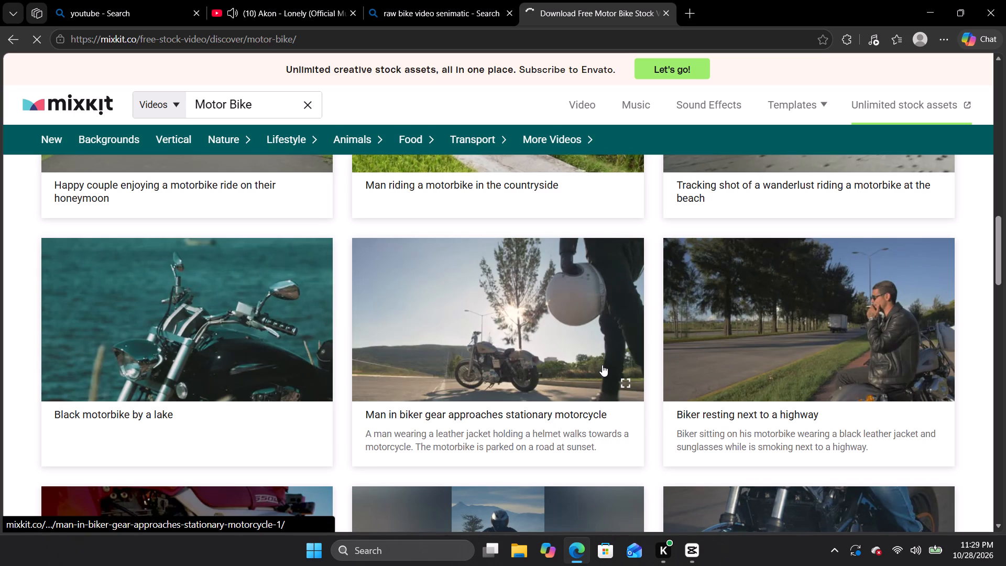
scroll(605, 358, "down", 2)
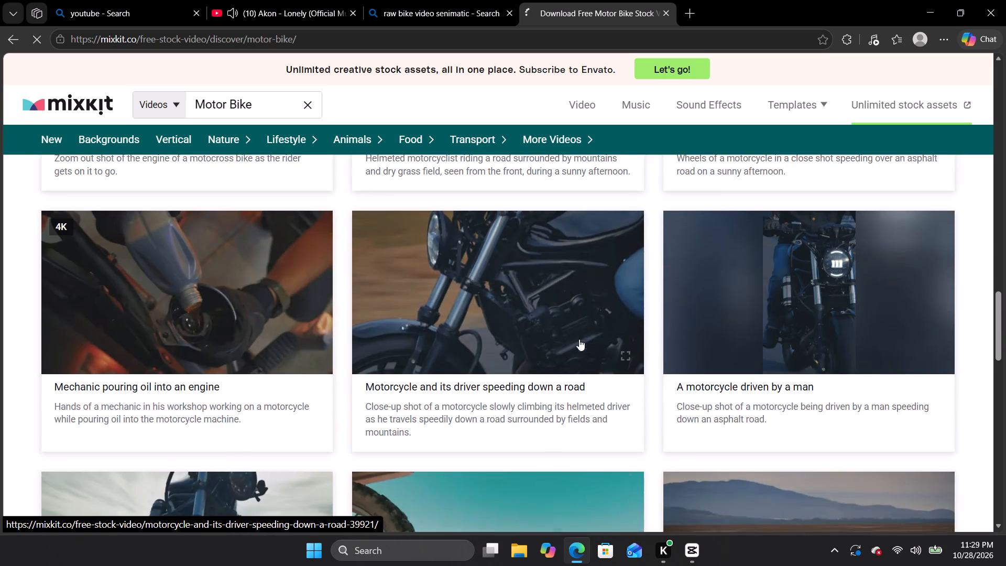
scroll(464, 311, "down", 2)
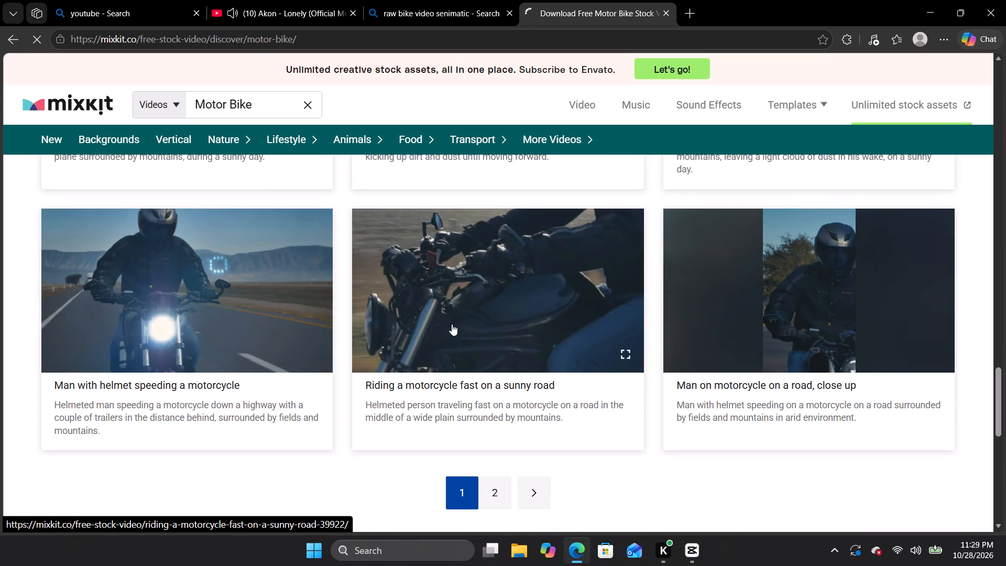
left_click(663, 13)
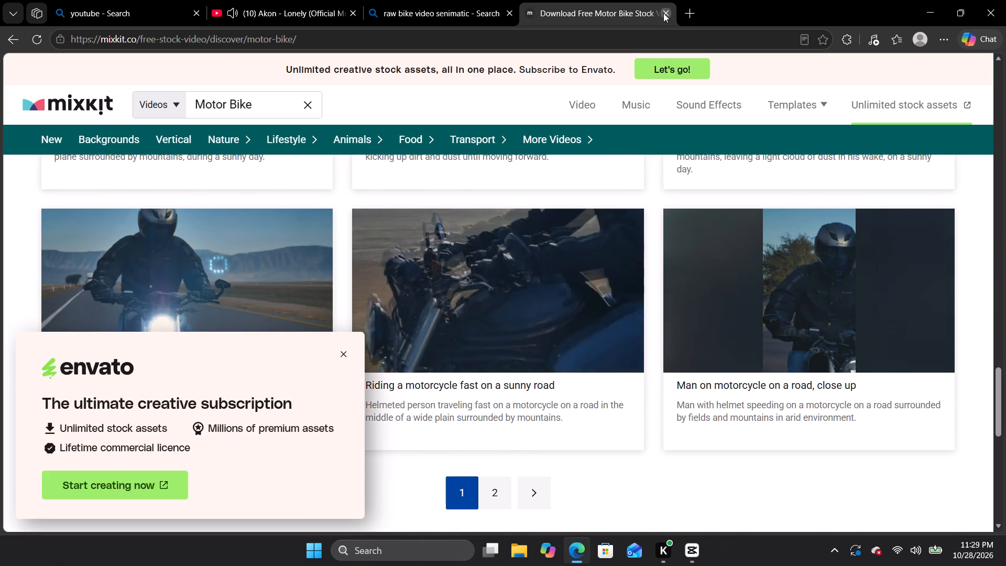
Check the image results of the "raw bike video senimatic" web search for cinematic bike footage.
scroll(366, 119, "up", 4)
left_click(244, 110)
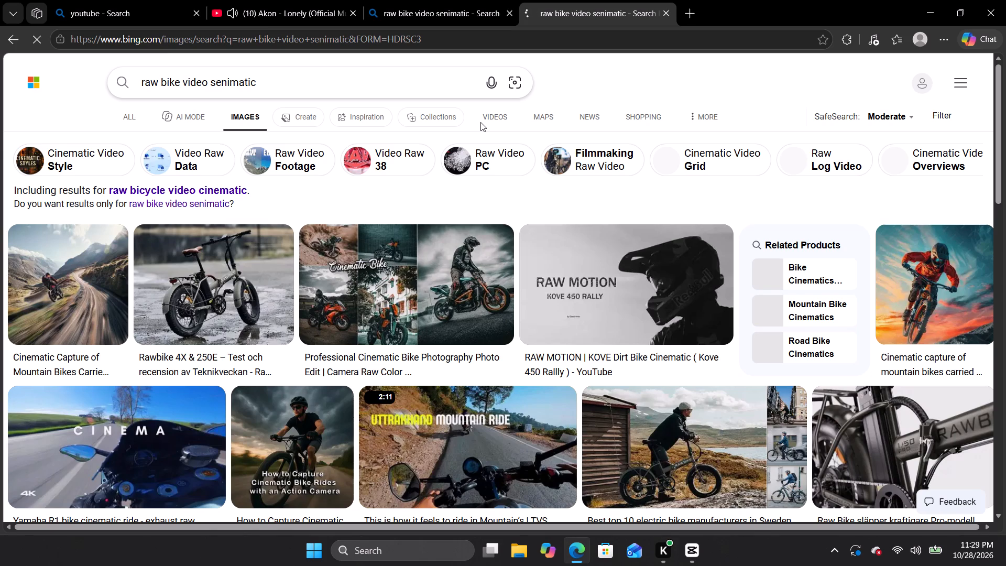
scroll(478, 99, "down", 1)
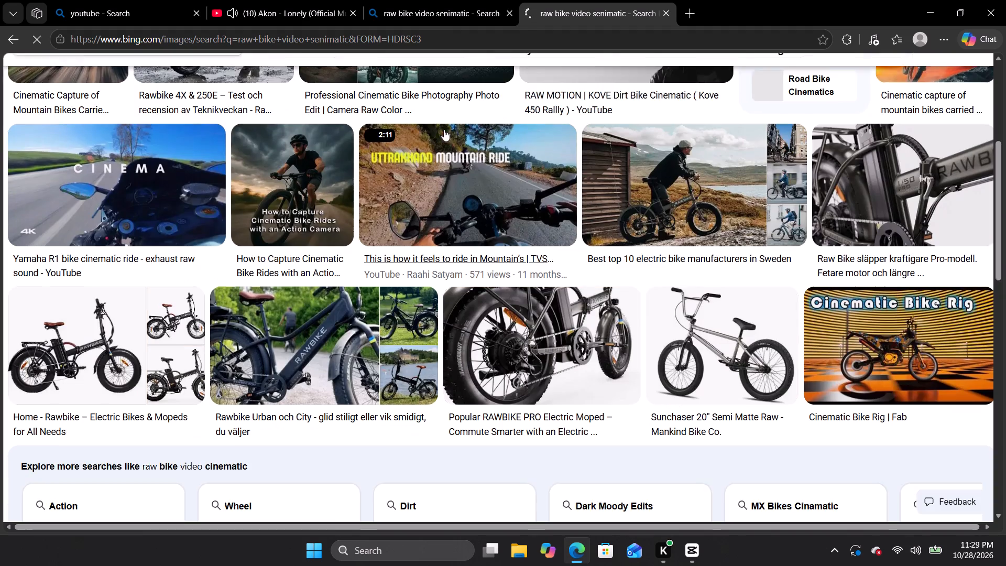
scroll(444, 129, "up", 1)
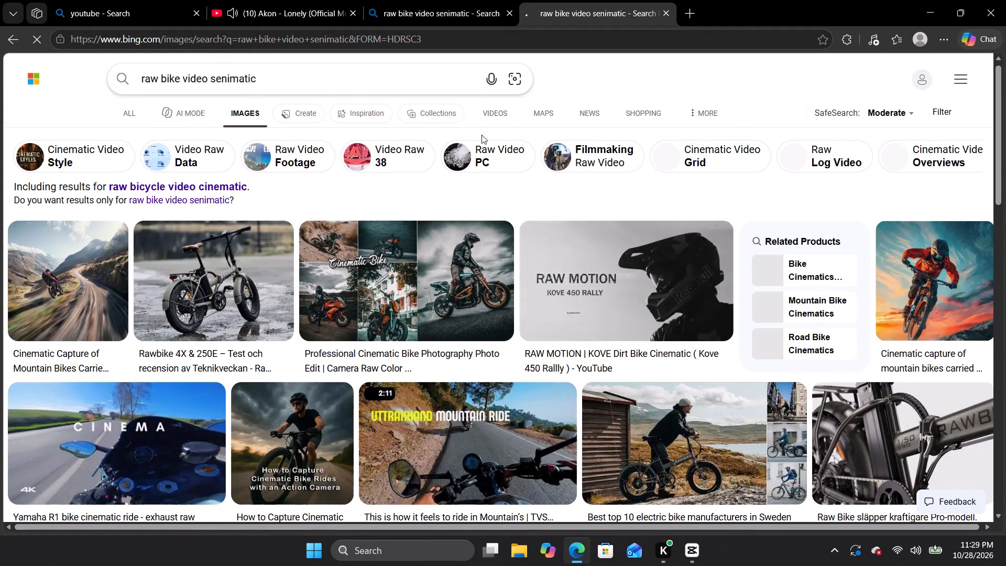
Open the video results of the "raw bike video senimatic" web search in place of the image results.
left_click(483, 113)
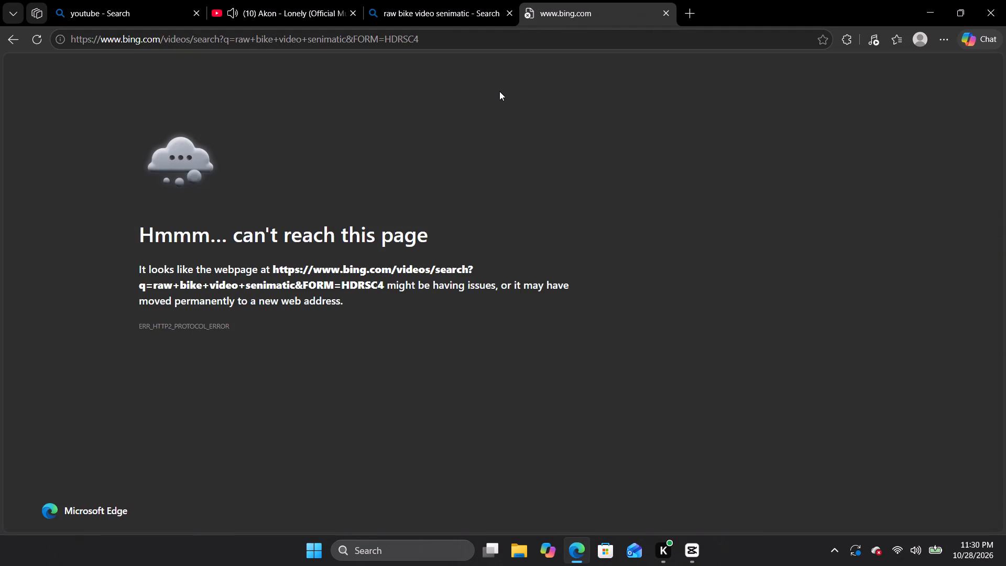
left_click(665, 12)
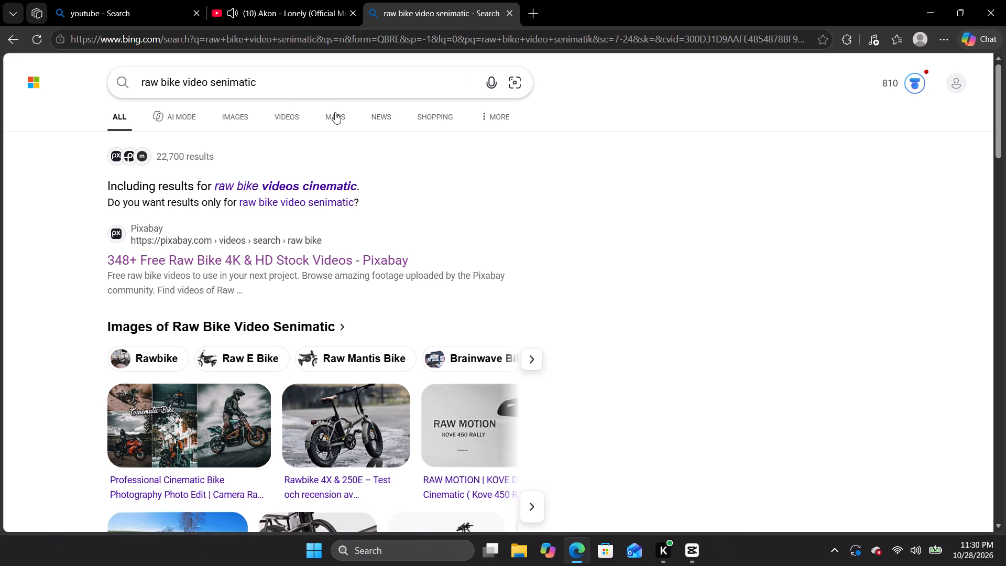
left_click(295, 112)
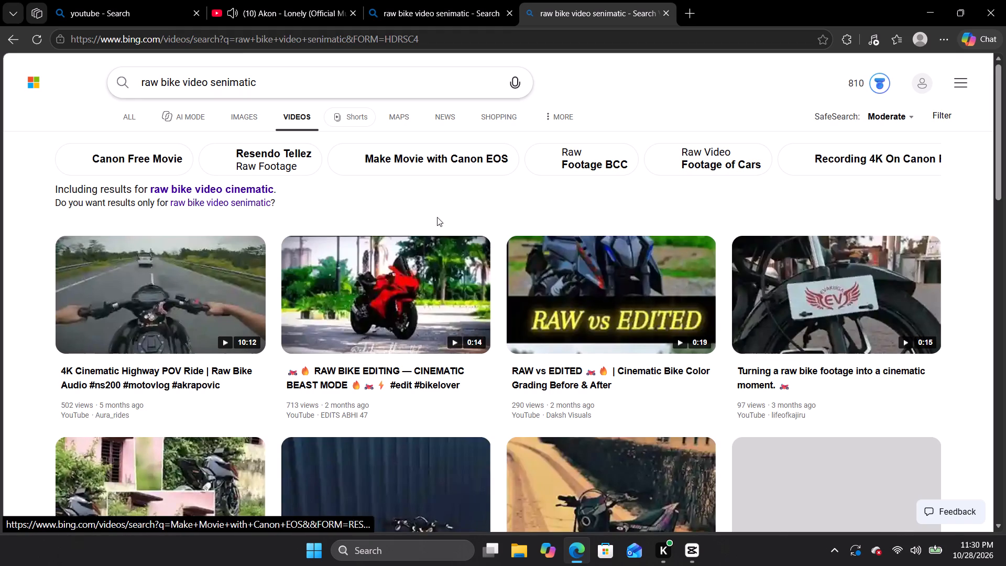
Look through the video results of the "raw bike video senimatic" search for suitable raw cinematic bike clips.
scroll(520, 324, "down", 1)
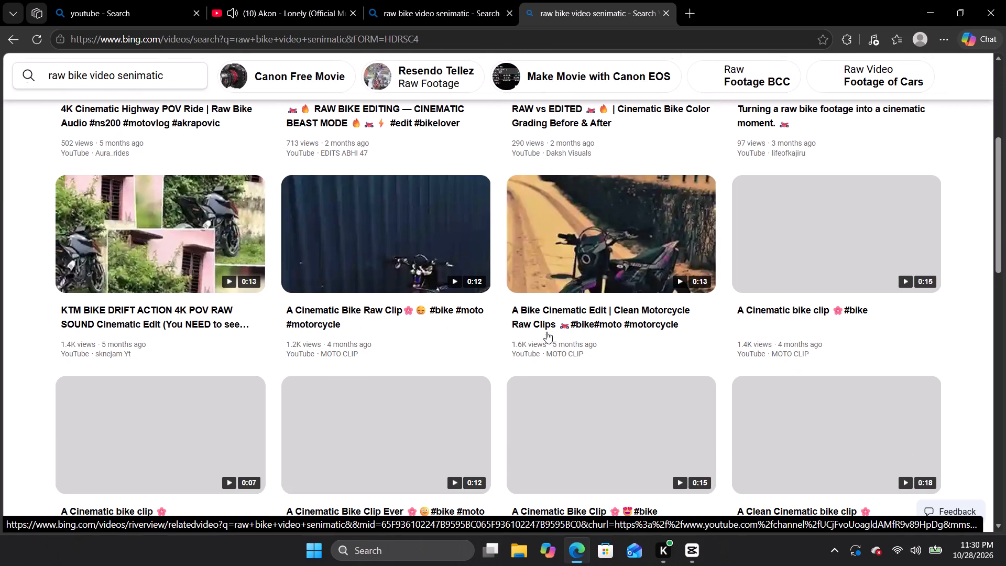
scroll(625, 343, "up", 1)
scroll(740, 345, "down", 1)
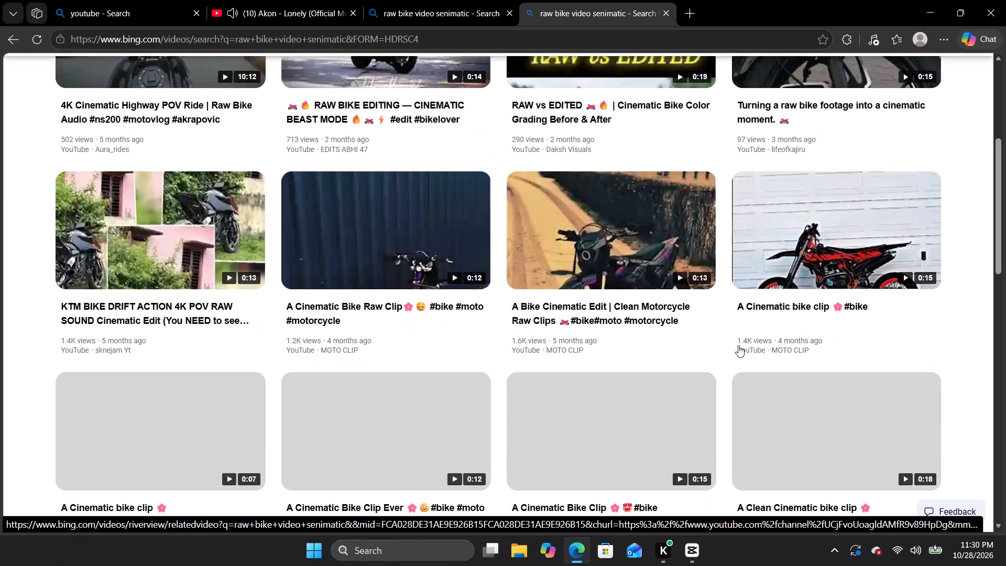
scroll(712, 340, "down", 1)
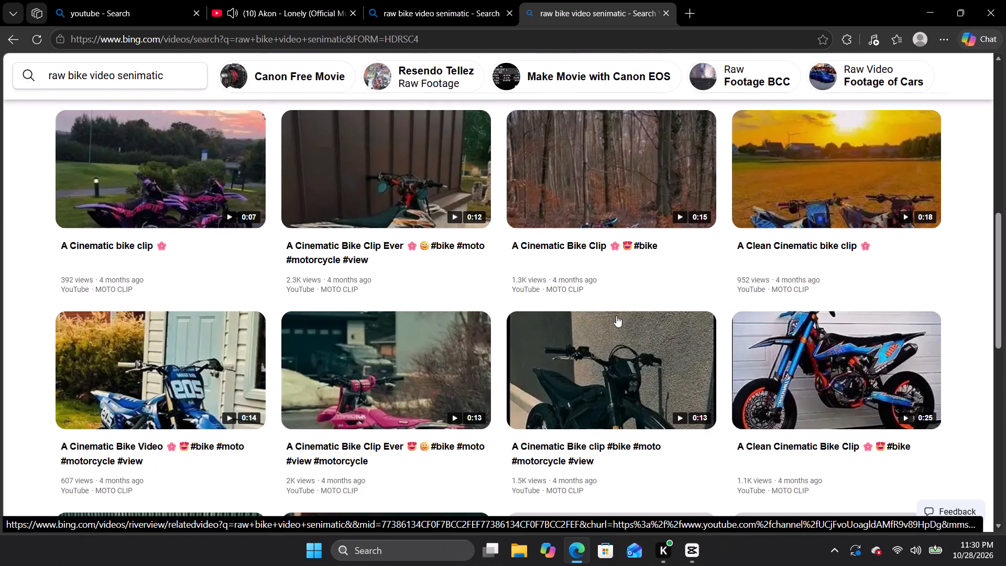
scroll(568, 281, "down", 2)
scroll(567, 289, "up", 5)
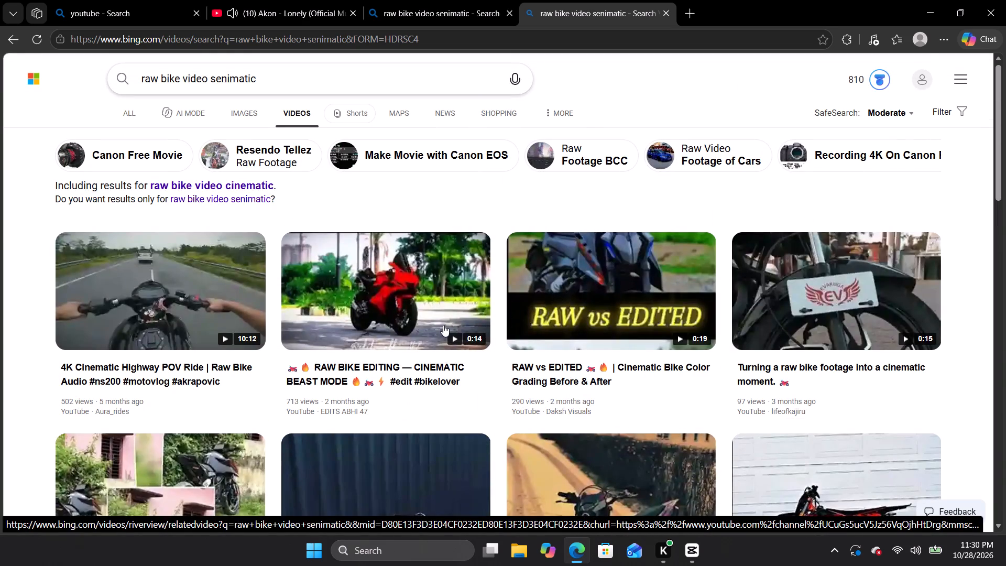
scroll(443, 325, "down", 5)
scroll(443, 325, "up", 9)
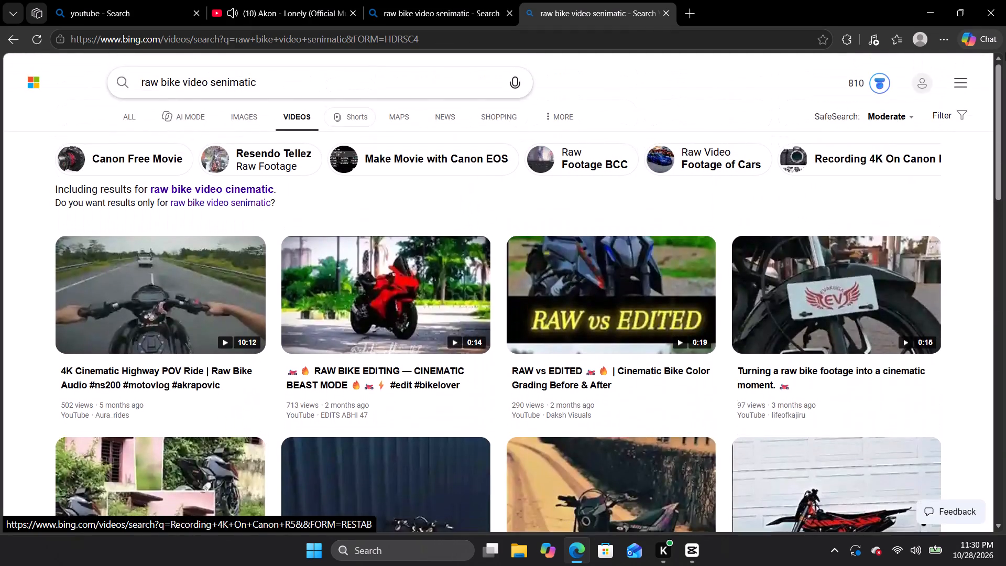
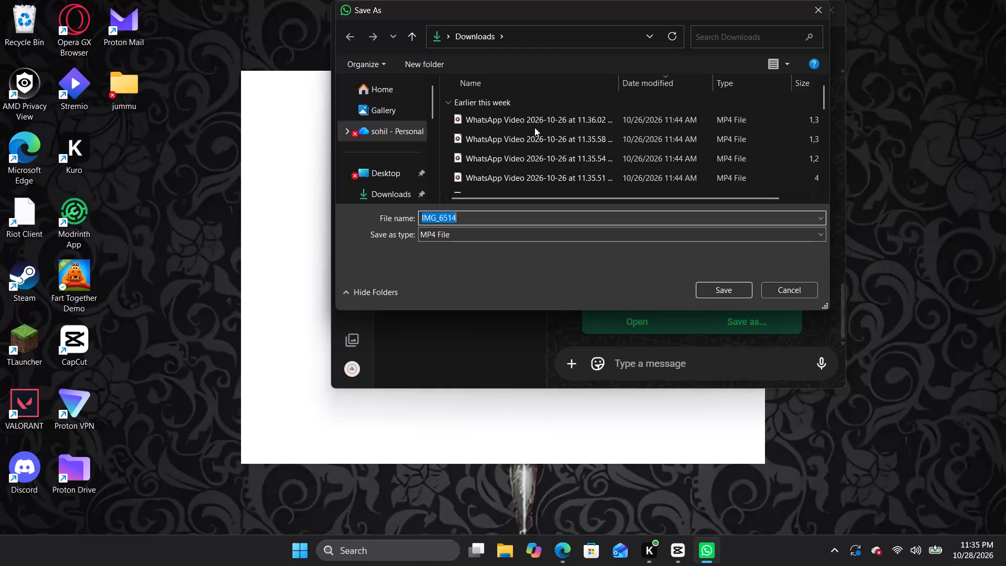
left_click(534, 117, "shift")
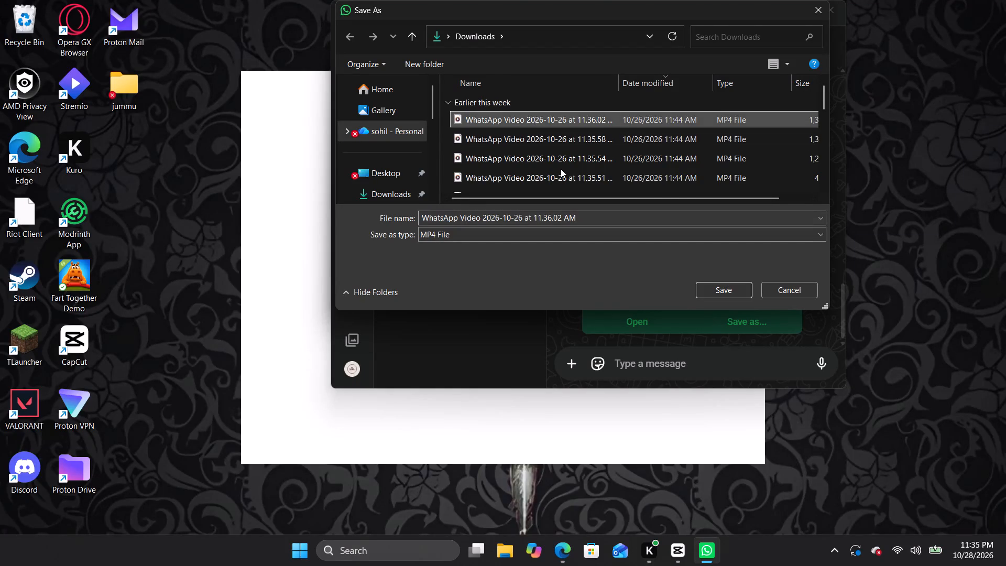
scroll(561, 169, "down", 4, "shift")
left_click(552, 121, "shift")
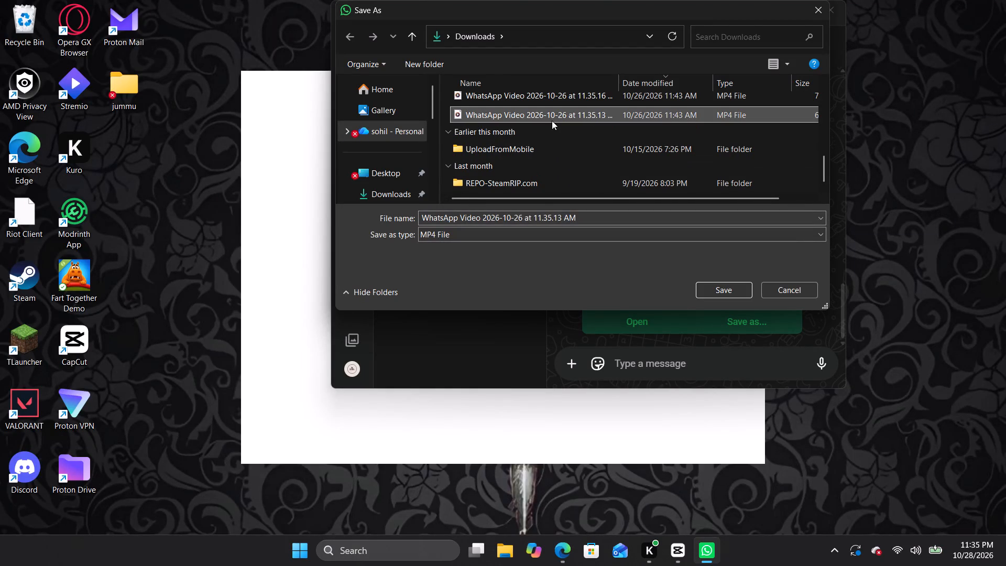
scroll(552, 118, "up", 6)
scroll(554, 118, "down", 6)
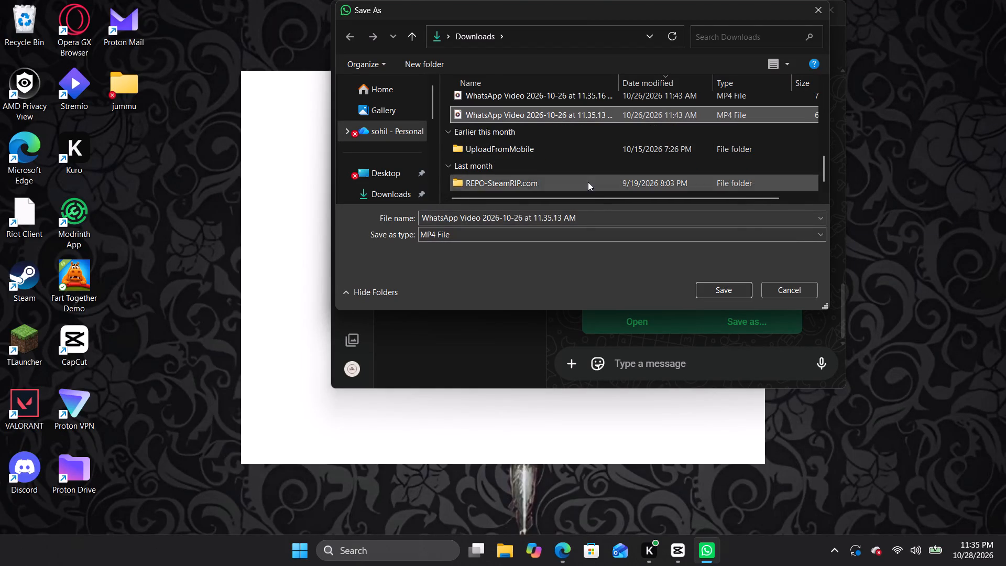
Save the video received in WhatsApp to the Downloads folder under the file name gt650.
left_click(602, 210)
left_click(607, 224)
key("BackSpace")
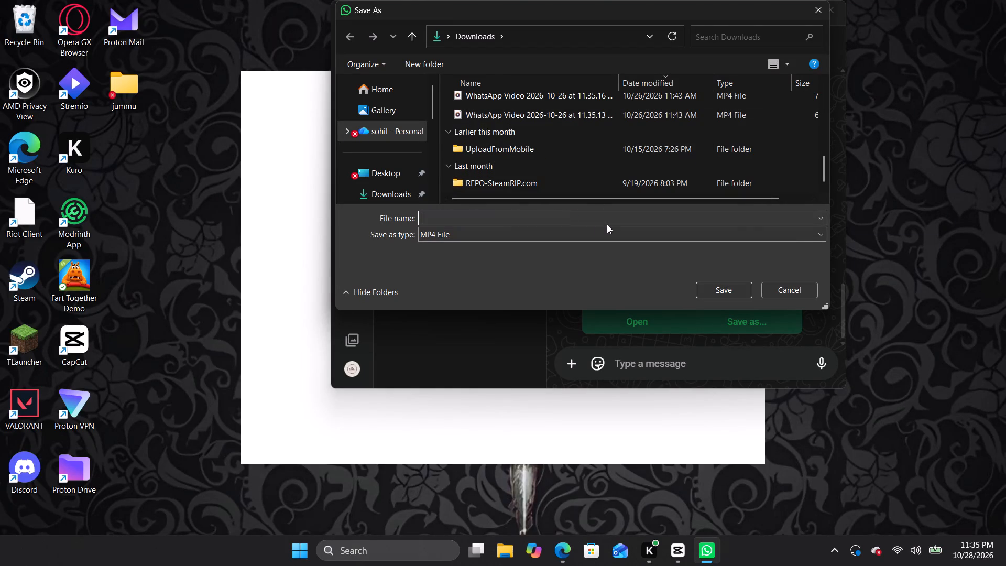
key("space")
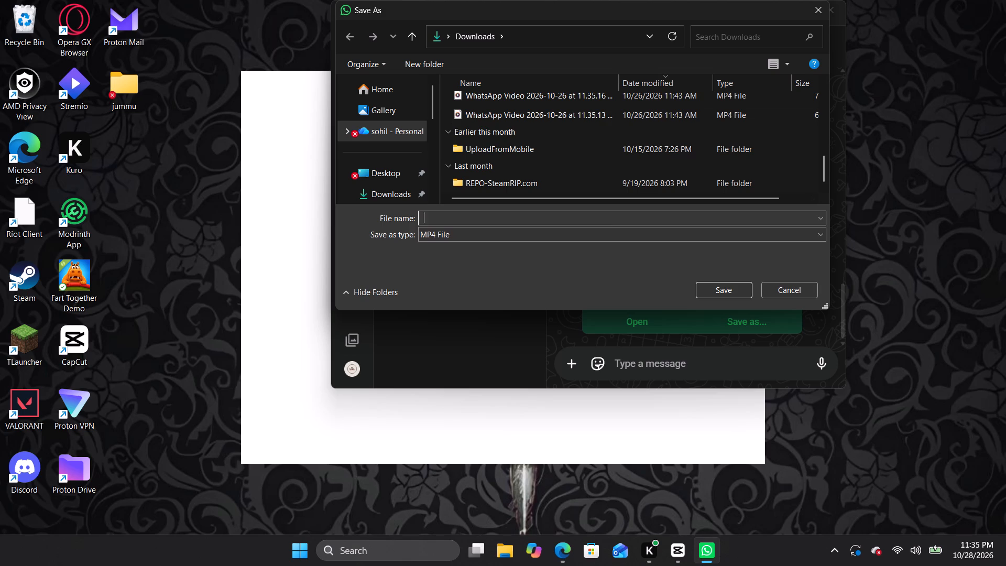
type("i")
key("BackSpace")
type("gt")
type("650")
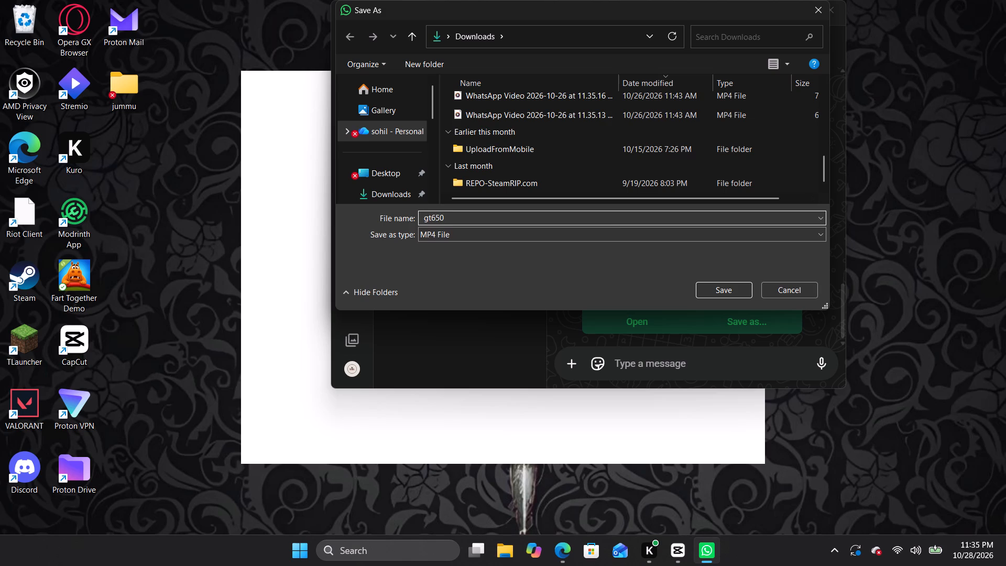
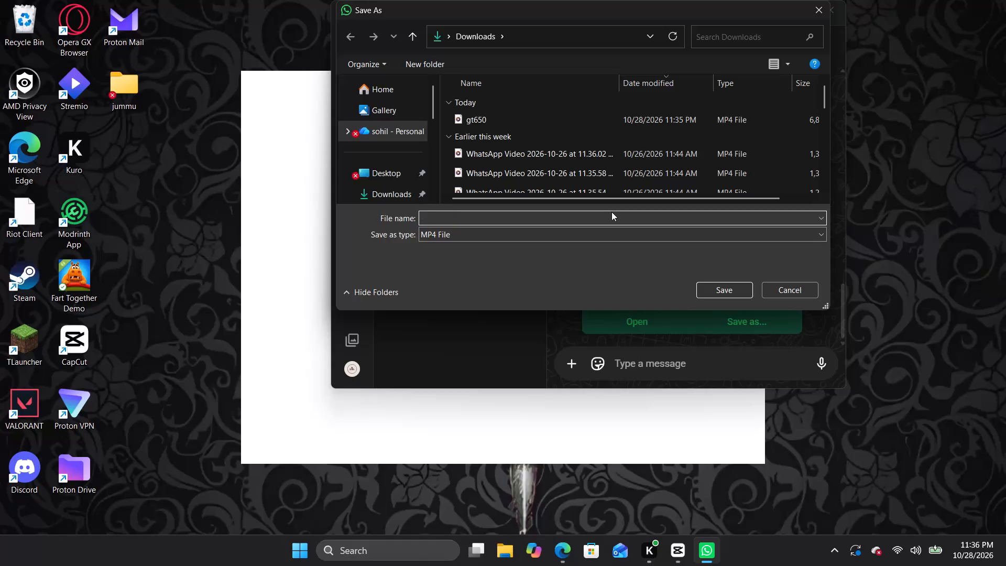
Enter 85 as the file name for saving the received WhatsApp video as an MP4 file in Downloads.
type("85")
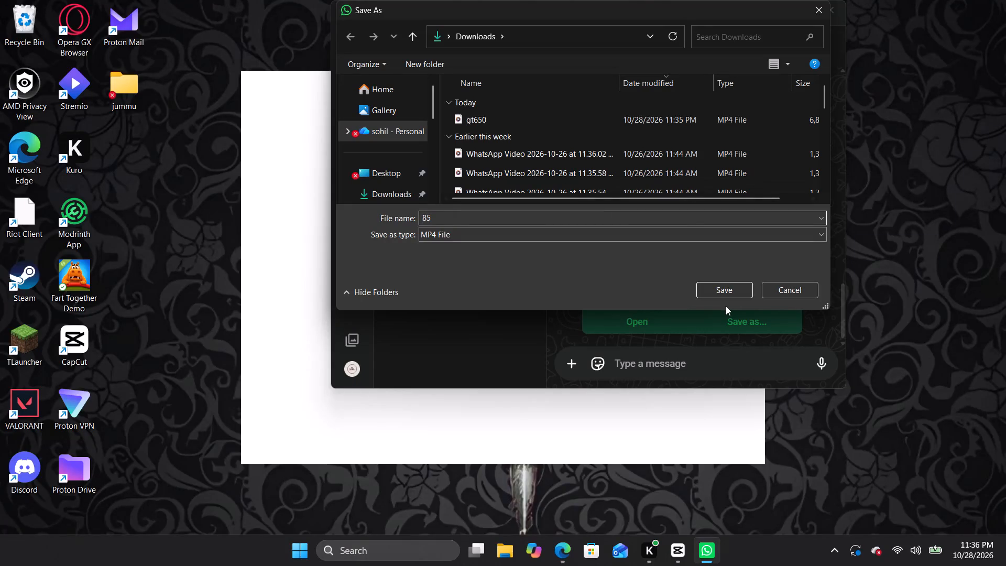
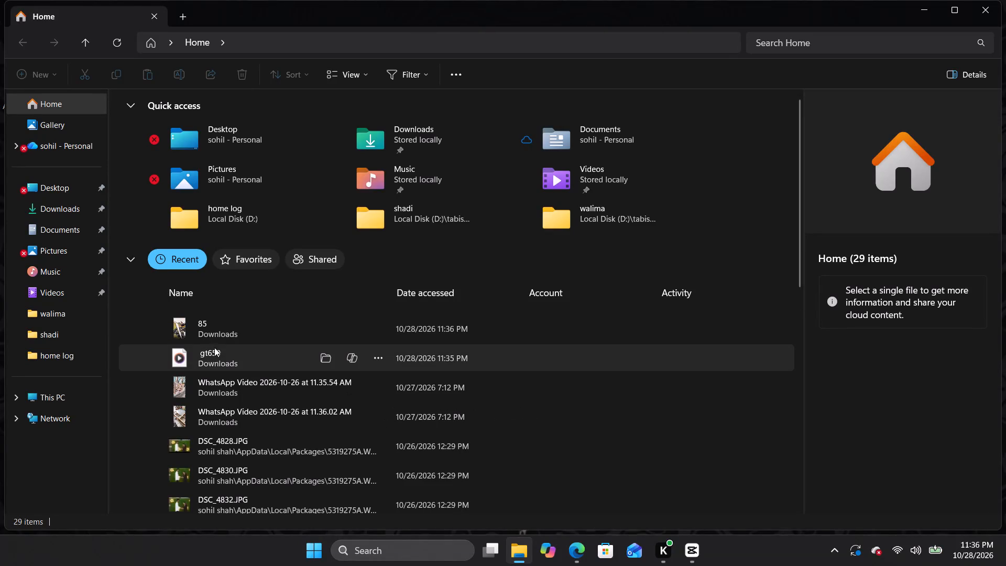
Open the Downloads folder in File Explorer.
scroll(214, 356, "down", 1)
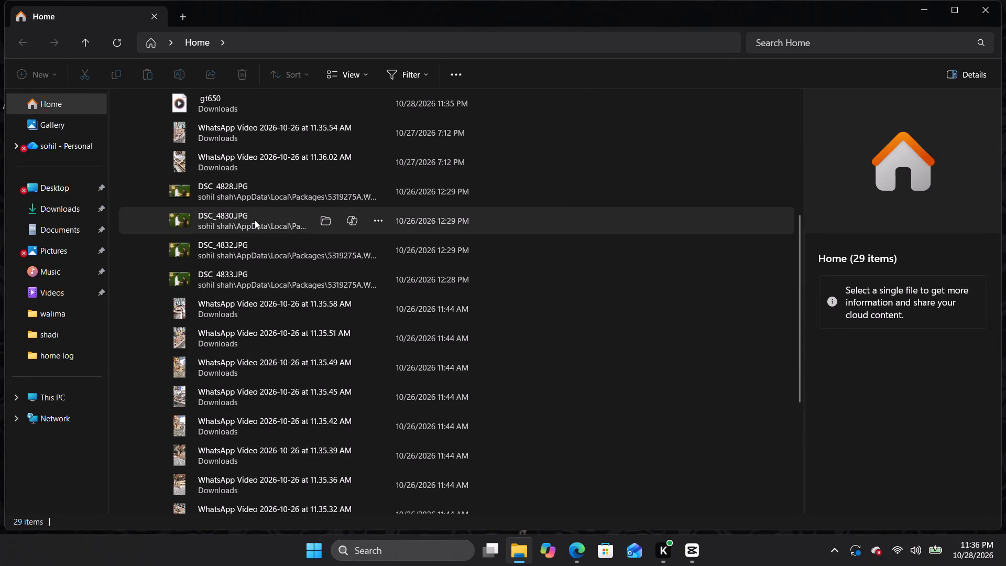
left_click(74, 191)
left_click(82, 219)
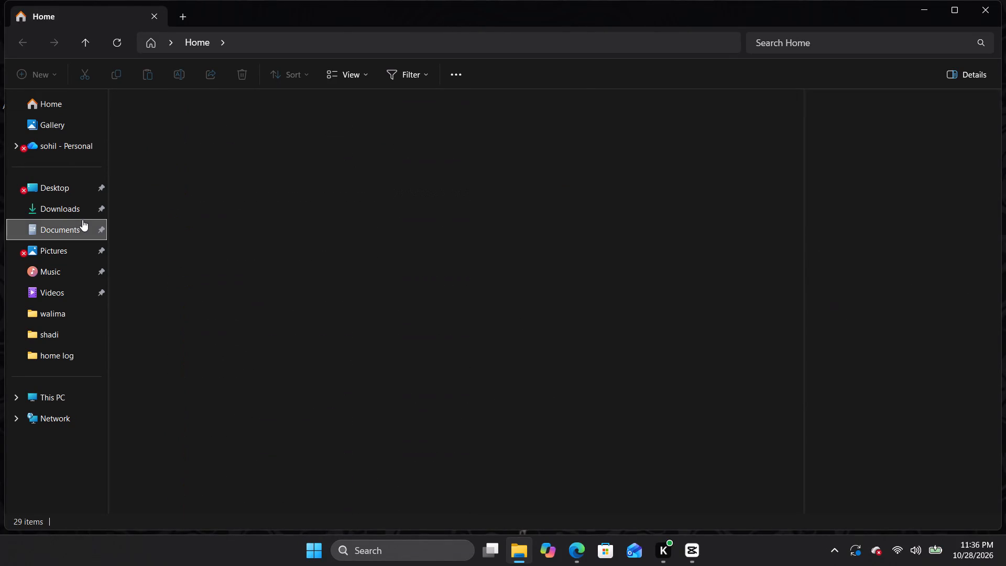
left_click(83, 205)
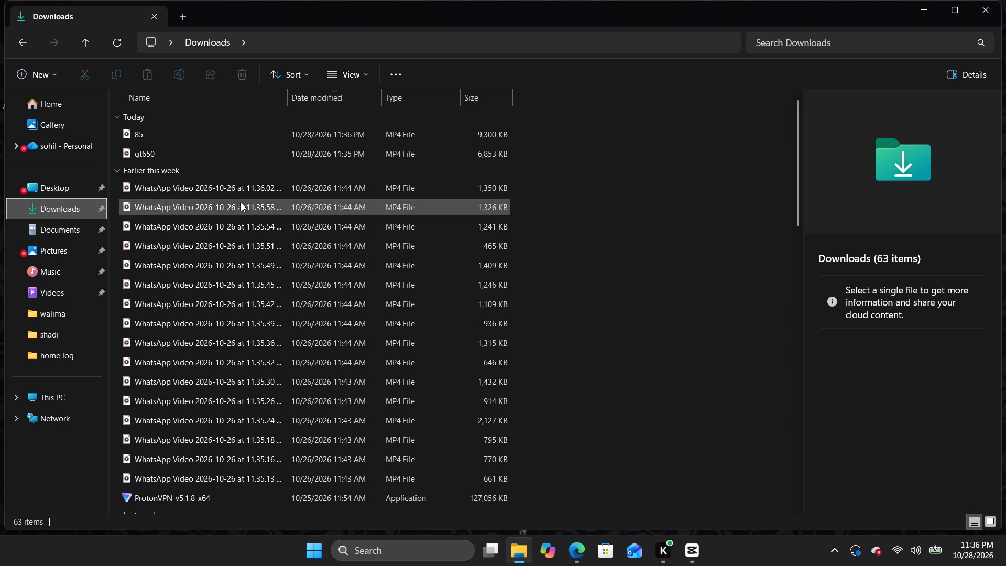
Delete all the "WhatsApp Video 2026-10-26" MP4 files in Downloads, from 11.36.02 through 11.35.13, leaving out 85 and gt650.
left_click(230, 186, "shift")
scroll(220, 201, "down", 1, "shift")
scroll(222, 190, "up", 2, "shift")
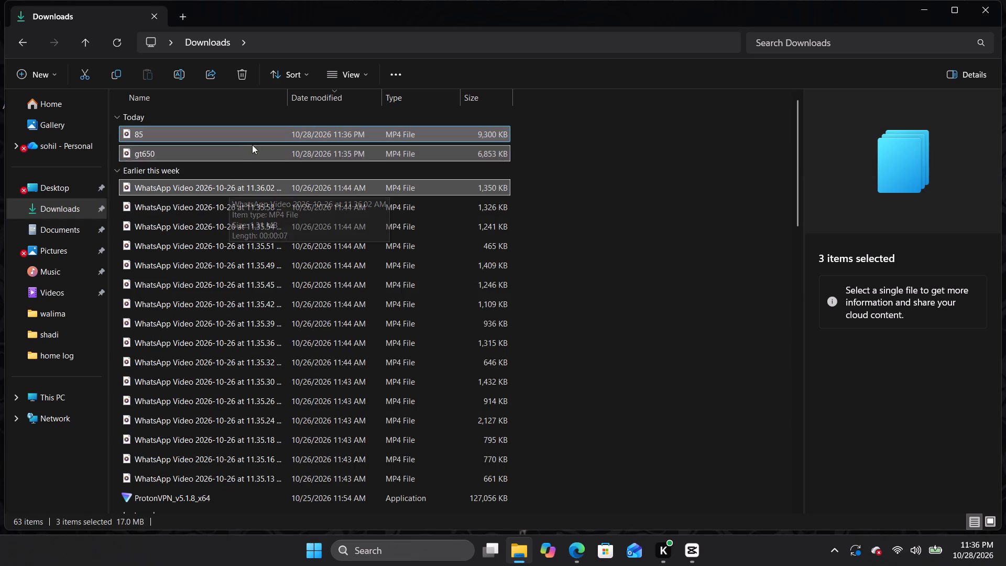
left_click(234, 194)
scroll(255, 278, "down", 2, "shift")
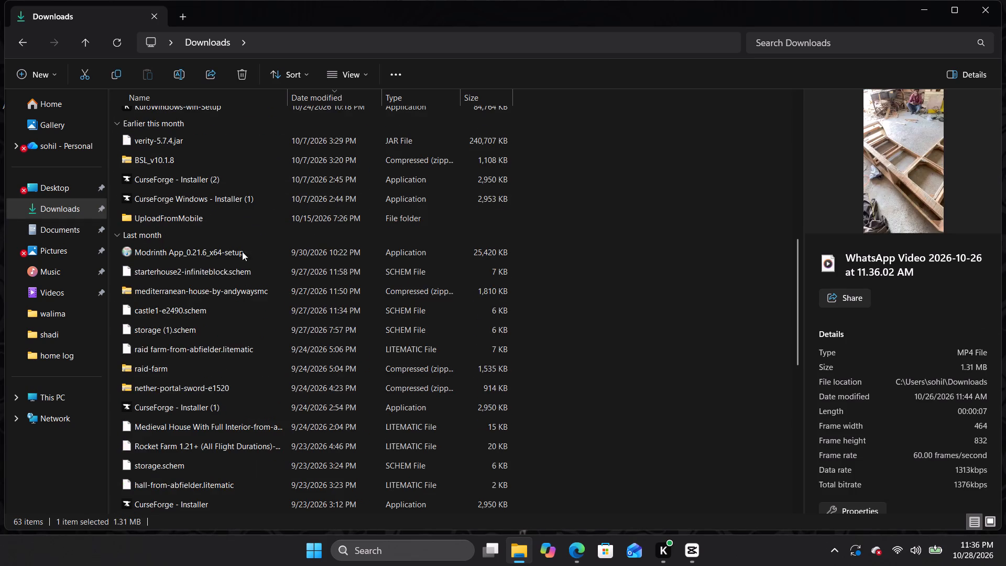
scroll(240, 236, "up", 1, "shift")
left_click(236, 252, "shift")
scroll(226, 106, "up", 3)
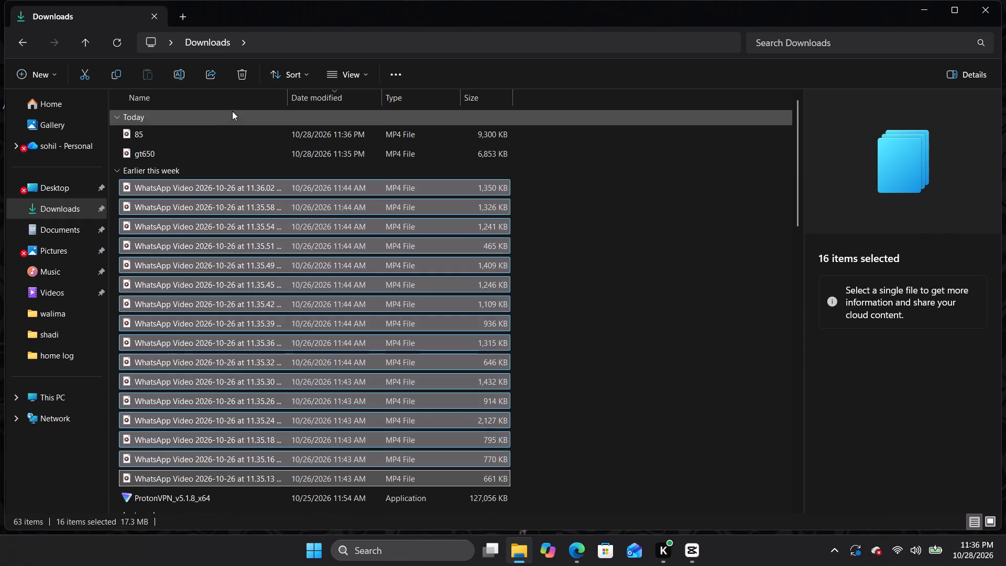
left_click(231, 74)
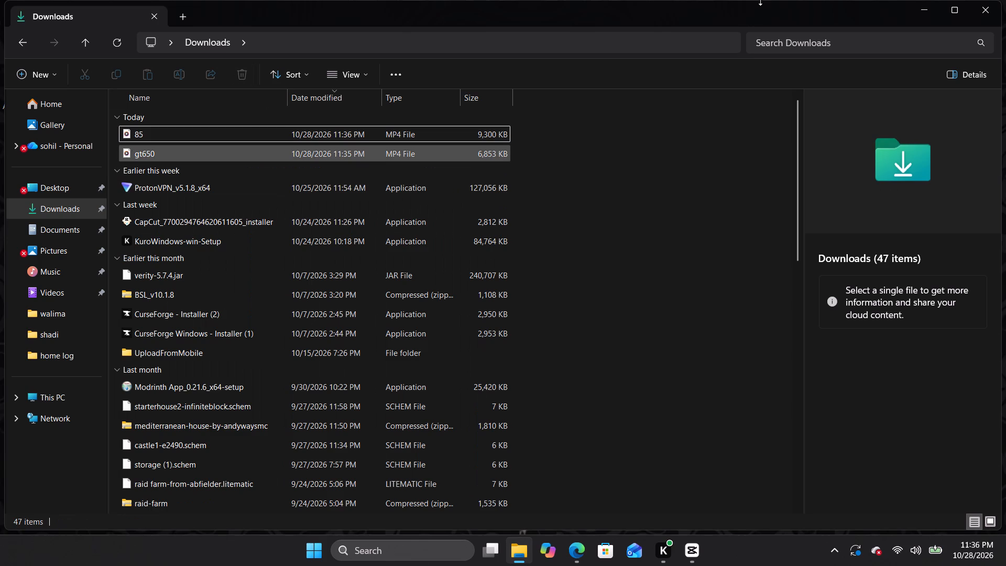
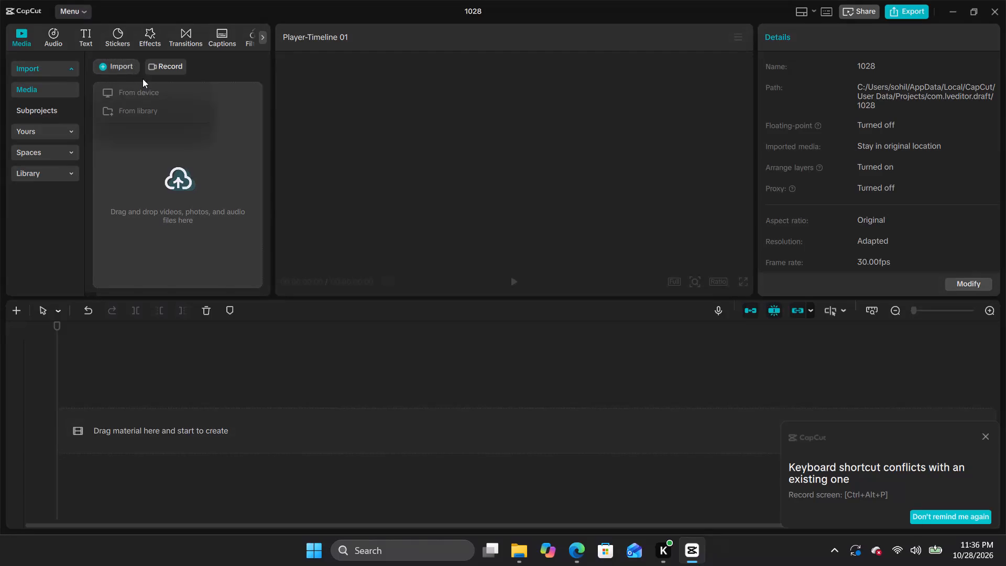
Switch to CapCut's media import and bring in the video file 85 from the Downloads folder.
left_click(144, 88)
left_click(141, 116)
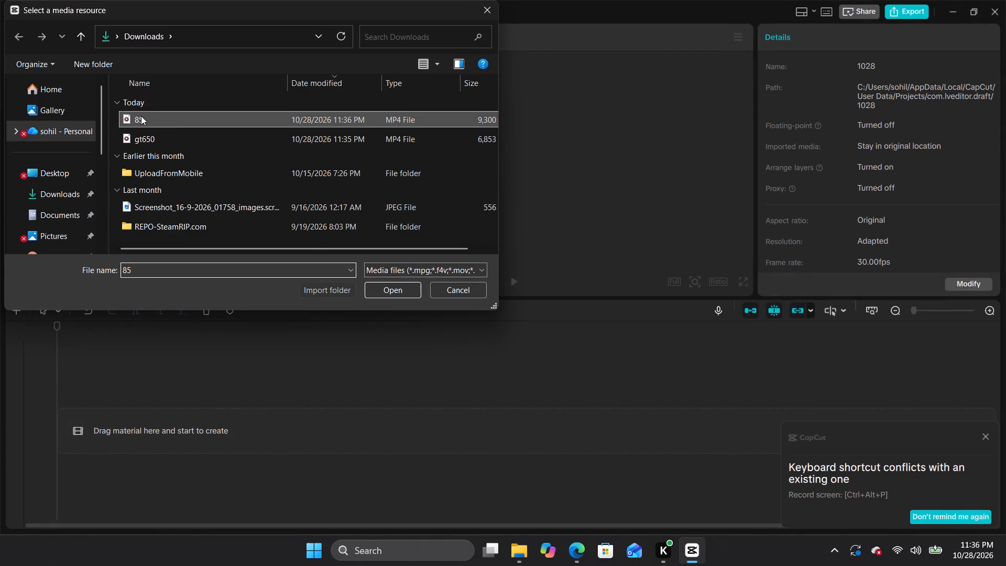
left_click(389, 291)
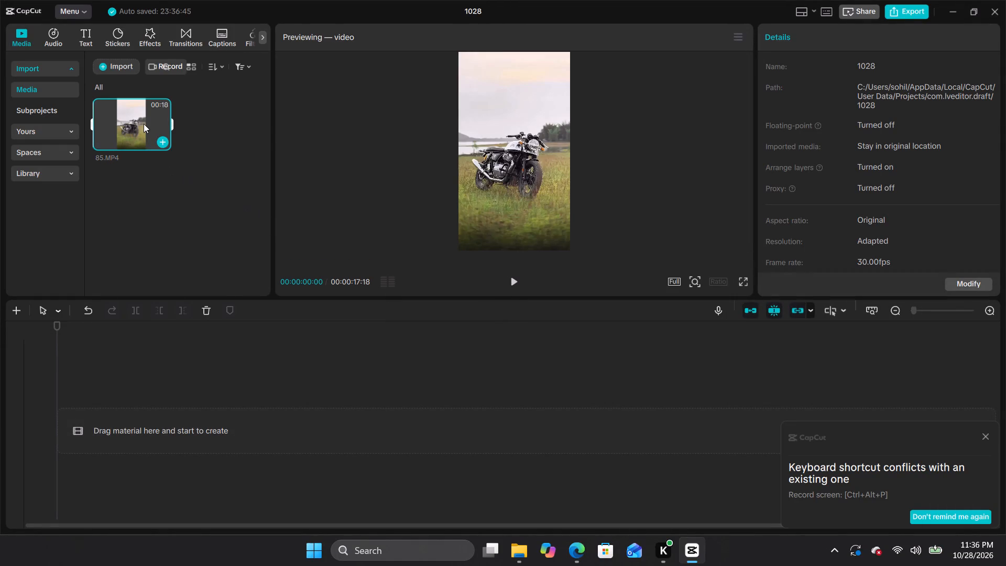
Add the imported clip 85 to the start of the empty timeline.
left_click(162, 143)
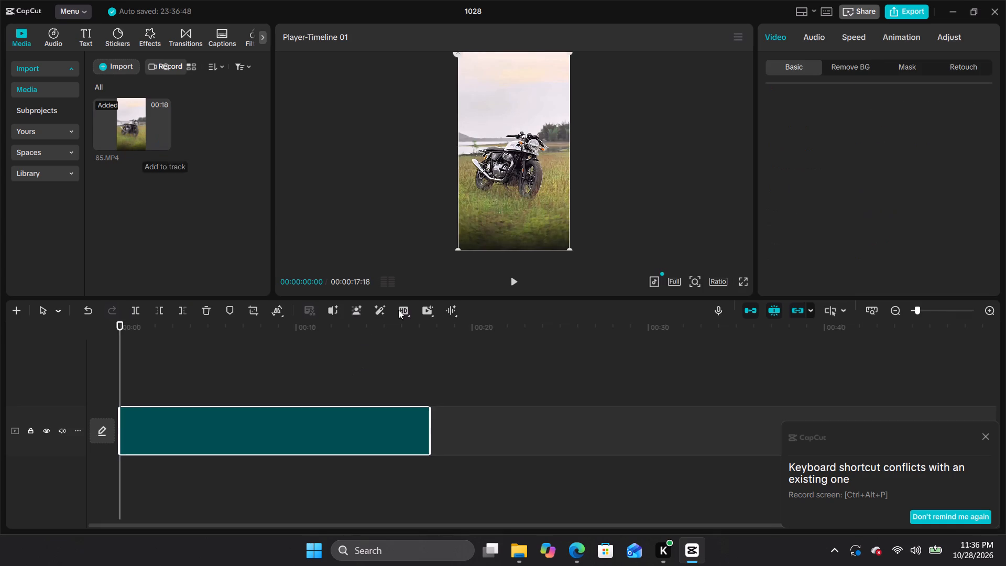
Play the opening of clip 85 briefly and mute the original sound of its track.
left_click(526, 265)
left_click(504, 285)
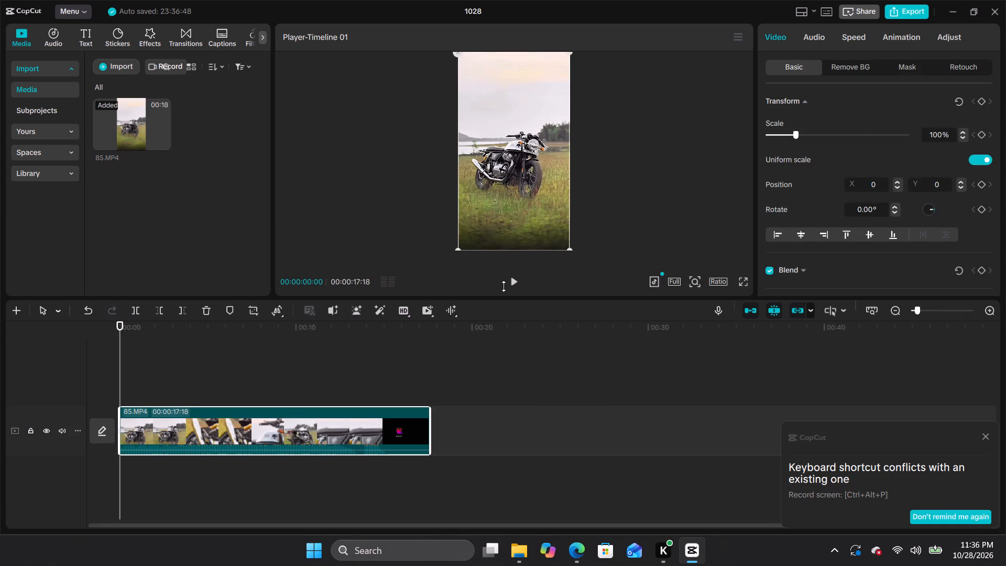
left_click(512, 281)
double_click(512, 281)
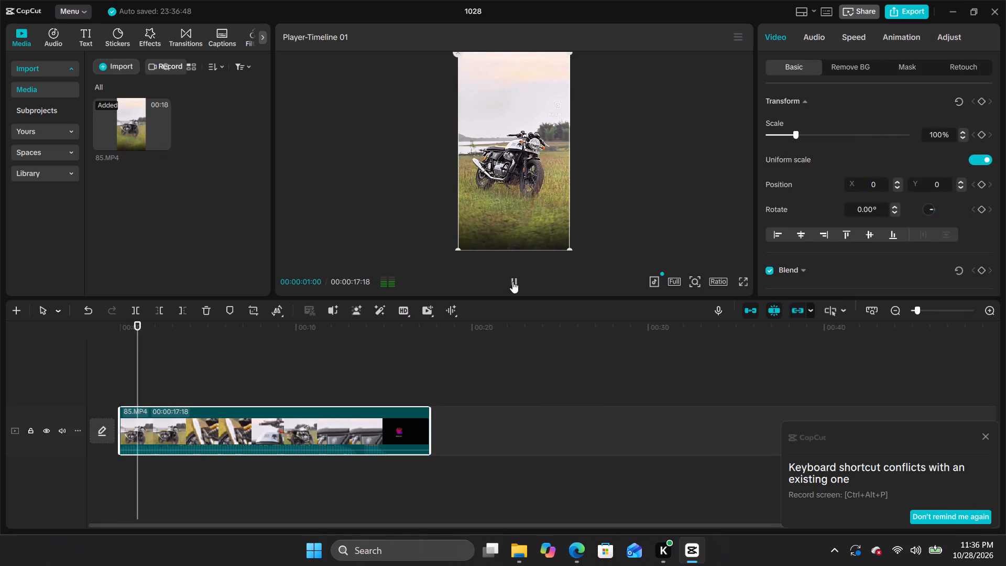
left_click(512, 281)
left_click(60, 430)
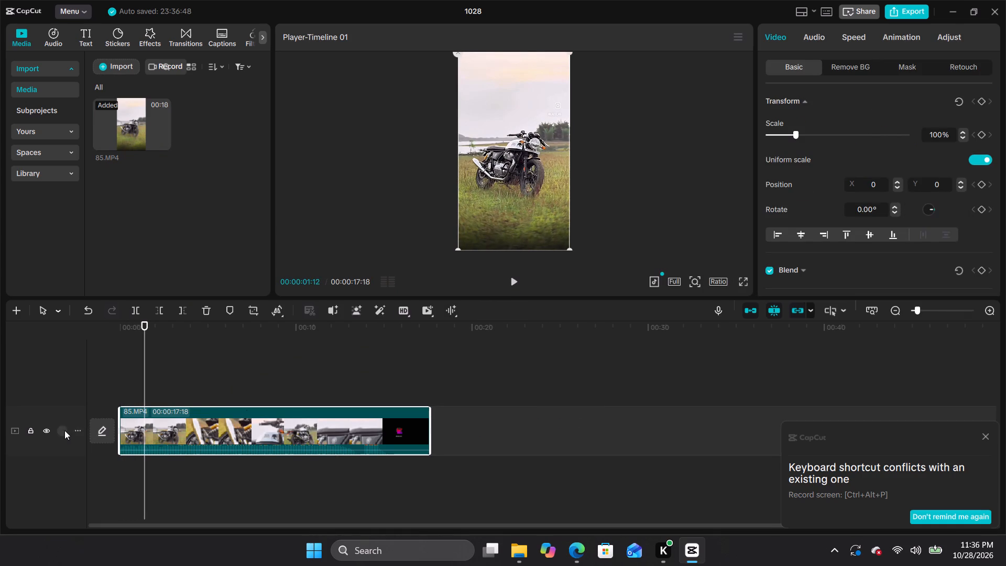
Play through clip 85 to find where the Instagram outro begins and split the clip just before it, at 00:00:13:11.
left_click(522, 283)
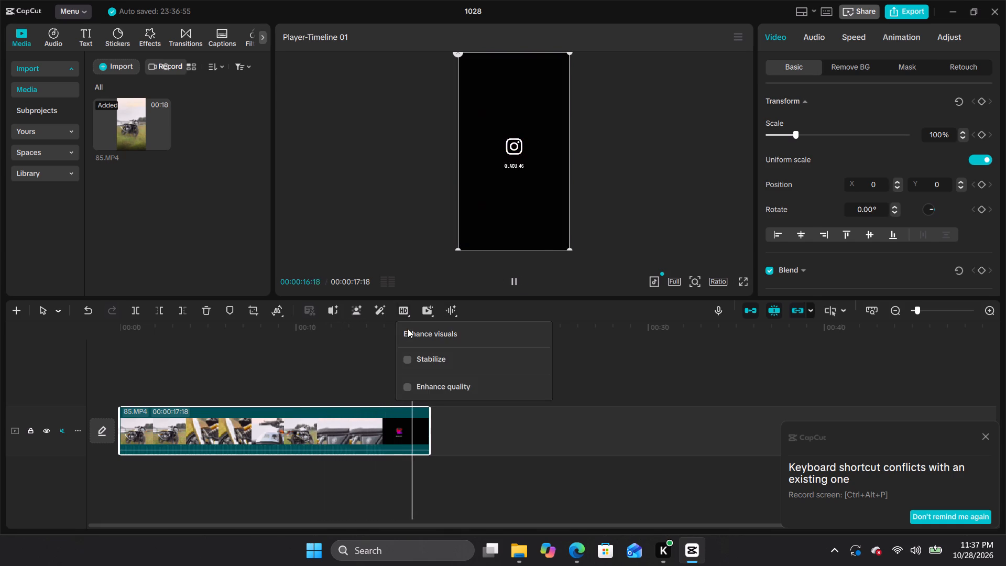
left_click_drag(423, 404, 411, 404)
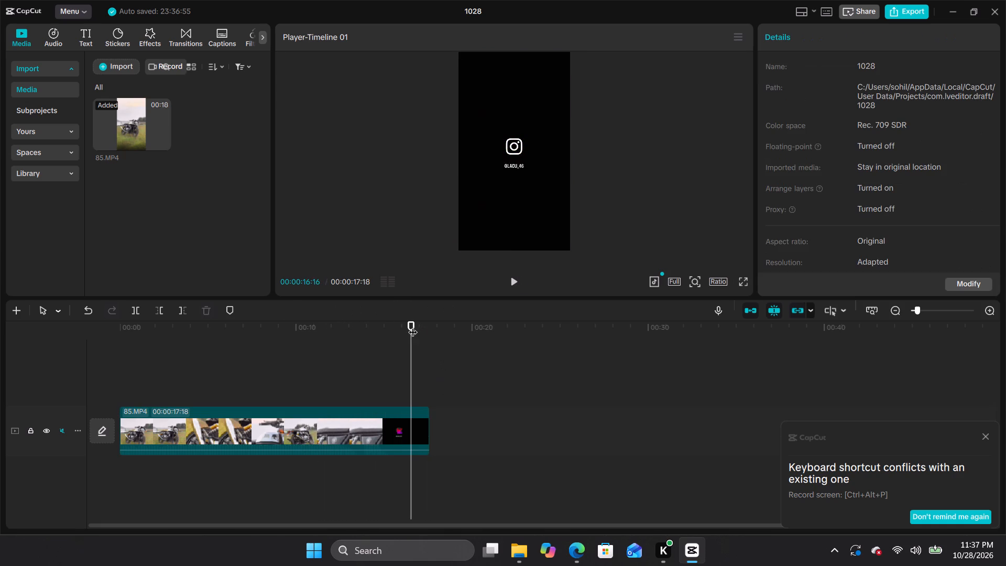
left_click_drag(413, 323, 369, 317)
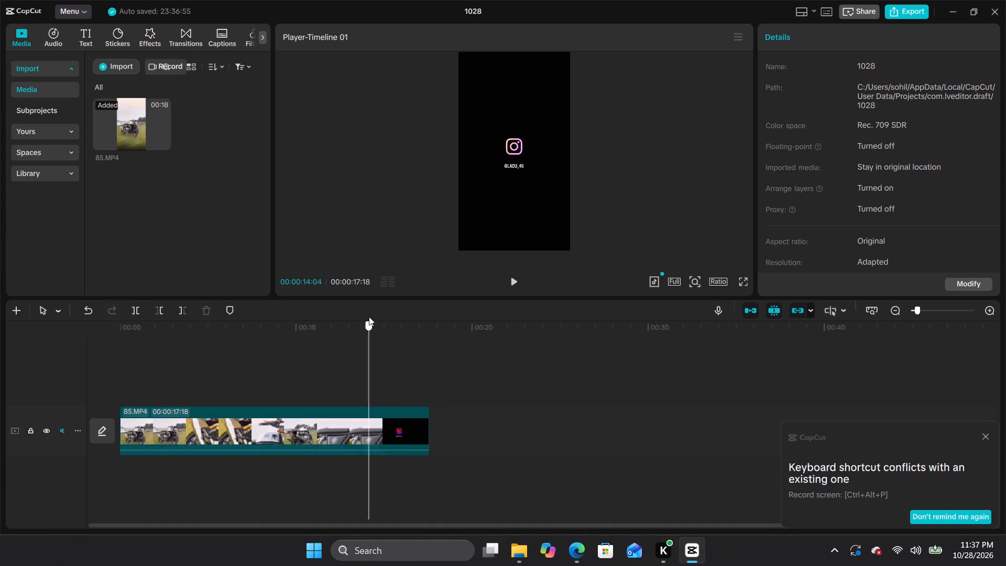
left_click_drag(369, 317, 372, 315)
left_click(508, 273)
left_click_drag(390, 334, 360, 325)
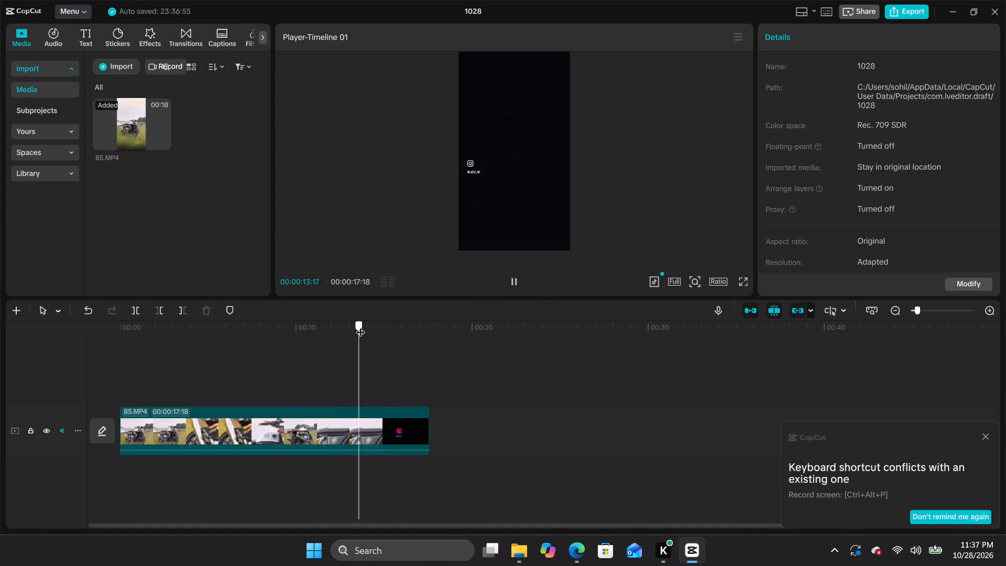
left_click_drag(360, 325, 355, 324)
left_click(139, 310)
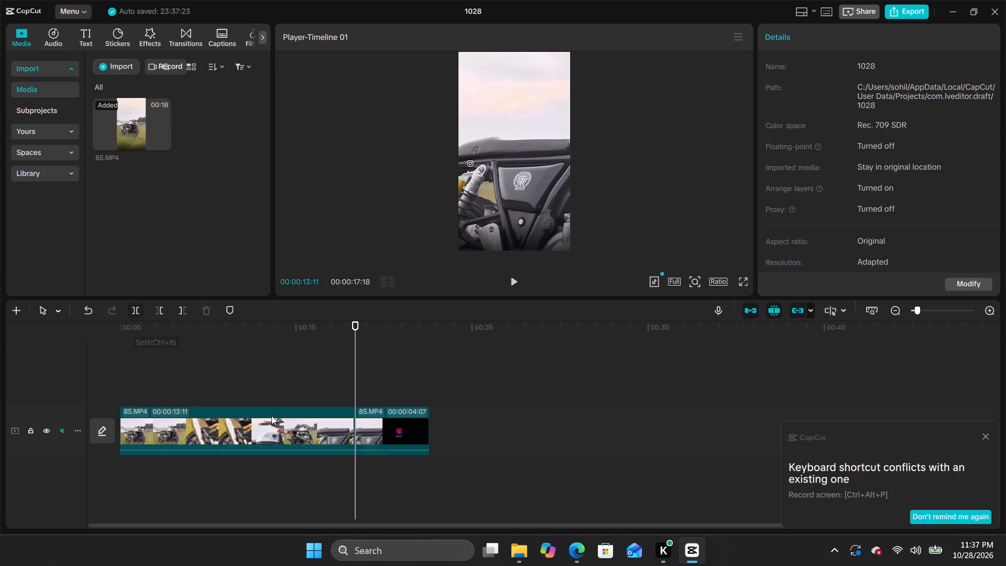
Delete the trailing segment of 85.MP4 that follows the split at 00:00:13:11.
left_click(360, 438)
left_click(209, 310)
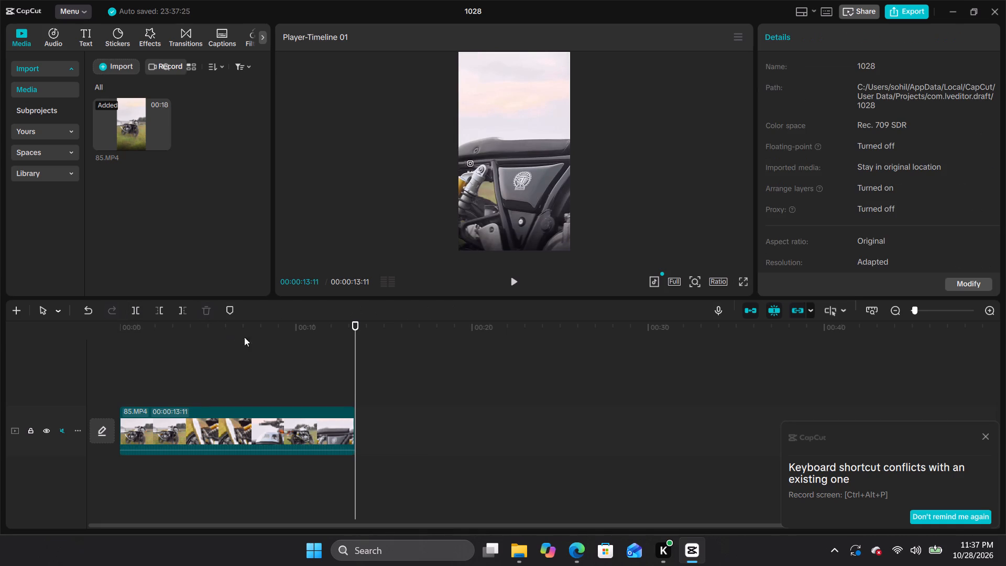
Split the 85.MP4 clip at 00:00:03:06, at the end of the opening full-bike shot.
left_click_drag(351, 334, 100, 306)
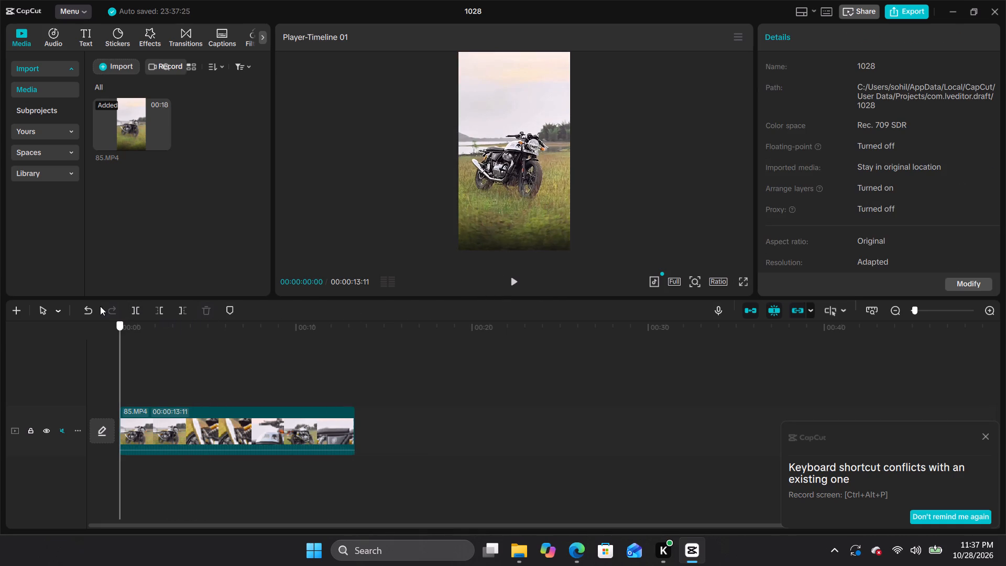
left_click_drag(100, 306, 173, 327)
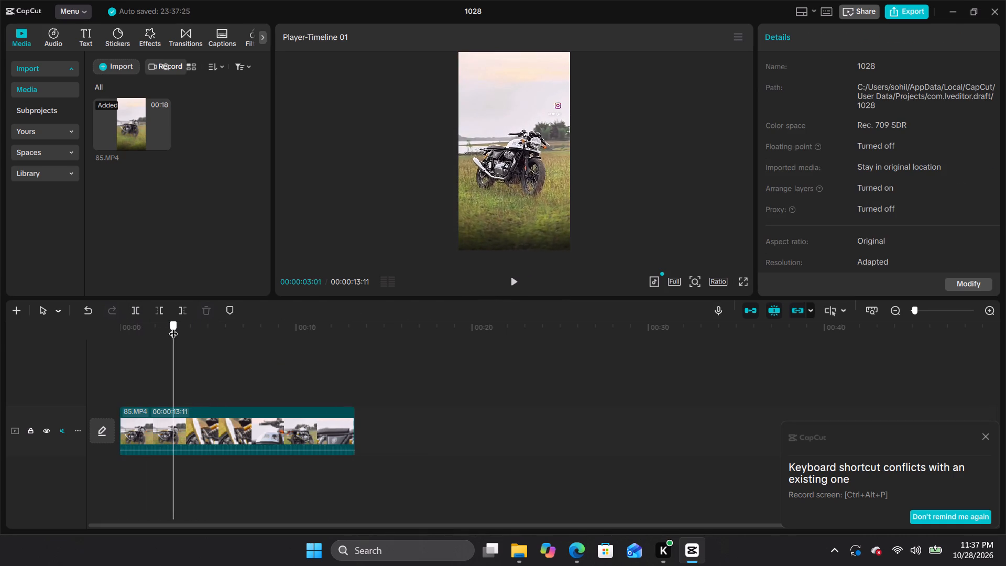
left_click_drag(173, 327, 169, 331)
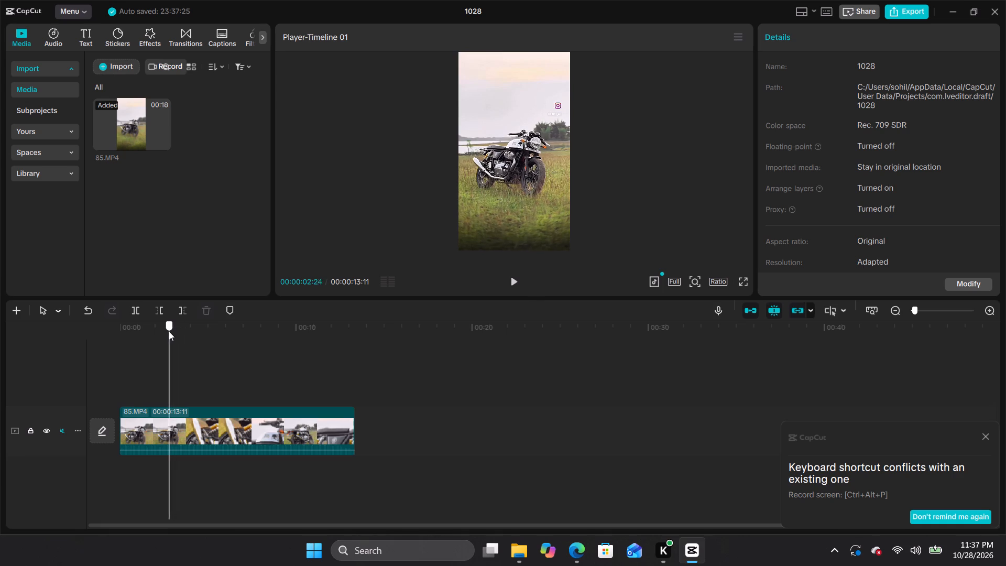
left_click_drag(169, 331, 176, 334)
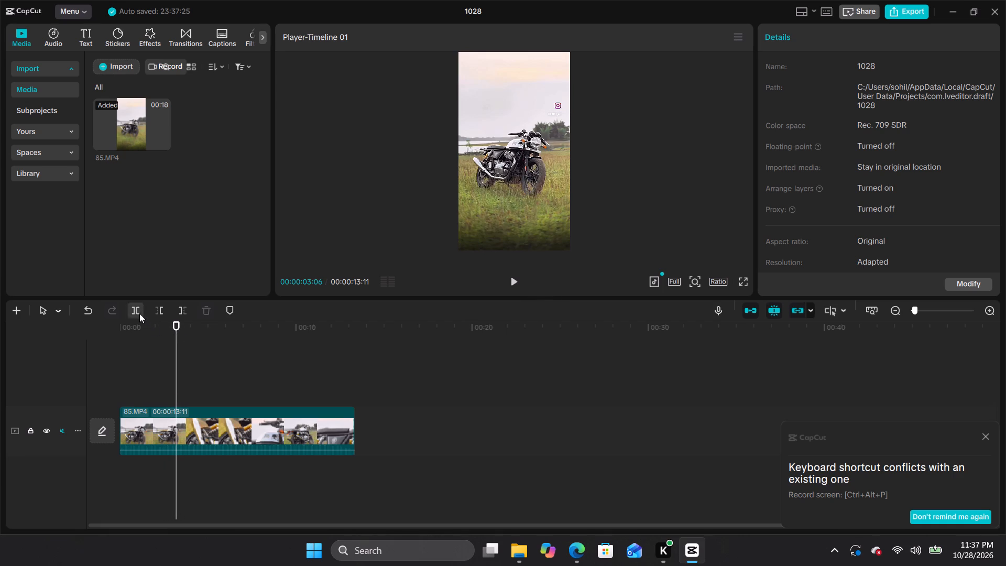
left_click(139, 313)
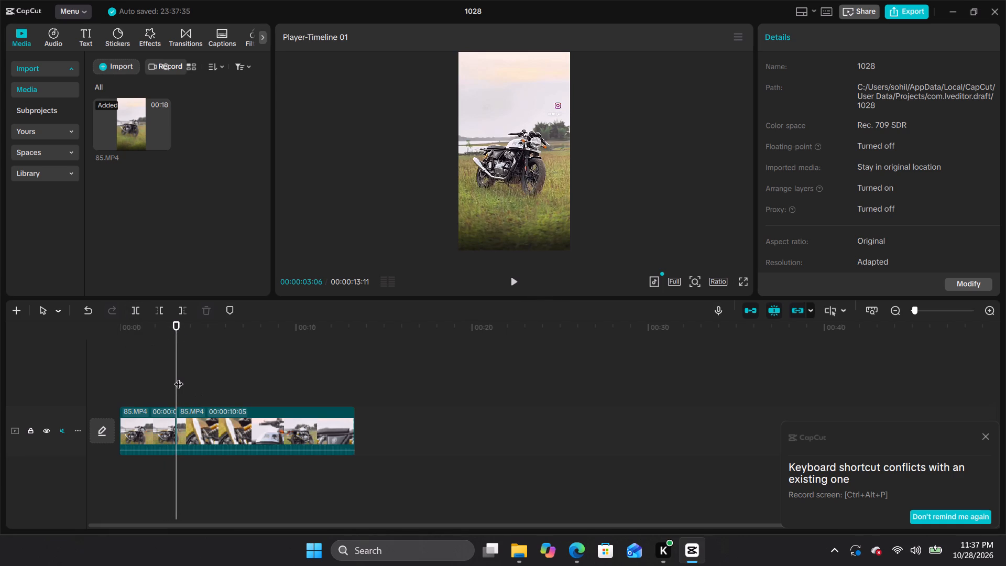
Split the remaining 85.MP4 footage at 00:00:05:29, where the front-wheel close-up ends.
left_click_drag(179, 377, 194, 375)
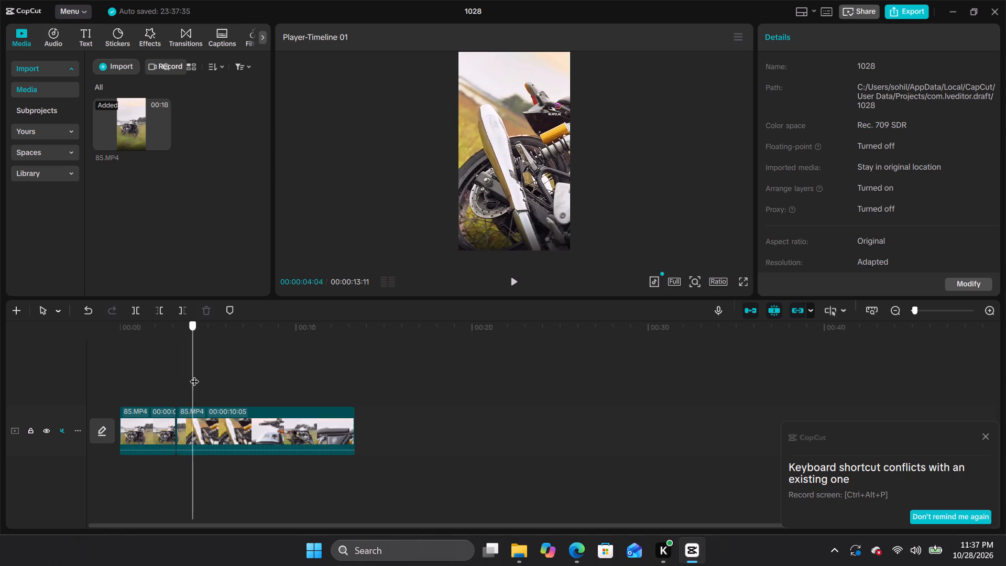
left_click_drag(194, 375, 230, 386)
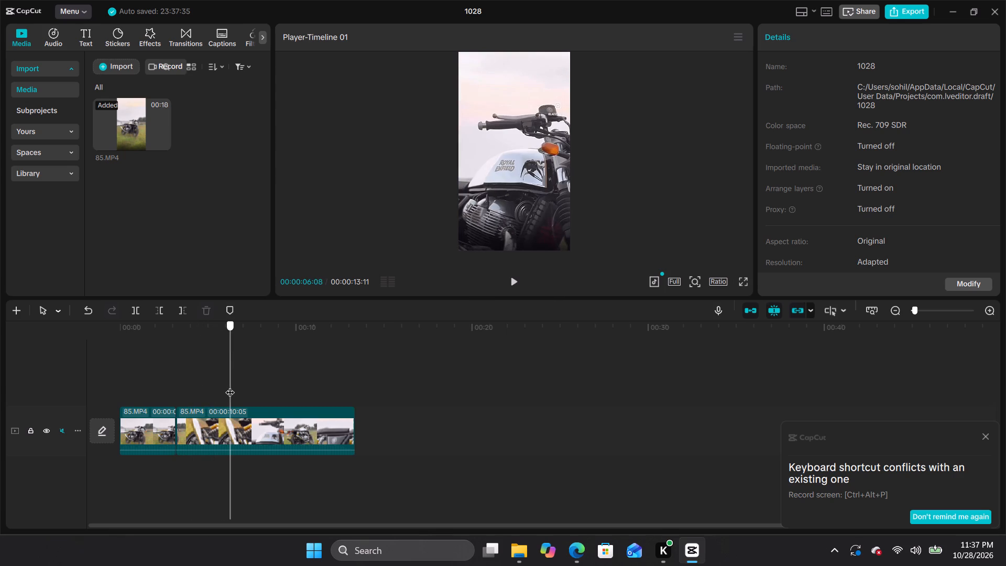
left_click_drag(230, 386, 225, 386)
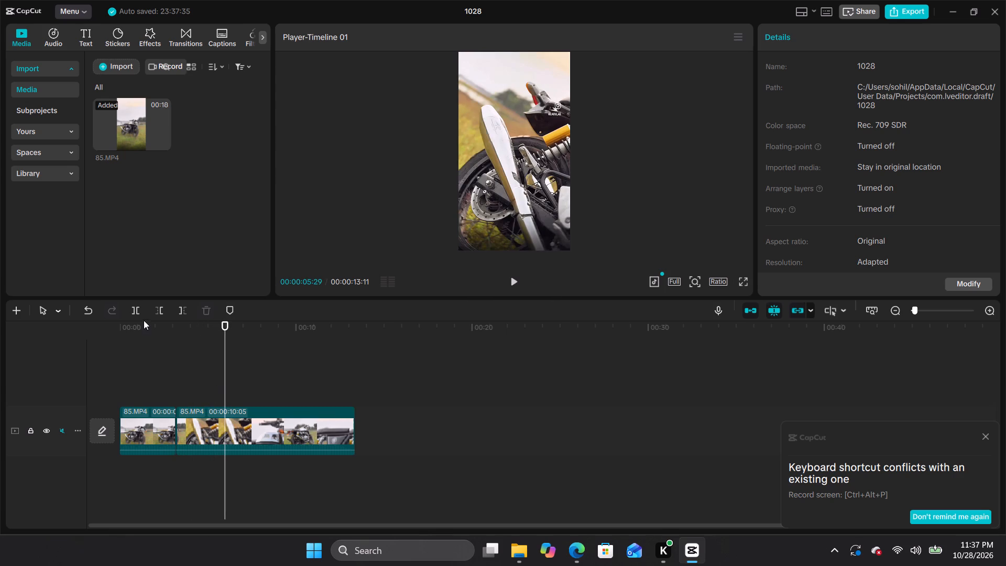
left_click(139, 308)
Split the last segment at 00:00:08:11, where the fuel-tank and handlebar shot ends.
left_click_drag(225, 323, 233, 328)
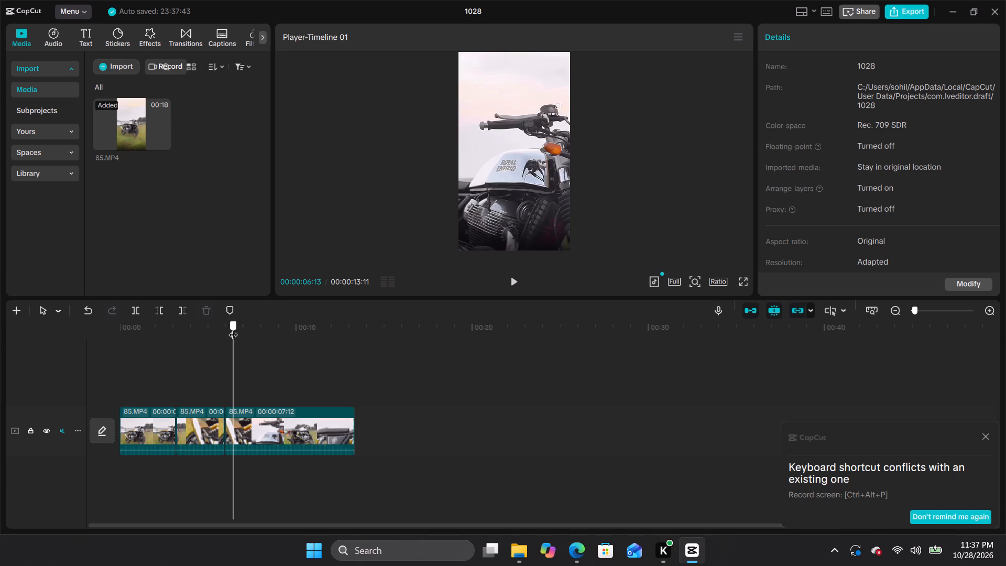
left_click_drag(233, 328, 255, 333)
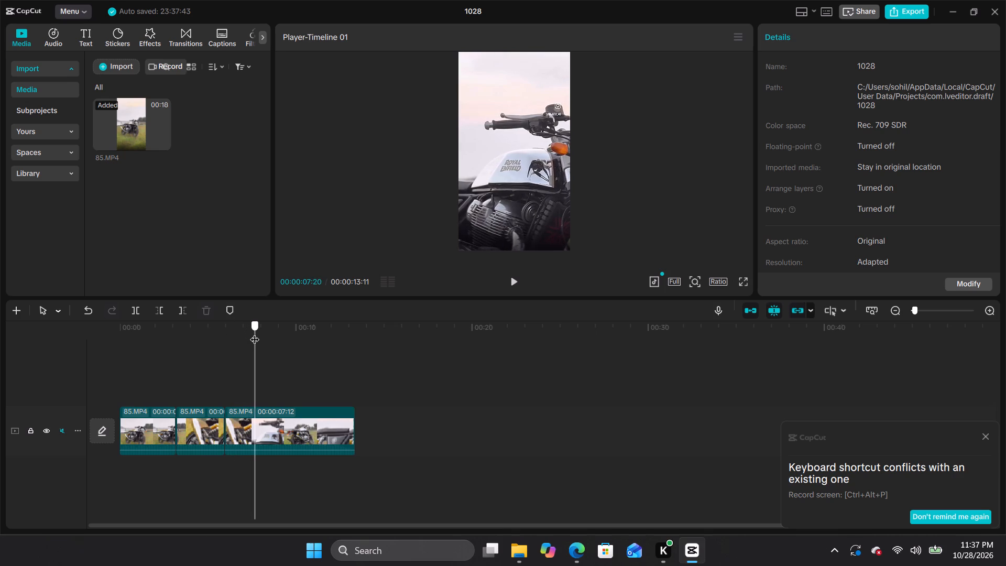
left_click_drag(255, 333, 274, 339)
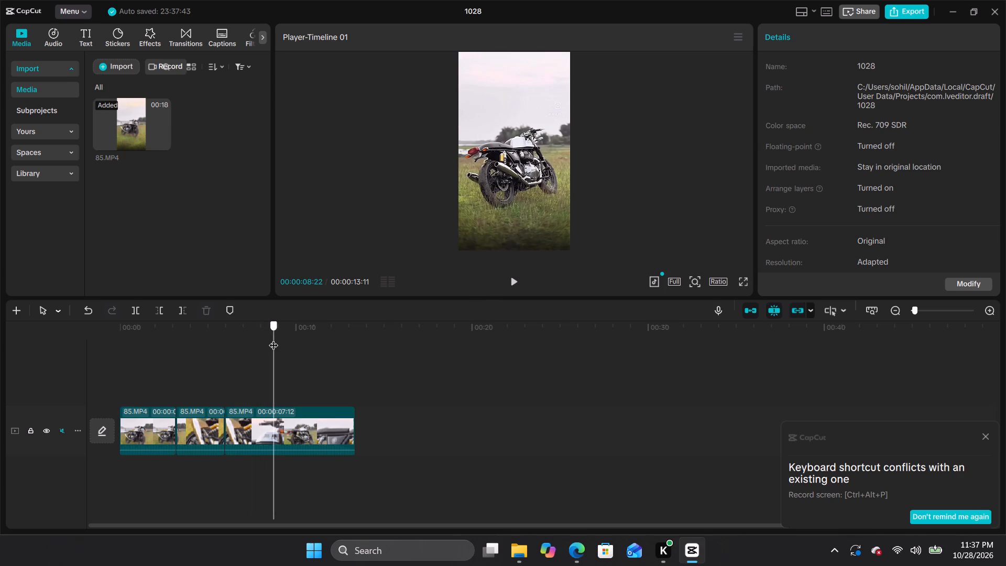
left_click_drag(274, 339, 267, 337)
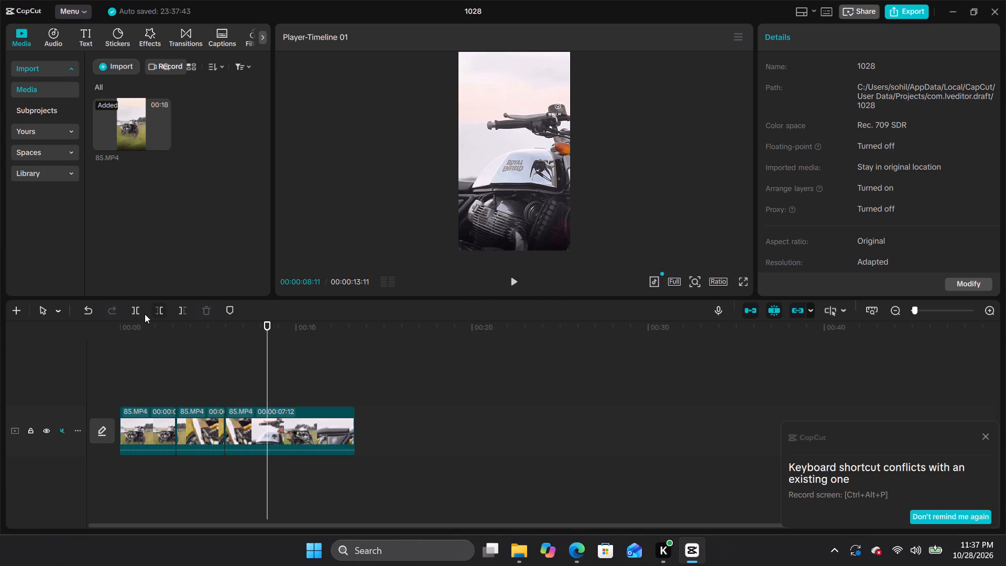
left_click(142, 313)
Split the last segment at 00:00:10:04, where the rear view of the bike ends.
left_click_drag(267, 322, 302, 329)
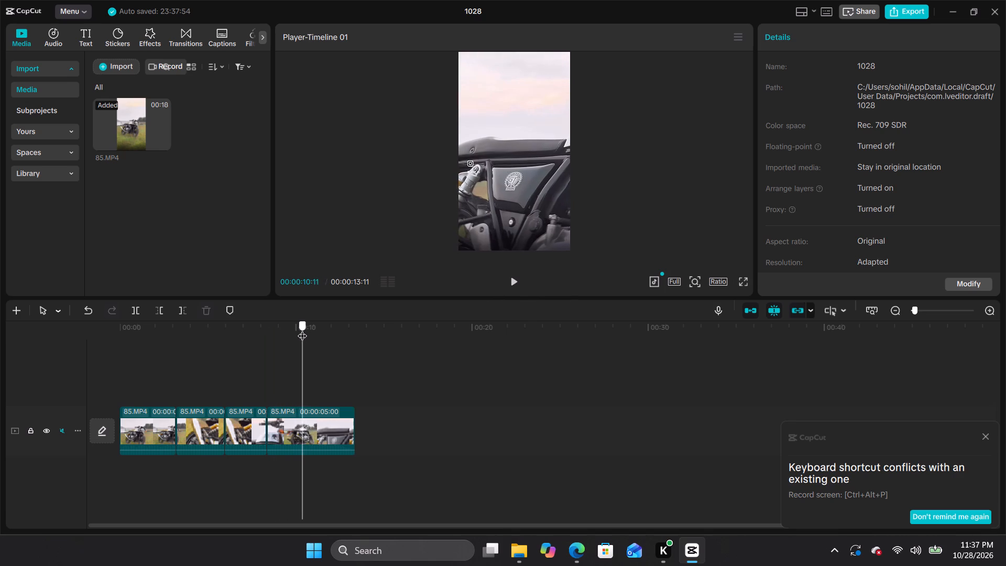
left_click_drag(302, 329, 298, 329)
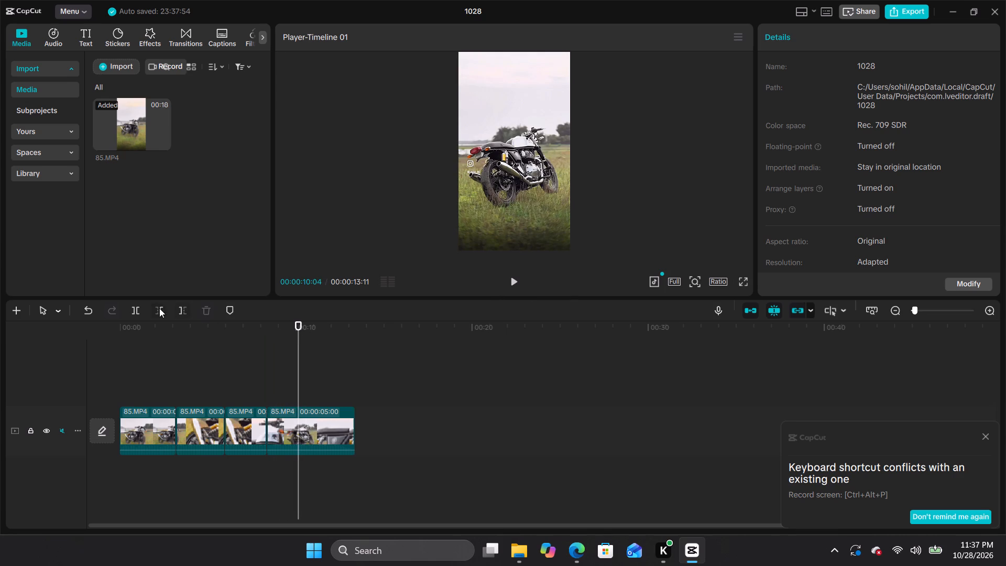
left_click(138, 308)
Play the split timeline from the beginning to review the cuts, and return the playhead to the start.
left_click_drag(299, 334, 302, 334)
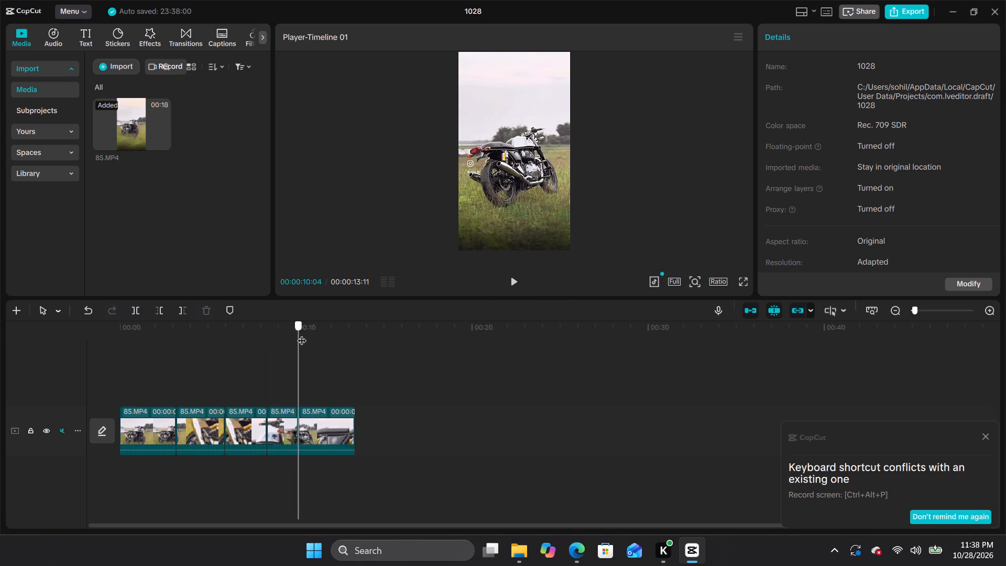
left_click_drag(302, 334, 333, 343)
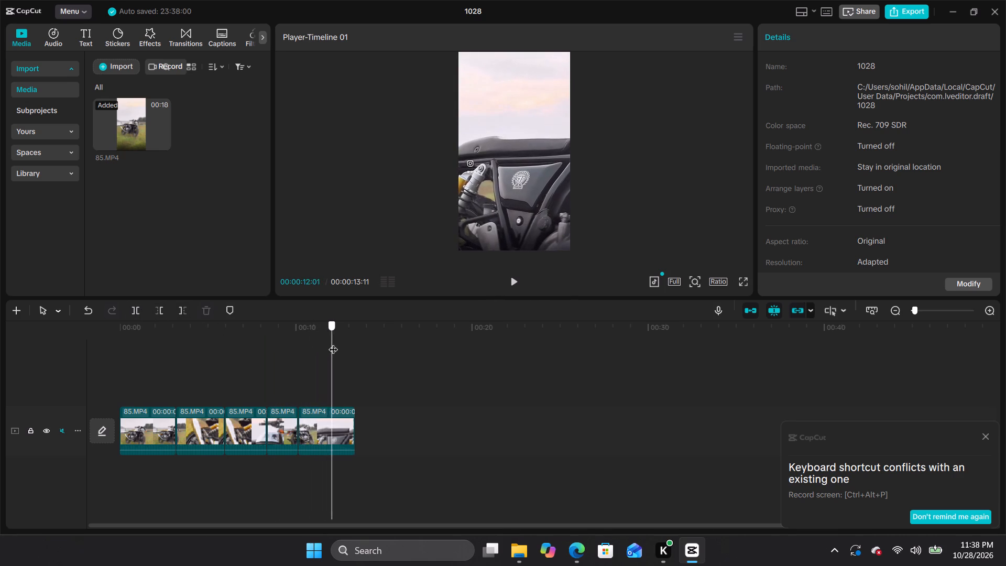
left_click_drag(333, 343, 0, 295)
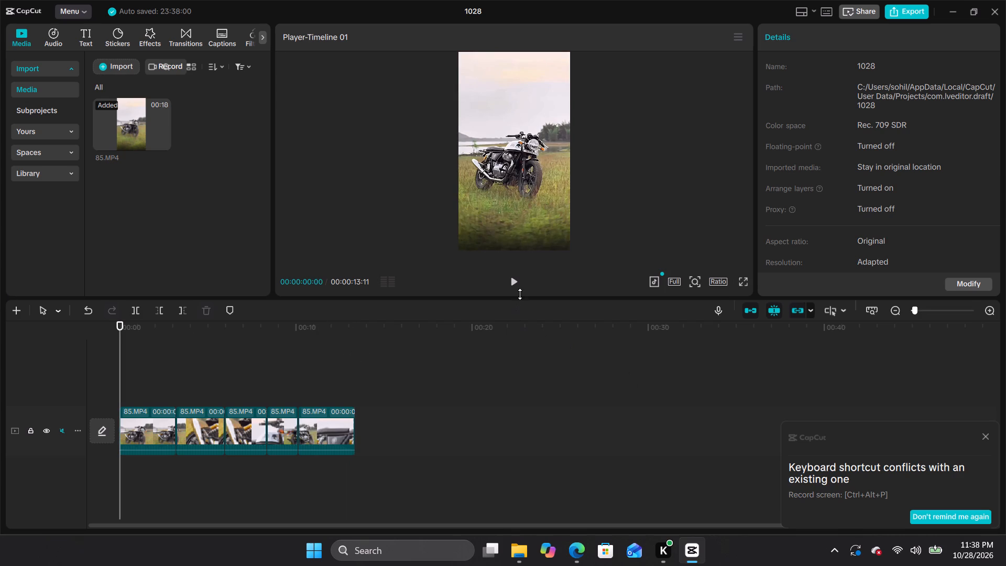
left_click(518, 286)
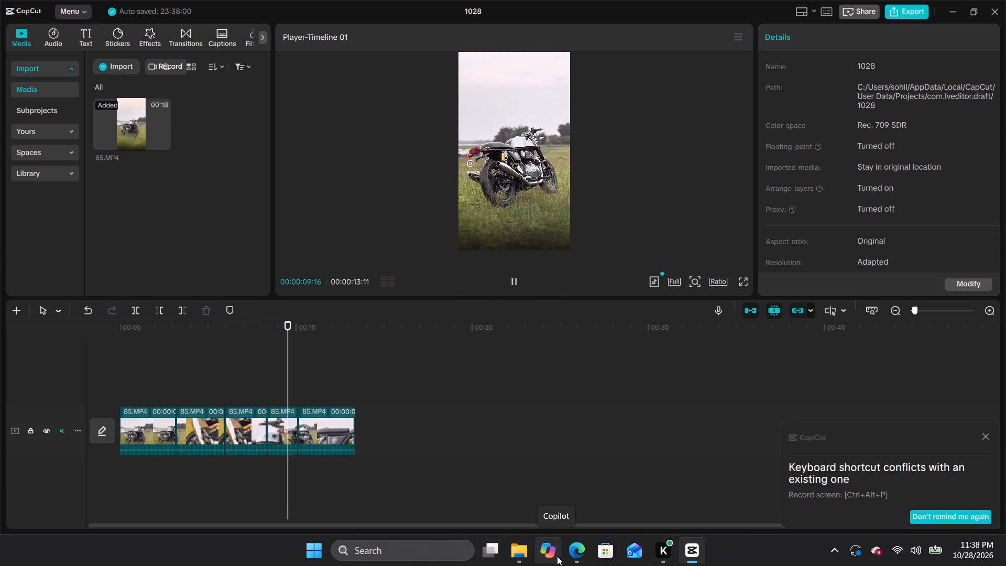
left_click(577, 563)
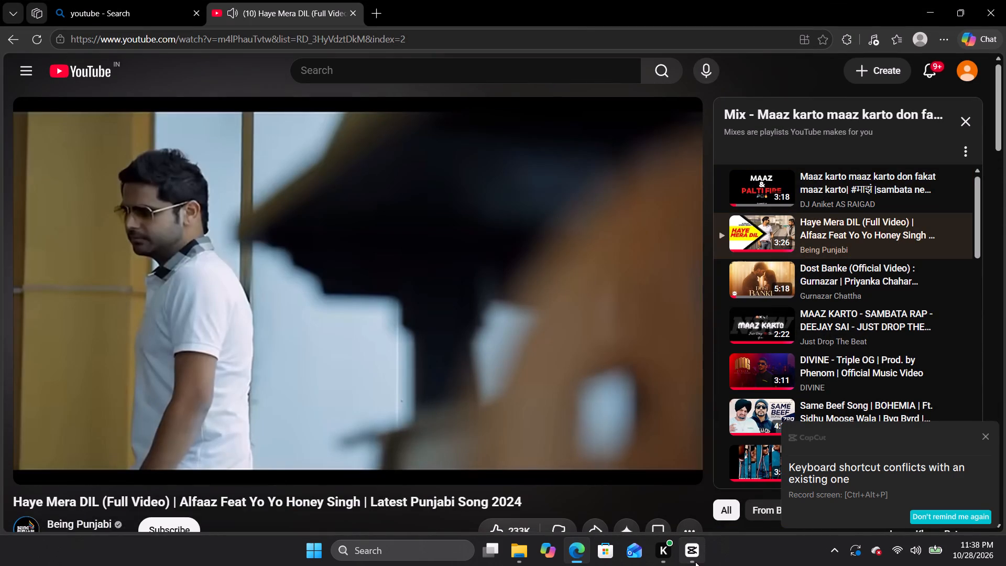
left_click(695, 562)
left_click_drag(345, 329, 51, 324)
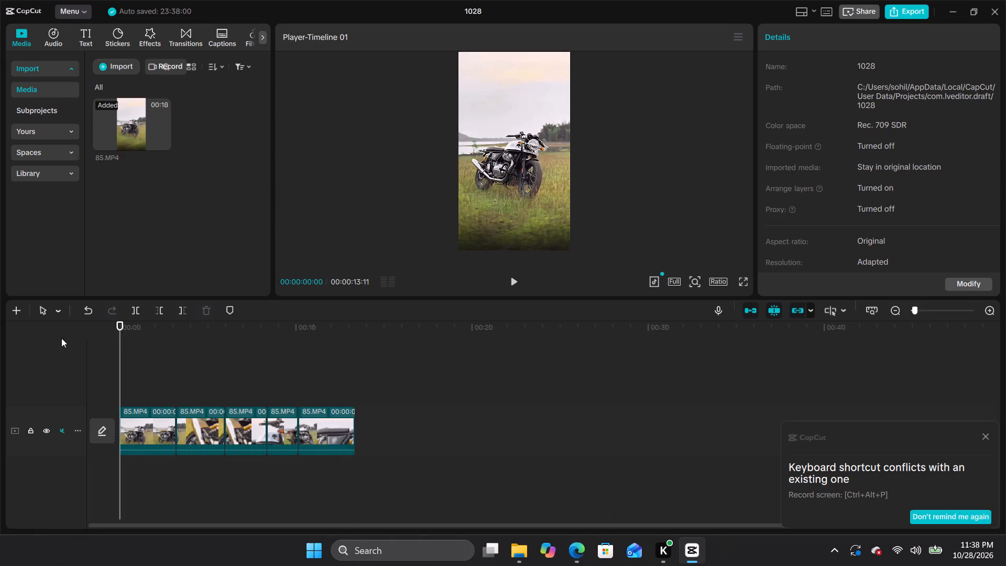
Inspect the individual split clips on the timeline and scrub through the opening shot.
left_click(140, 429)
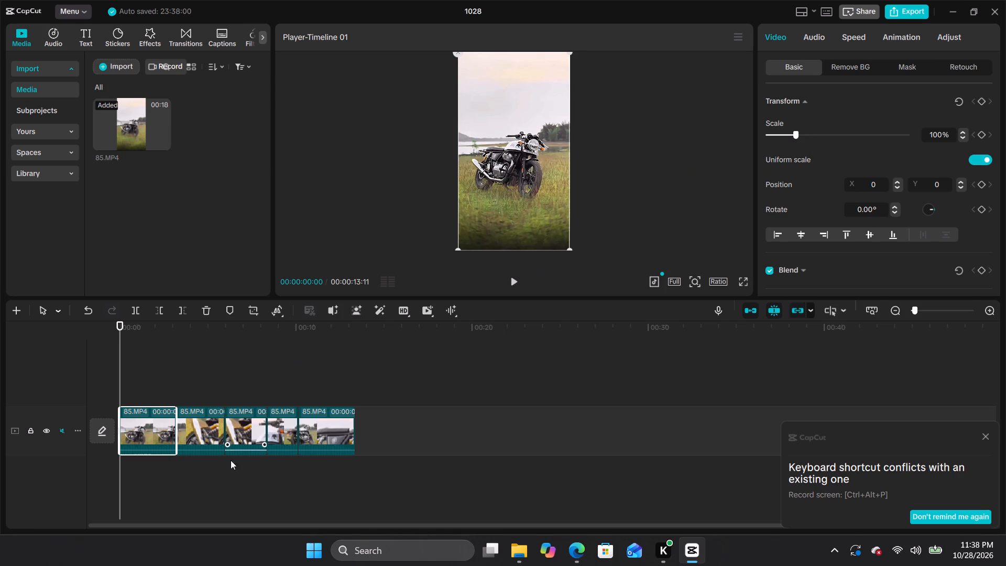
left_click(187, 430)
left_click(204, 429)
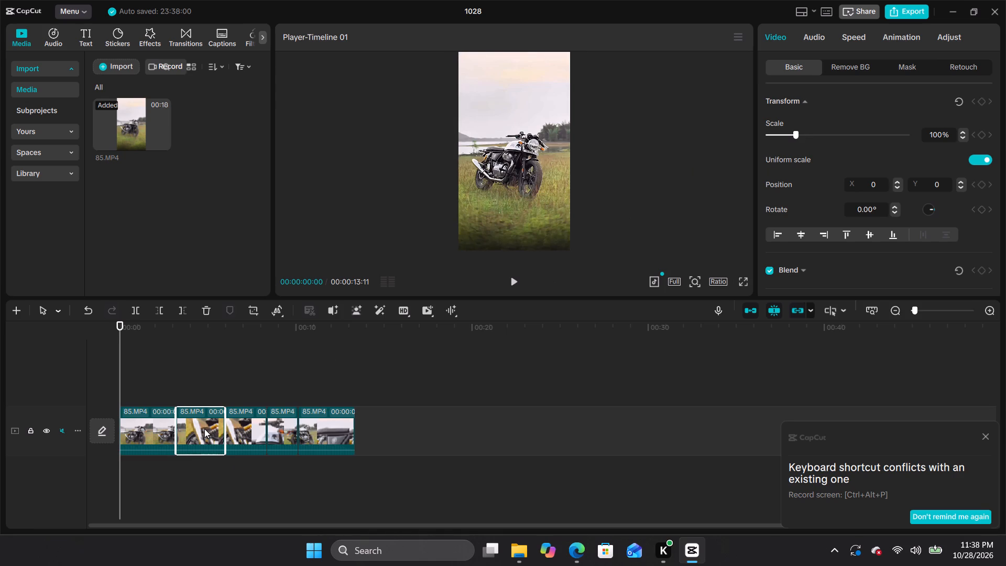
left_click(249, 428)
left_click(309, 440)
left_click_drag(118, 323, 141, 331)
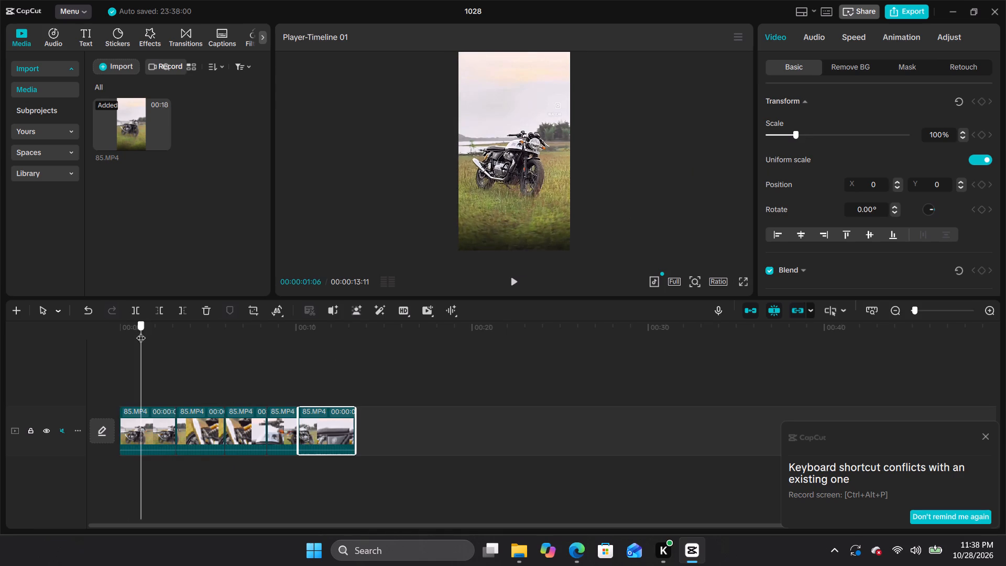
left_click_drag(141, 331, 199, 344)
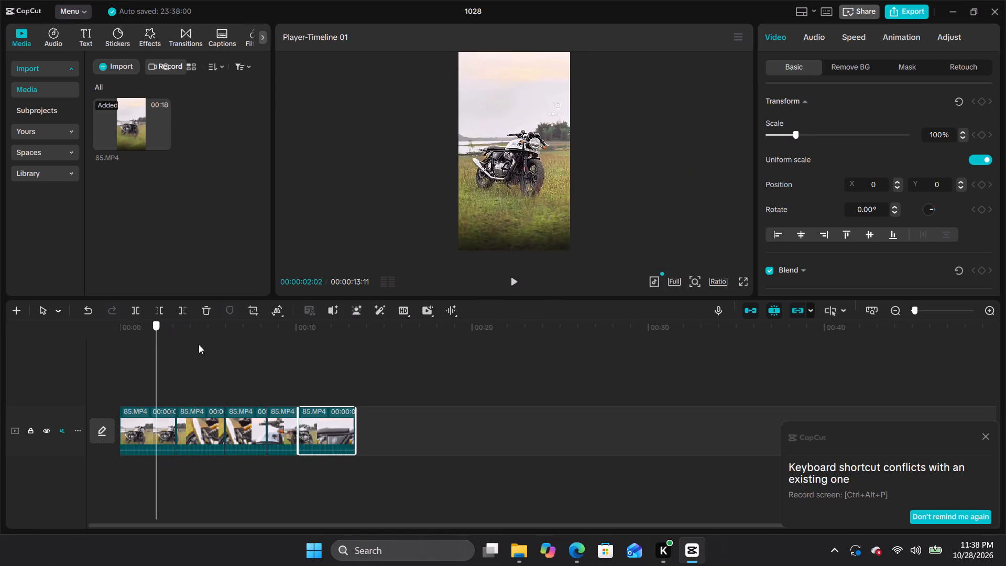
left_click_drag(199, 344, 143, 353)
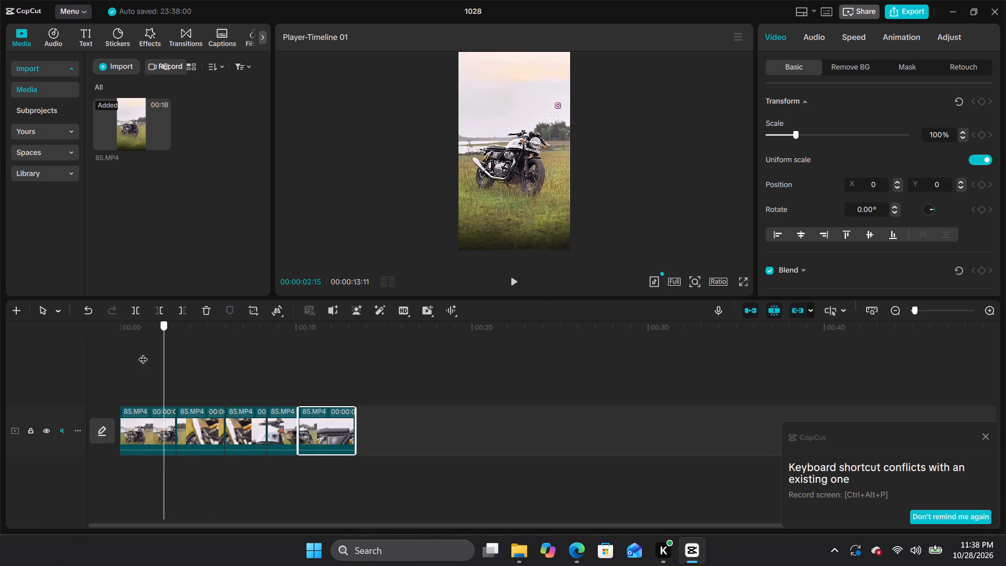
left_click_drag(143, 353, 136, 353)
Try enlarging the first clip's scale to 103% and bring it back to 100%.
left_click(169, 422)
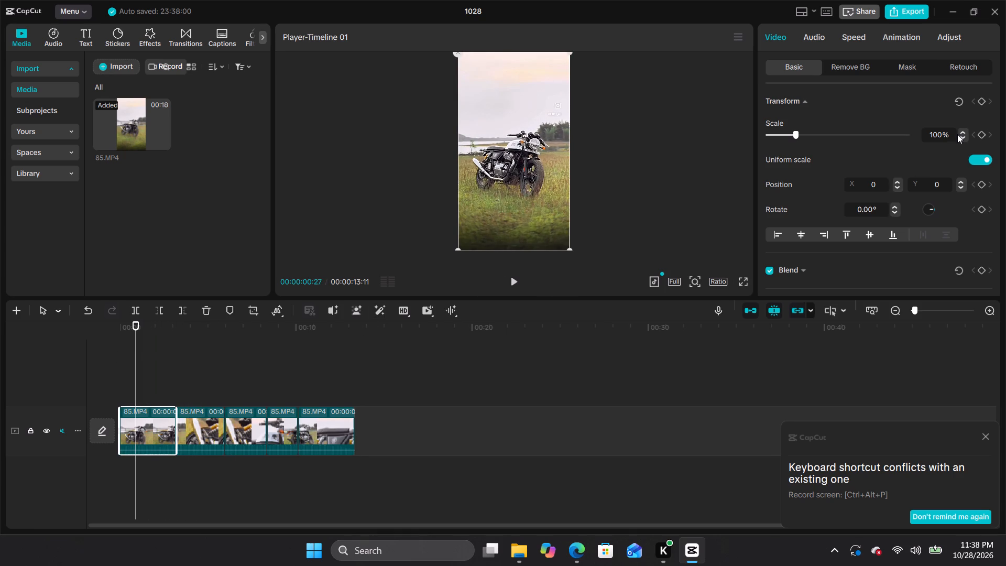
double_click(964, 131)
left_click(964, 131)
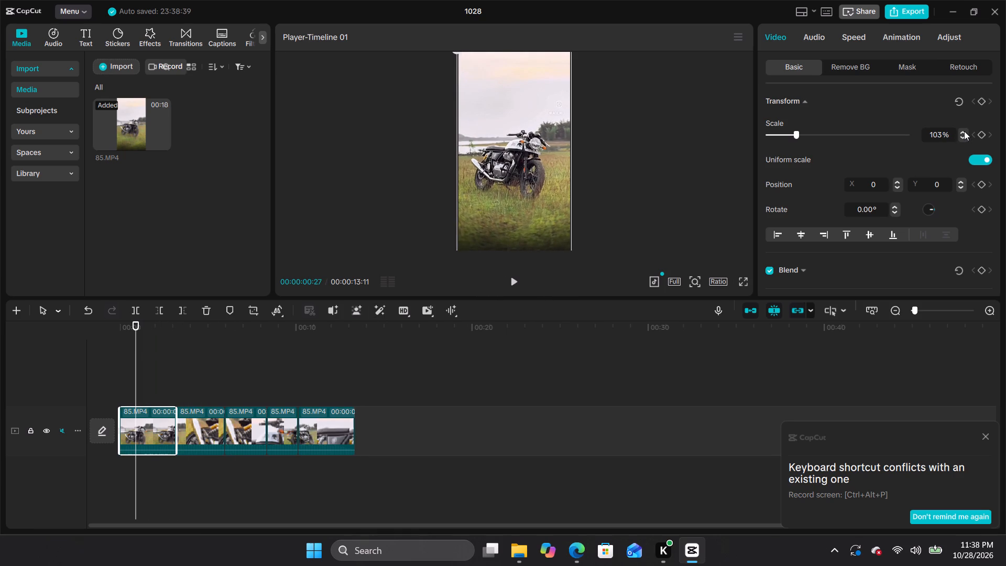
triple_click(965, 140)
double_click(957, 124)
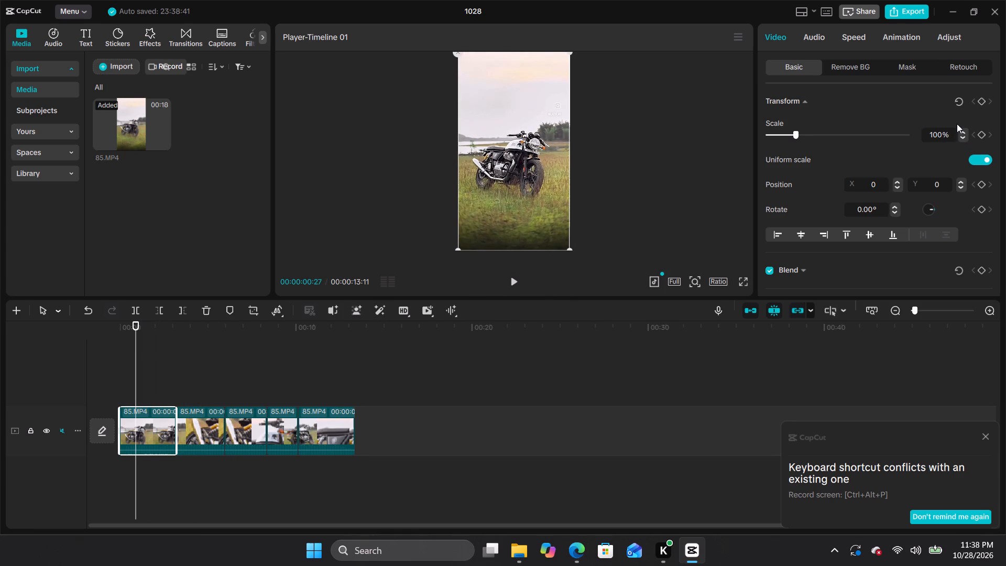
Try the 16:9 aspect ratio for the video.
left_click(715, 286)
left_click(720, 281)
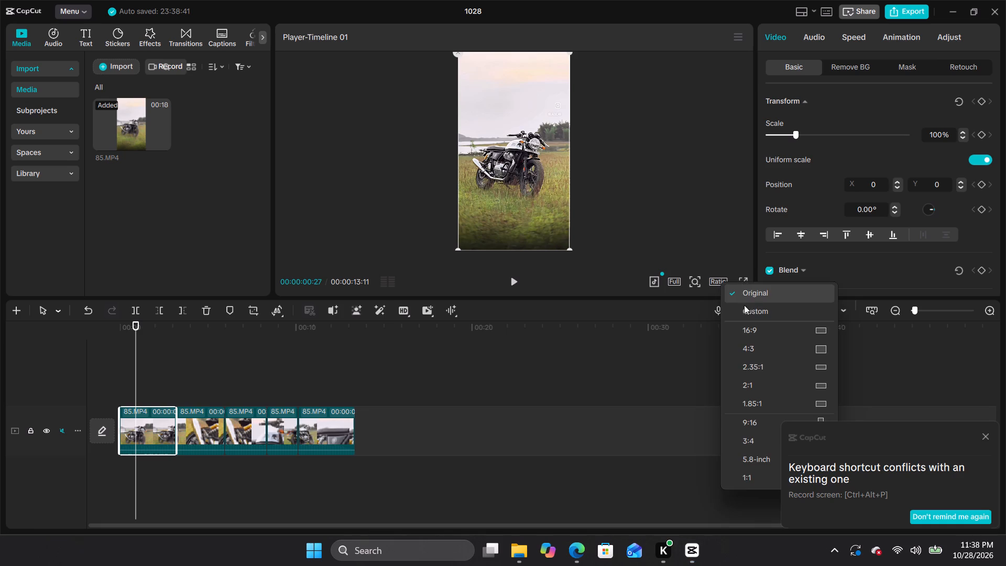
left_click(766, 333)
Set the video's aspect ratio to 9:16.
left_click(718, 277)
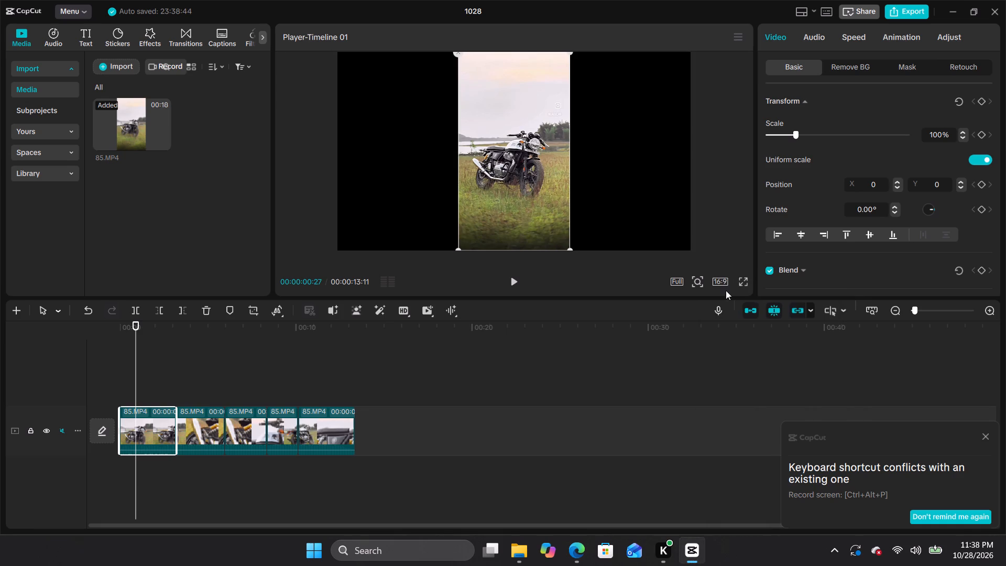
left_click(719, 277)
left_click(719, 279)
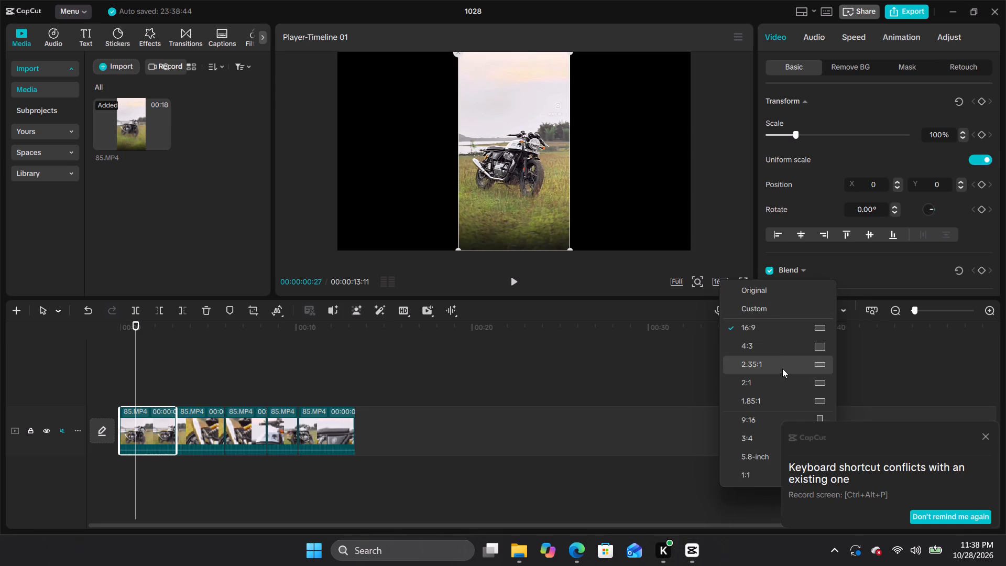
left_click(783, 420)
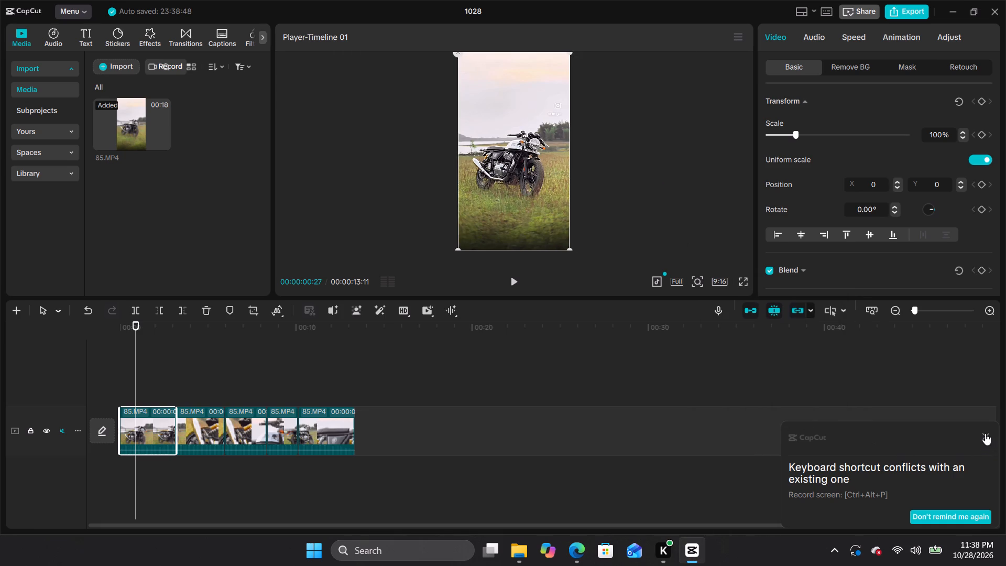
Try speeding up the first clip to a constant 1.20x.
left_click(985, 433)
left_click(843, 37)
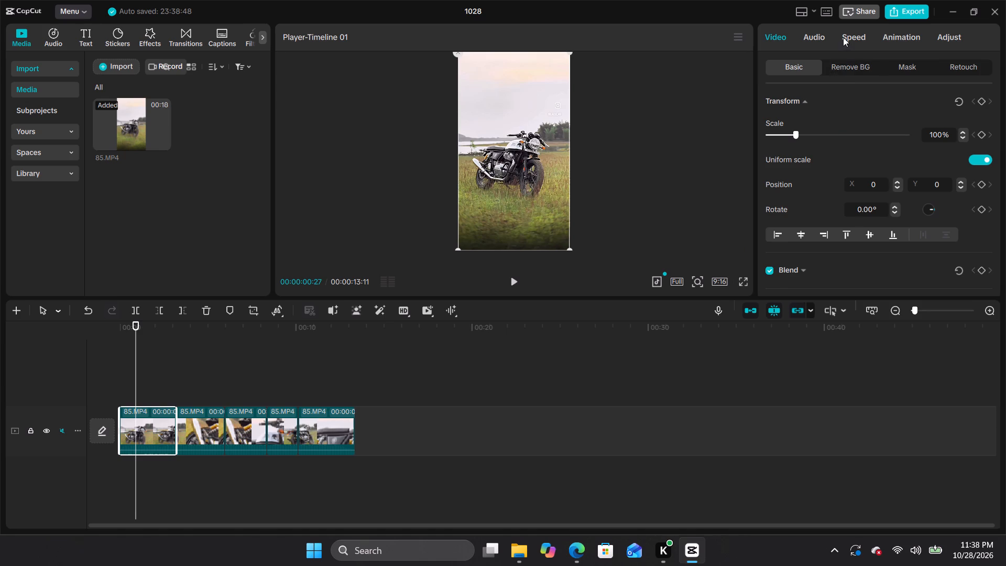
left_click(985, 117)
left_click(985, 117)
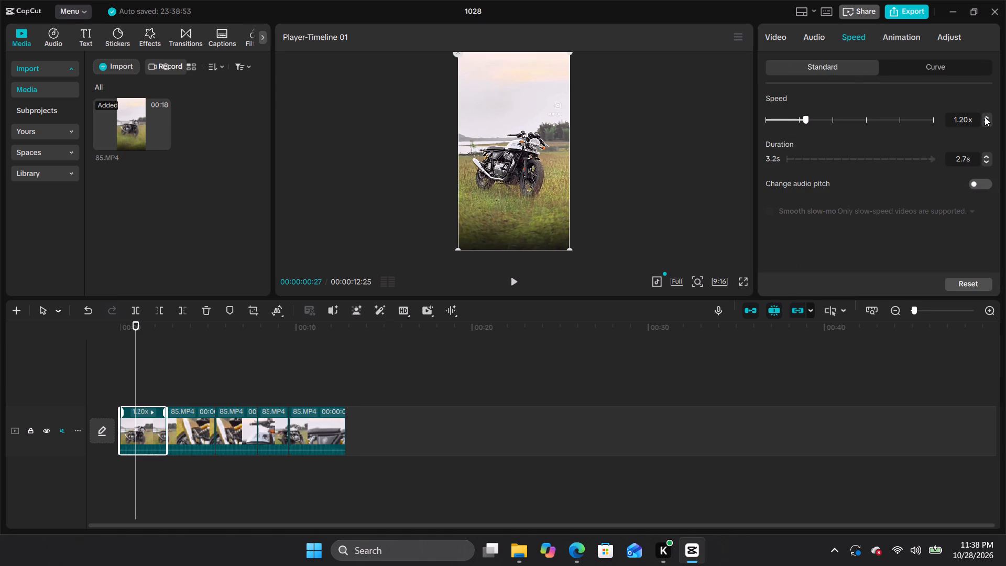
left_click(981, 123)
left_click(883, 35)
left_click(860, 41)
Apply the Bullet speed curve to the first clip and delete three of its inner points, keeping one low point in the dip.
left_click(926, 67)
left_click(802, 164)
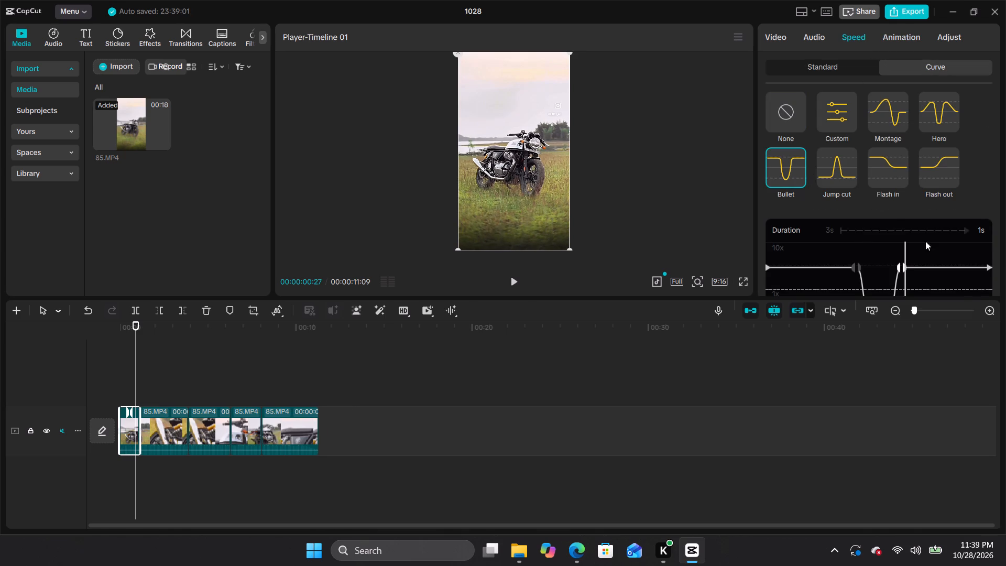
scroll(914, 214, "down", 1)
left_click(856, 209)
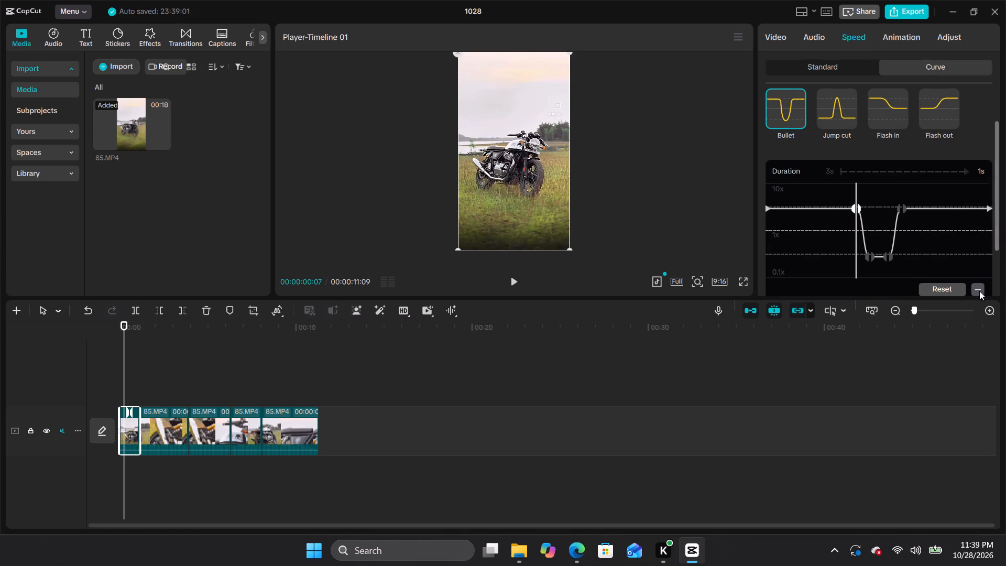
left_click(977, 289)
left_click(900, 206)
left_click(972, 282)
left_click(977, 285)
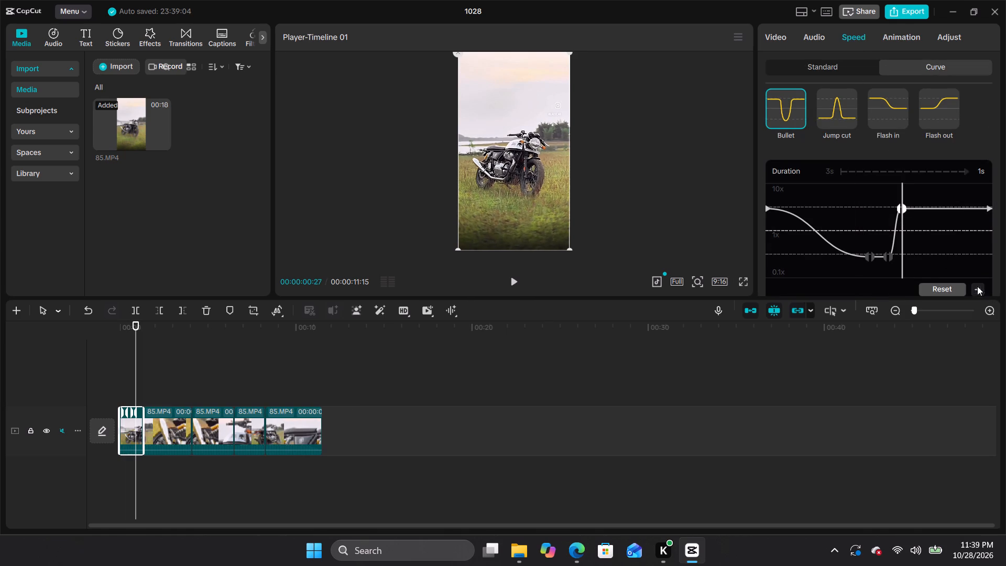
left_click(874, 254)
left_click(976, 291)
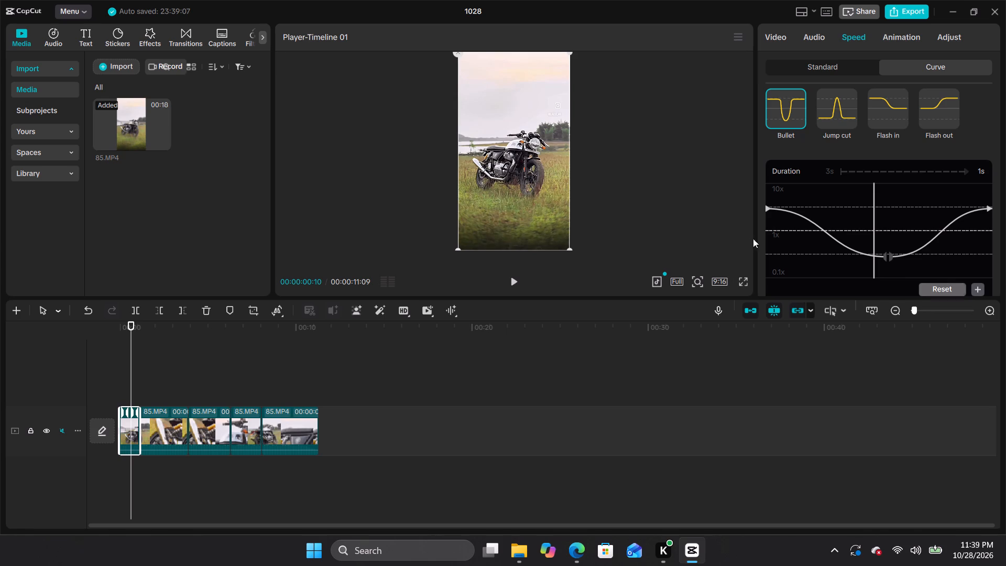
Raise both ends of the first clip's speed curve to near 10x and preview the shot.
left_click_drag(769, 208, 765, 187)
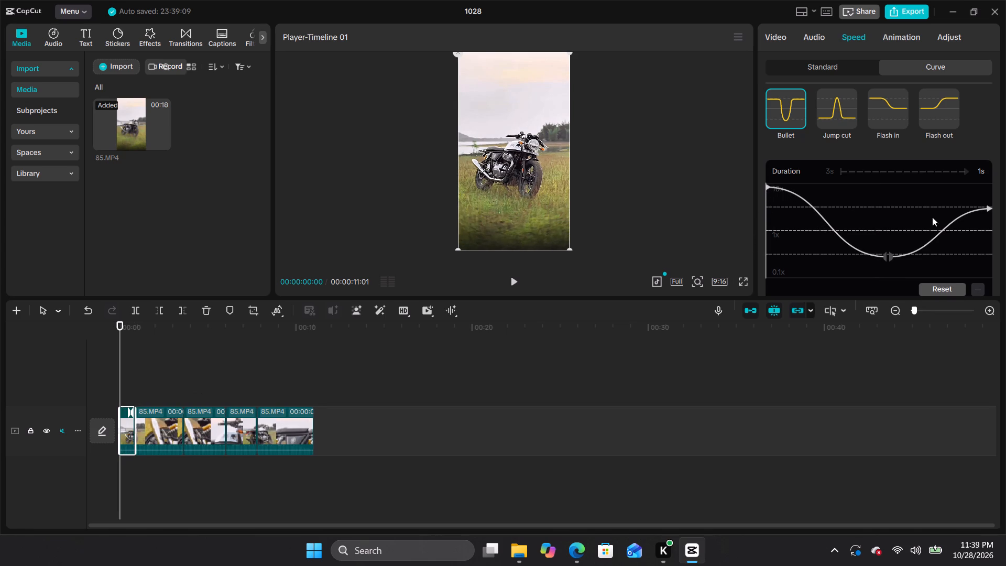
left_click_drag(983, 207, 990, 206)
left_click_drag(989, 206, 987, 196)
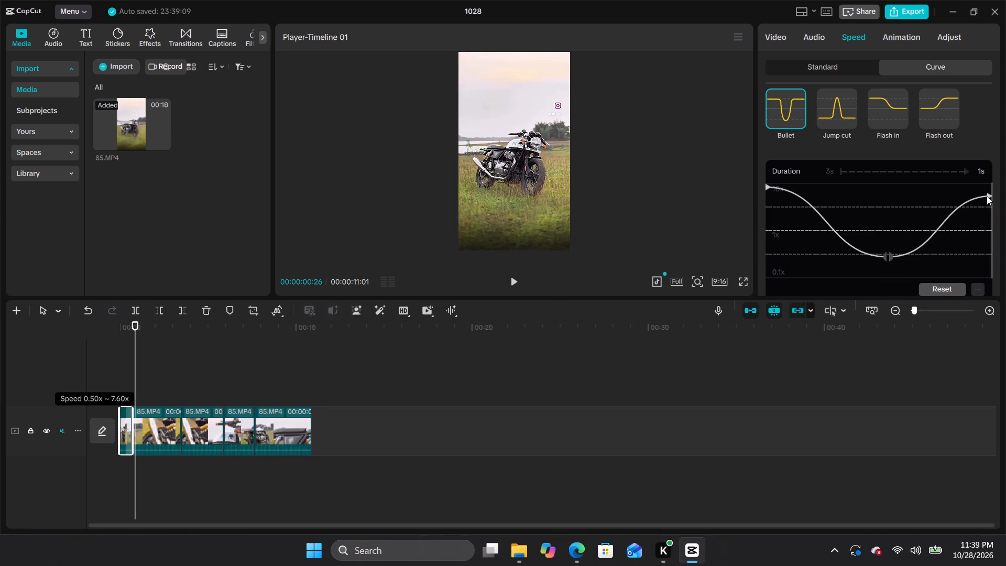
left_click_drag(987, 196, 987, 185)
left_click_drag(966, 226, 837, 237)
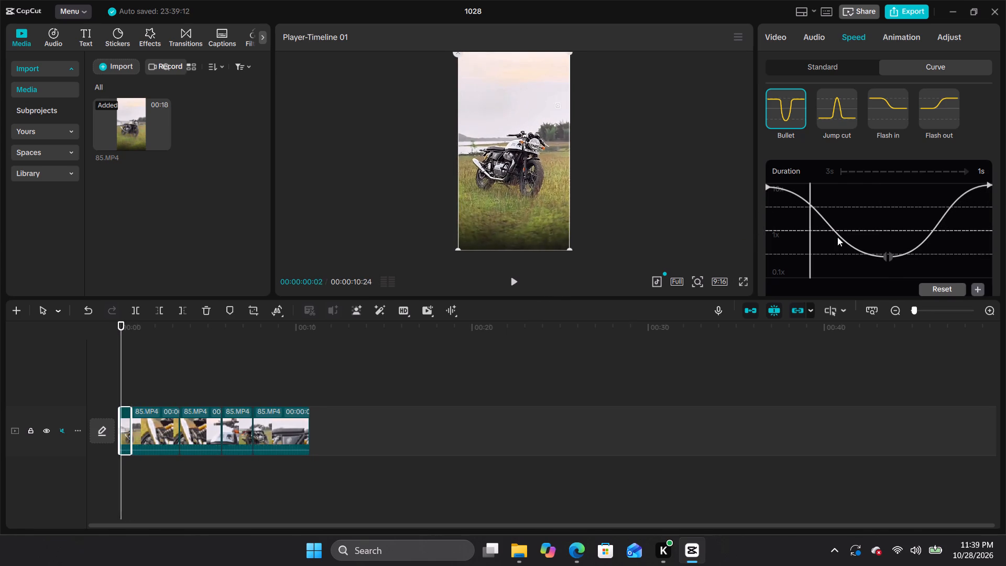
left_click_drag(837, 237, 711, 245)
left_click(516, 276)
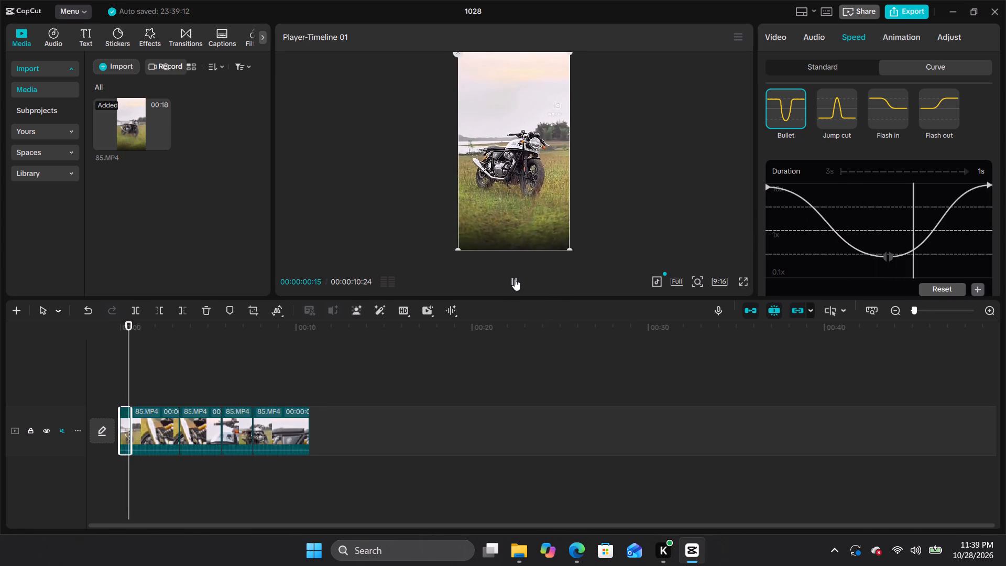
left_click(515, 279)
Apply the Bullet speed curve to the second clip and delete three of its inner points, keeping one low point in the dip.
left_click(145, 428)
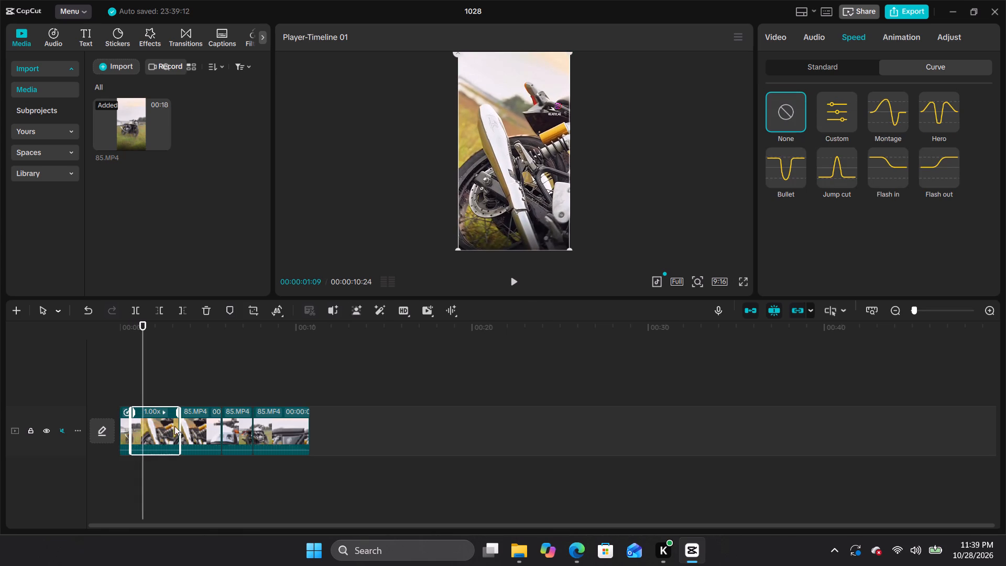
left_click(791, 162)
scroll(843, 231, "down", 1)
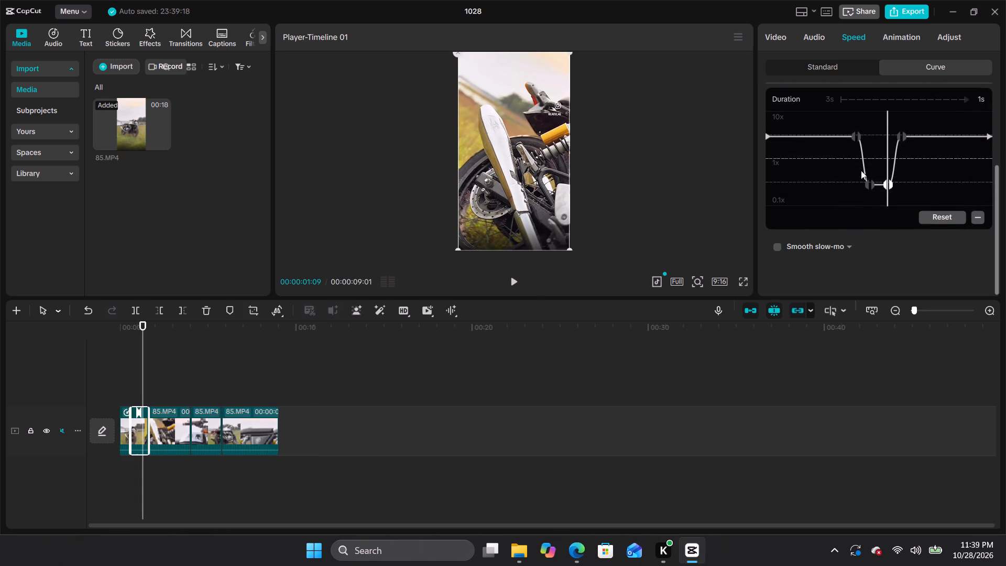
left_click(858, 132)
left_click(985, 220)
left_click(976, 213)
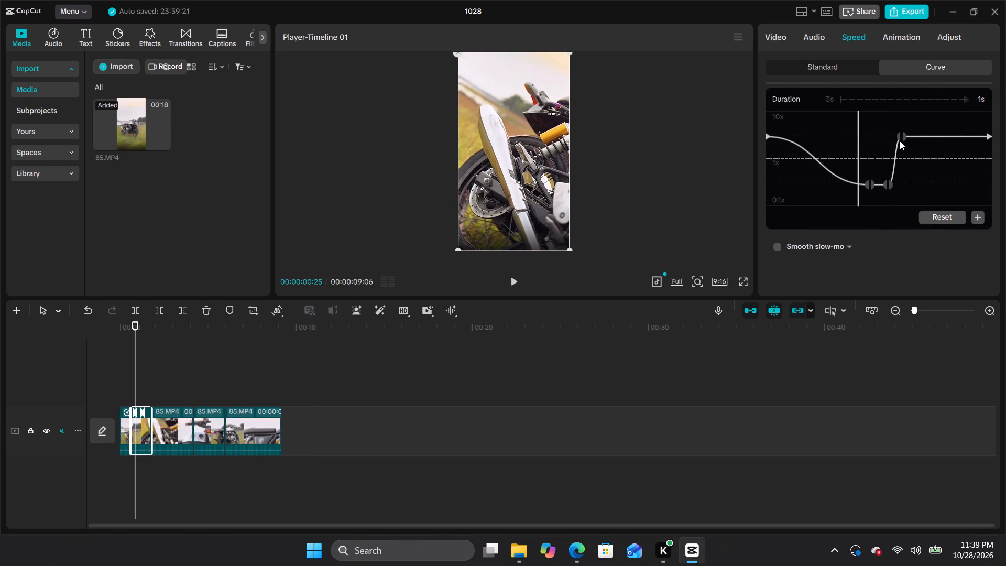
left_click(899, 140)
left_click(978, 217)
left_click(866, 185)
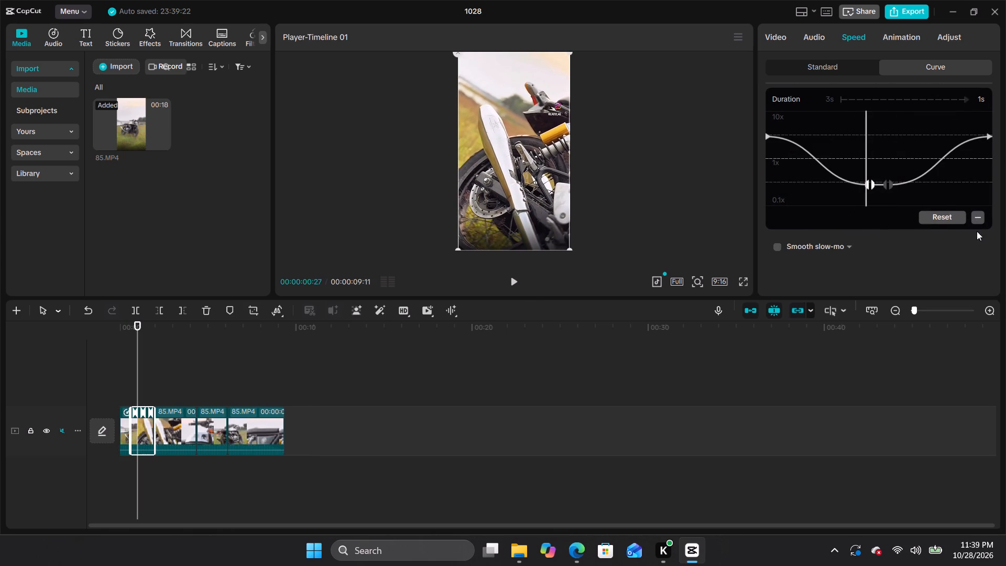
left_click(978, 215)
Raise the start of the second clip's speed curve to about 8.65x and its end to a similar height.
left_click_drag(769, 135, 766, 115)
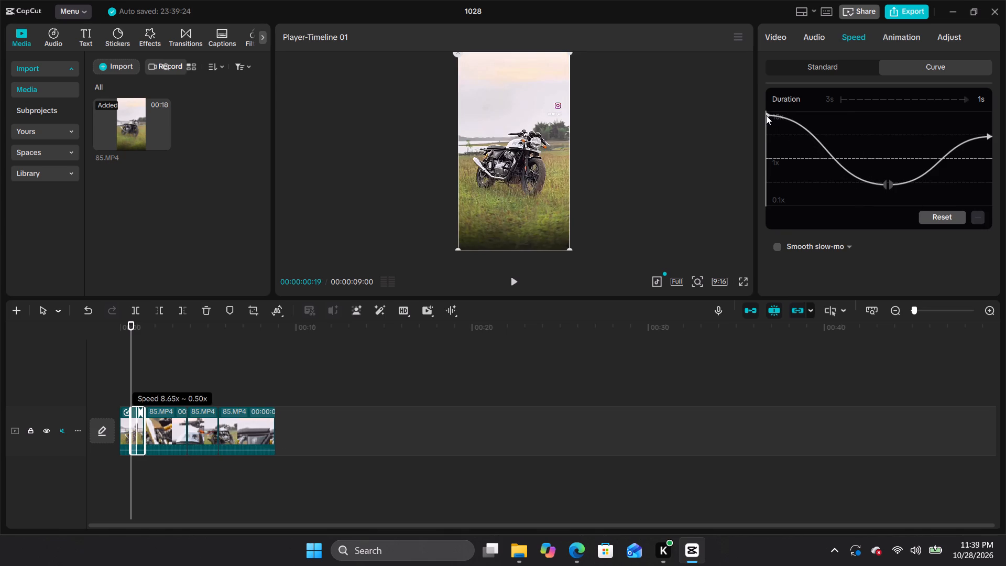
left_click_drag(766, 115, 766, 115)
left_click_drag(985, 135, 999, 122)
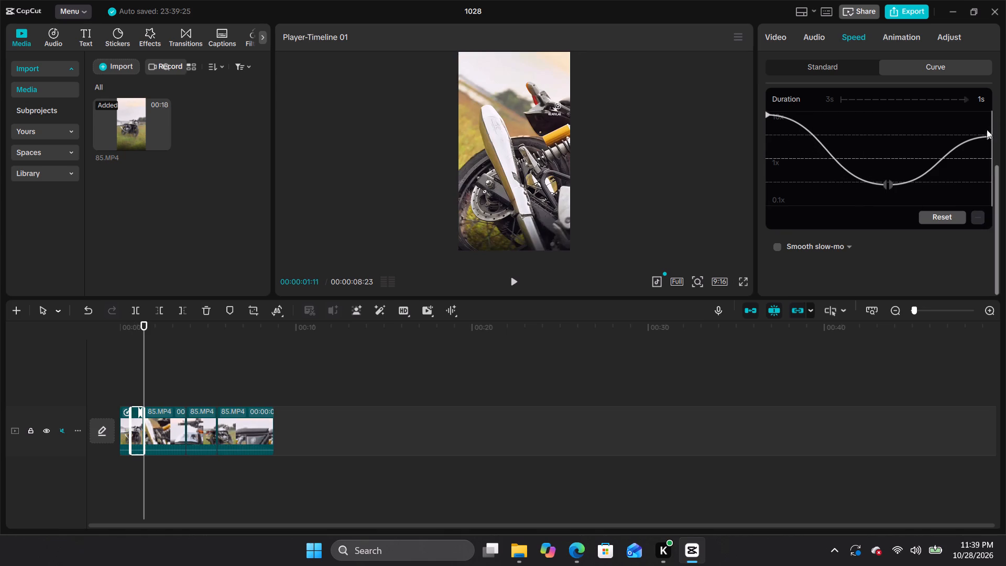
left_click_drag(991, 137, 991, 115)
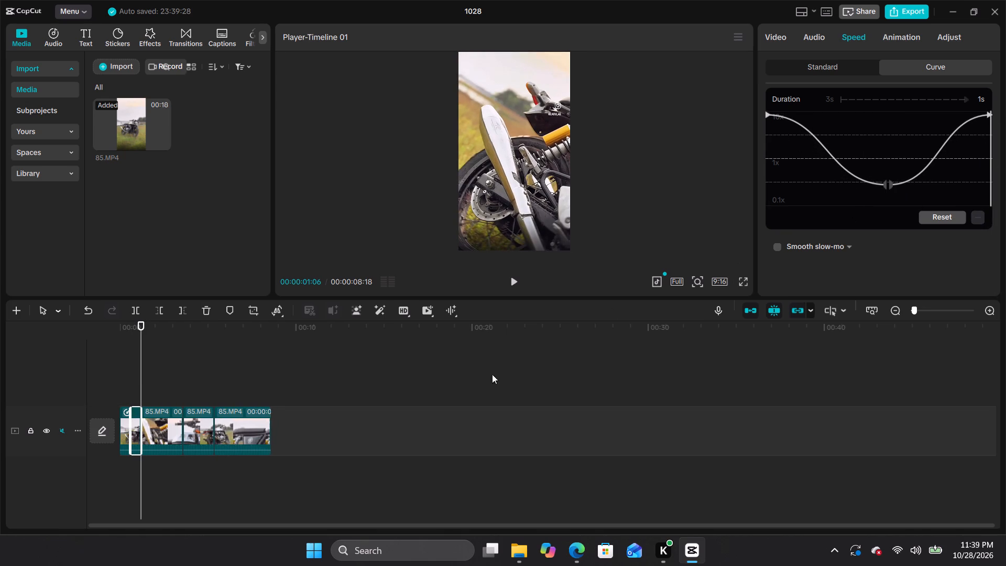
Turn on Smooth slow-mo with Frame blending for the first clip.
left_click(129, 431)
left_click(125, 431)
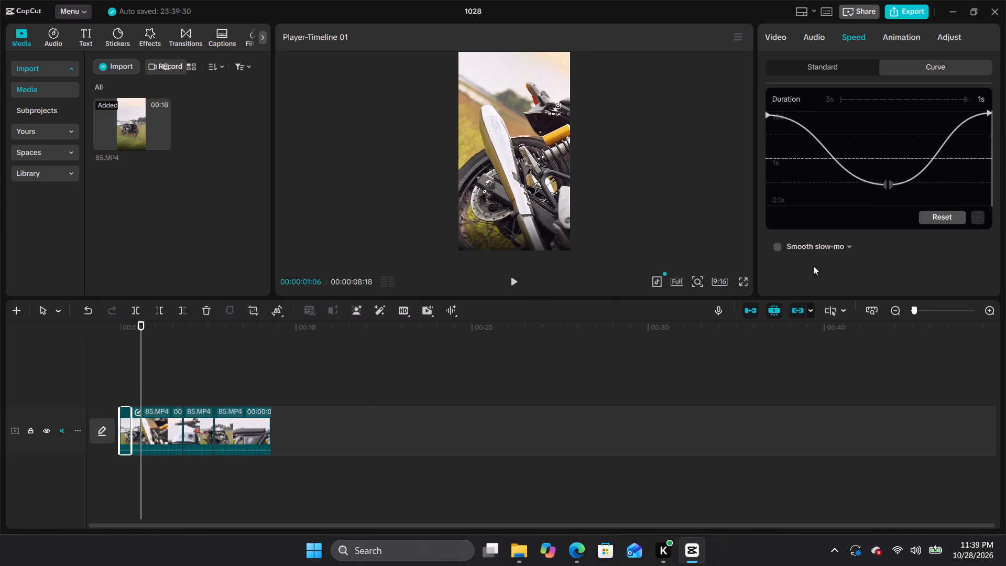
left_click(790, 246)
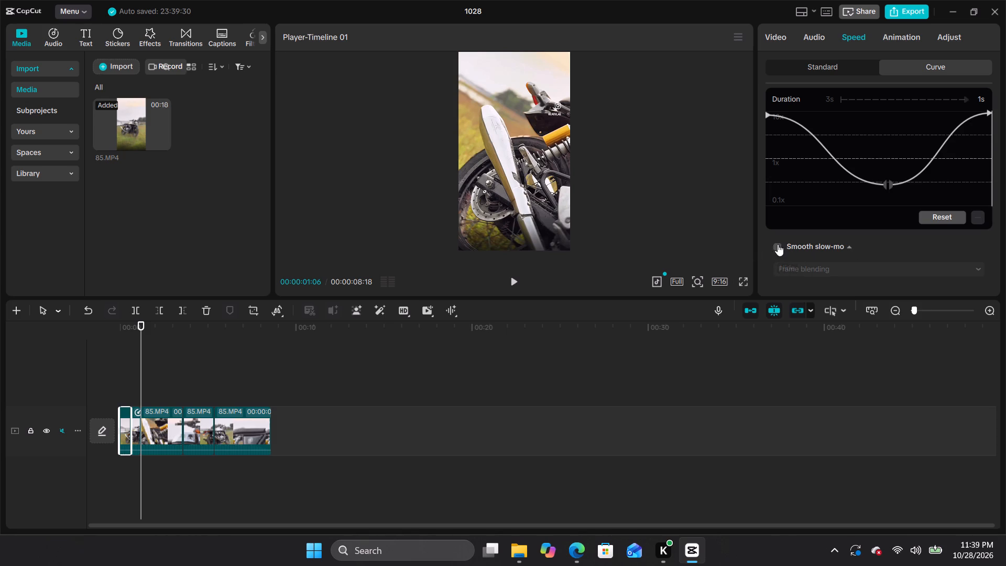
left_click(778, 244)
left_click(160, 432)
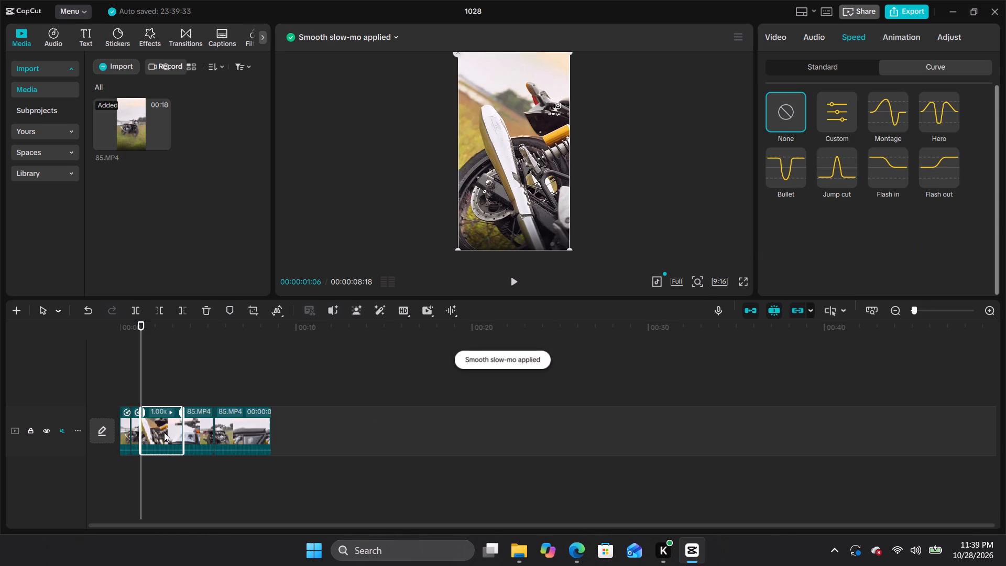
left_click(138, 433)
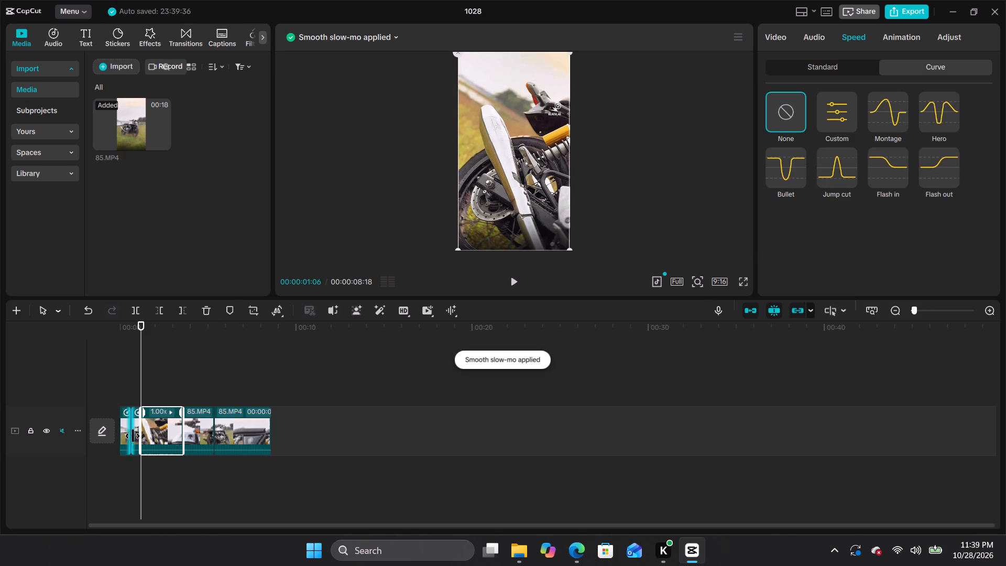
left_click(124, 433)
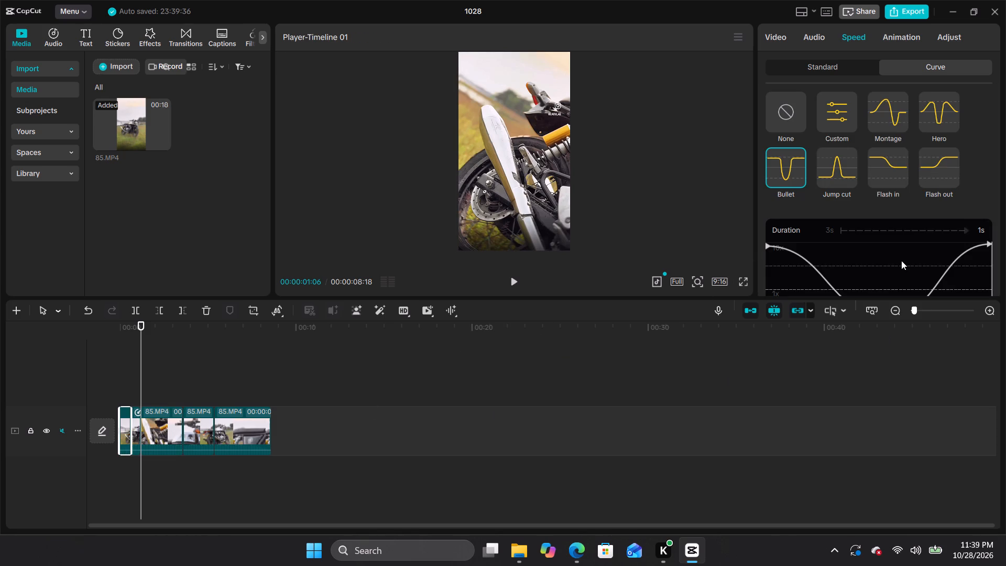
scroll(900, 260, "down", 1)
left_click_drag(137, 324, 51, 332)
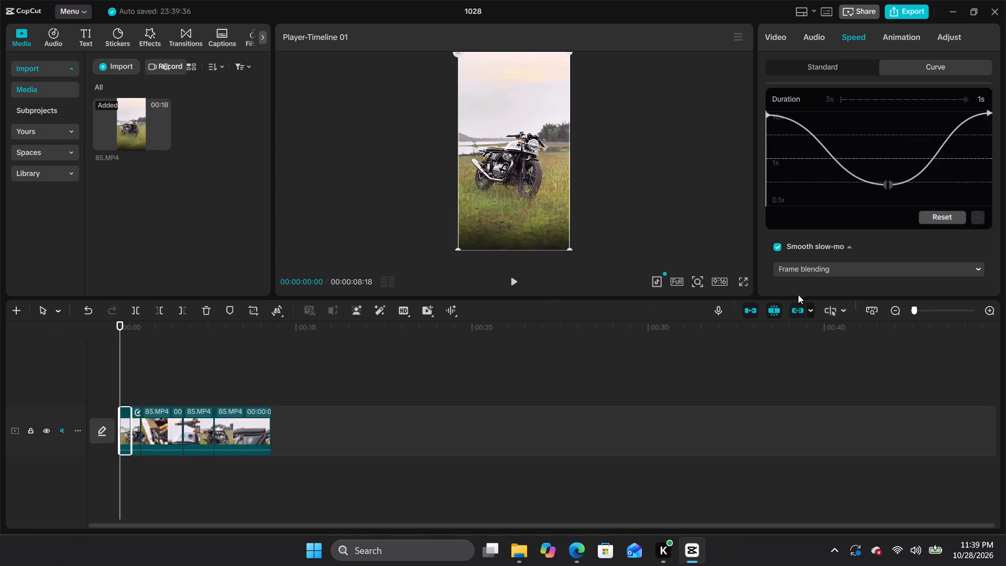
left_click(127, 443)
Apply the Bullet speed curve to the third clip and turn on its Smooth slow-mo with Frame blending.
left_click(139, 437)
left_click(134, 435)
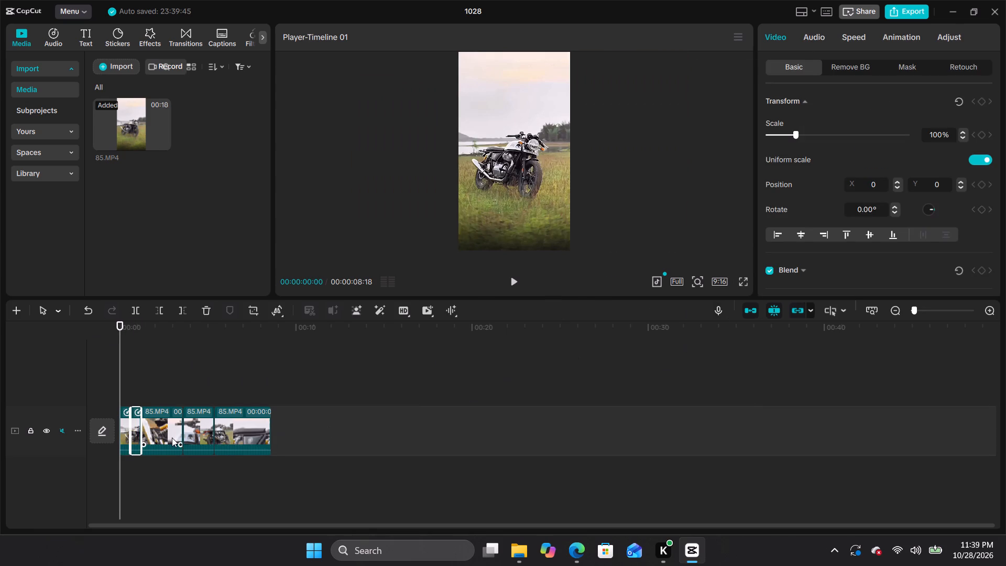
left_click(155, 432)
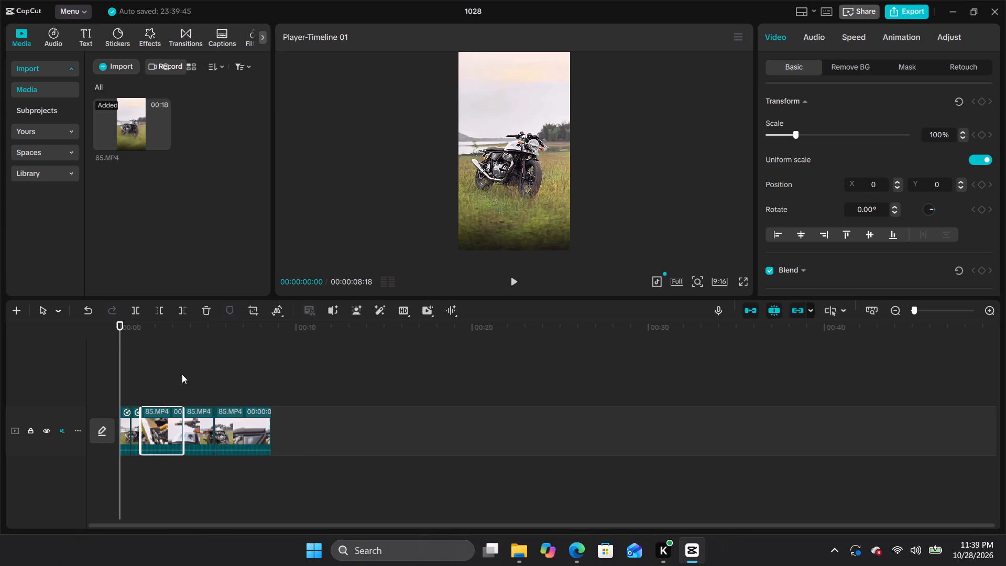
left_click_drag(117, 328, 152, 335)
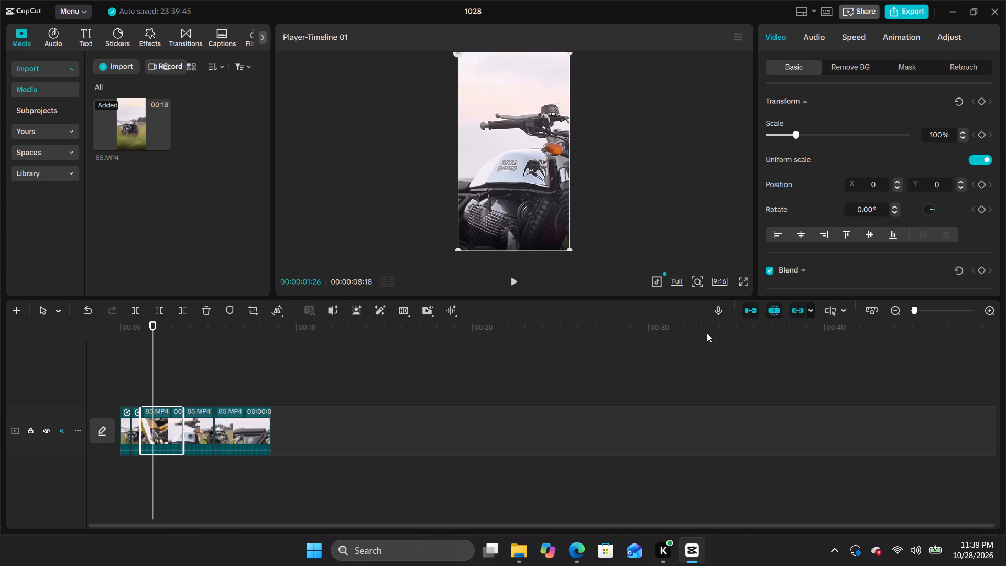
left_click(849, 43)
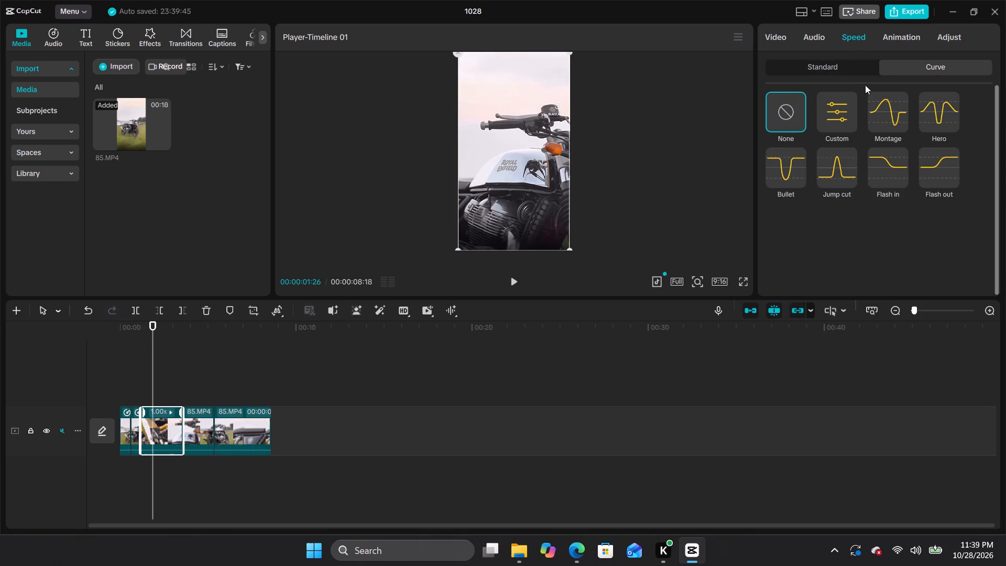
left_click(778, 173)
scroll(833, 238, "down", 2)
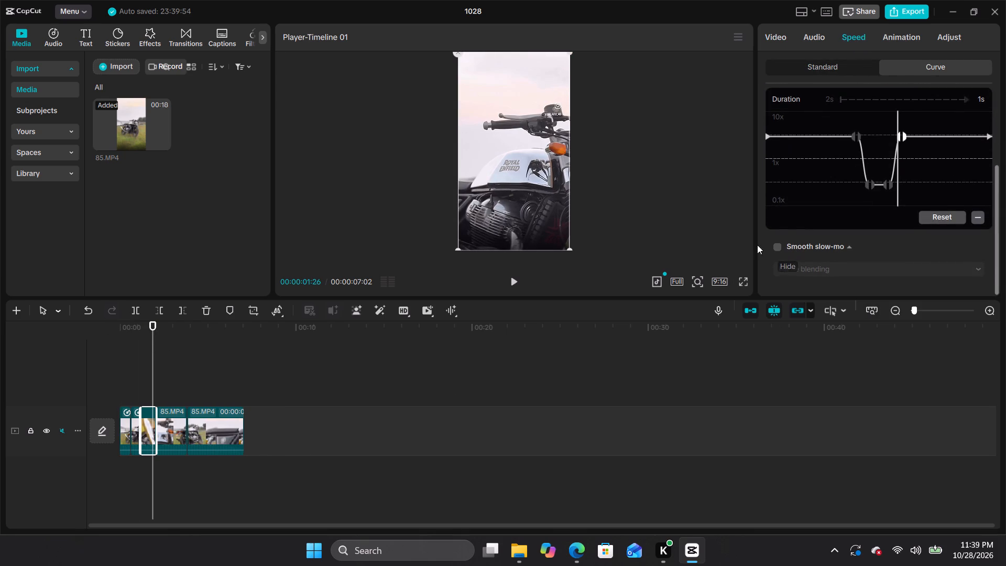
left_click(778, 250)
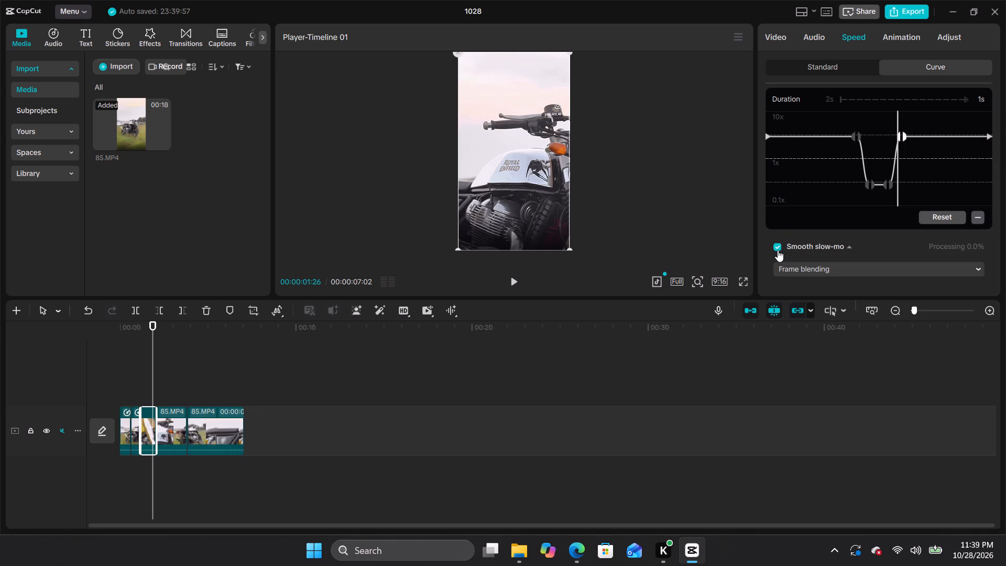
Turn on Smooth slow-mo with Frame blending for the second clip.
left_click(135, 430)
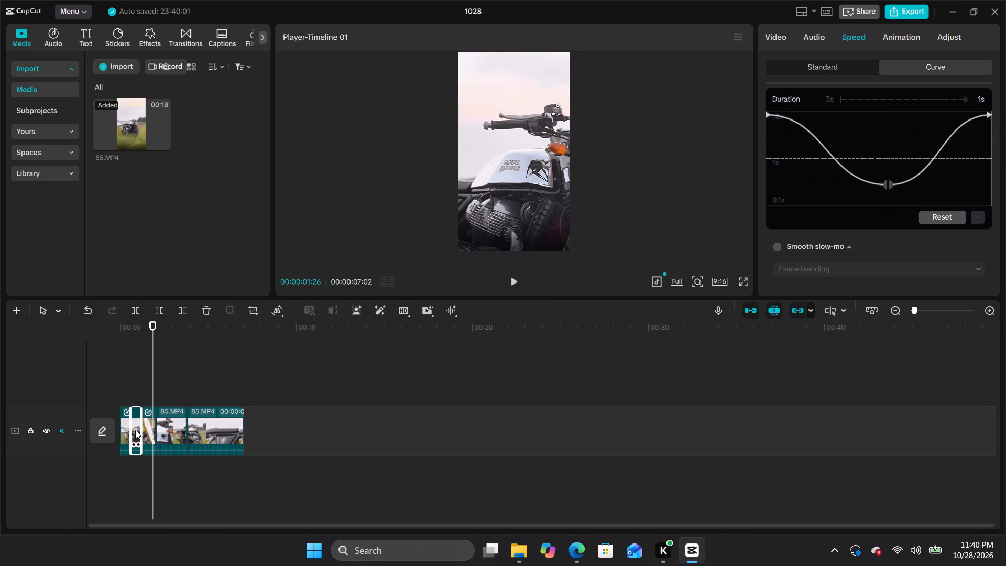
left_click(779, 250)
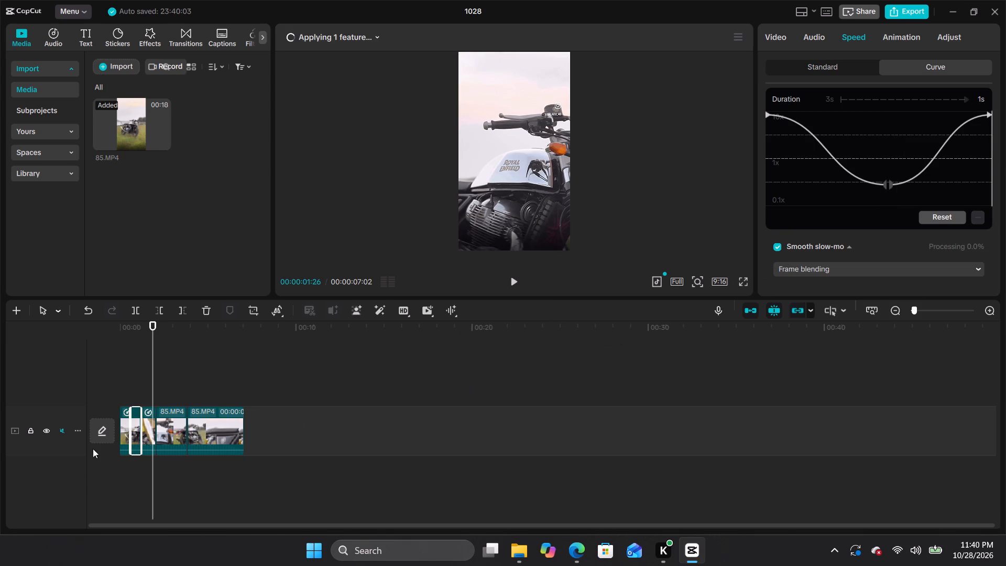
Remove both upper curve points and one of the two low points from the third clip's Bullet speed curve.
left_click(166, 430)
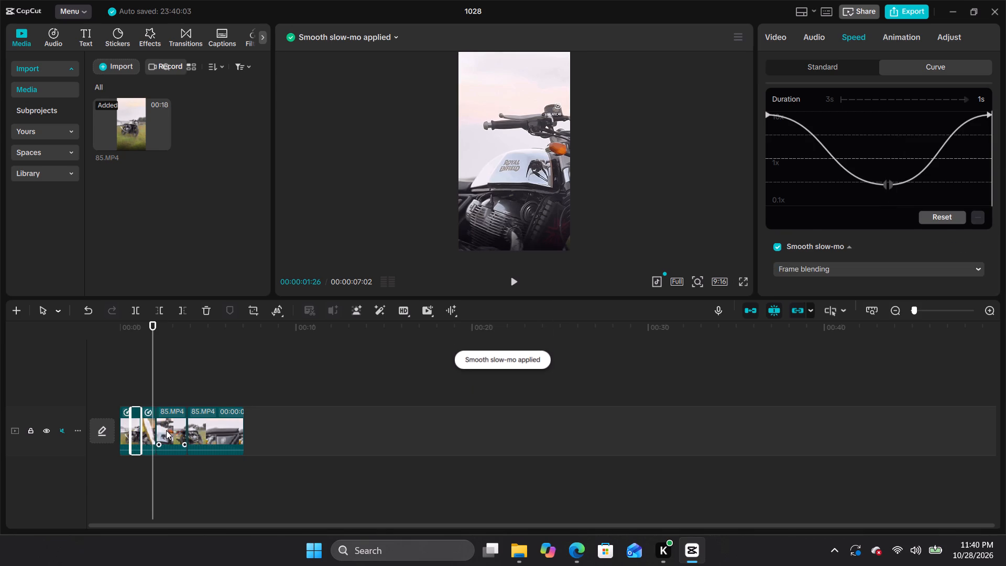
left_click(147, 435)
left_click(169, 434)
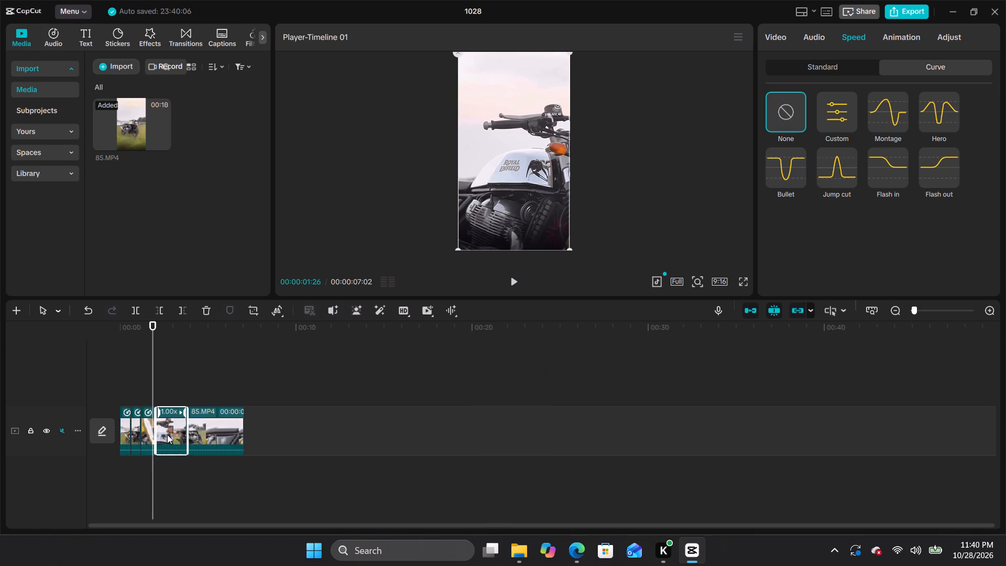
left_click(141, 430)
left_click(148, 430)
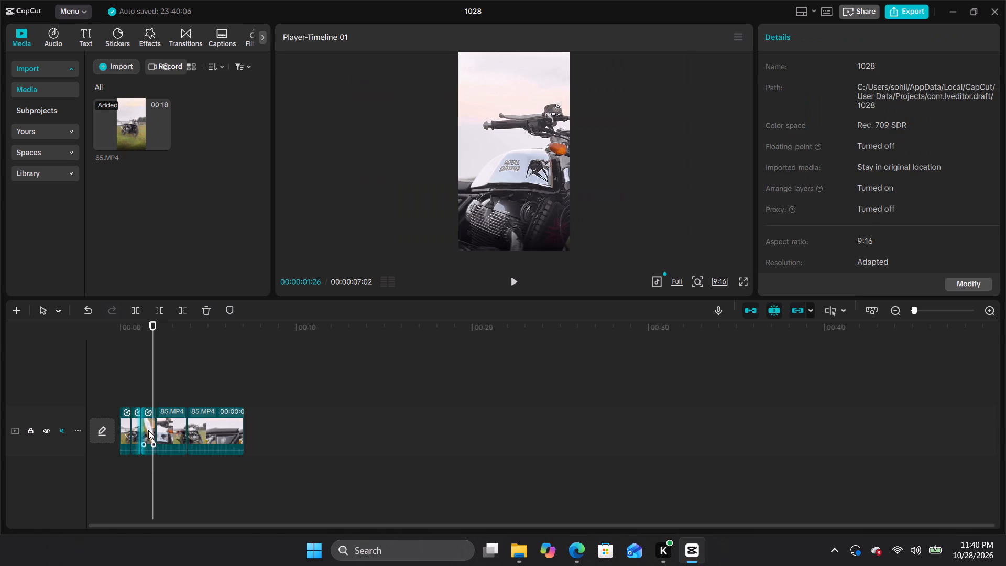
left_click(845, 35)
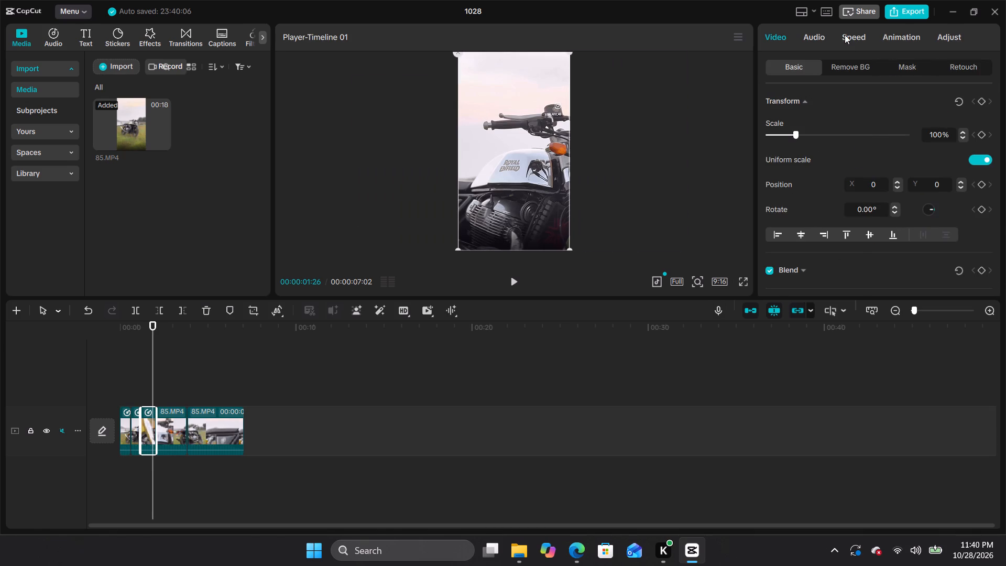
scroll(887, 262, "down", 1)
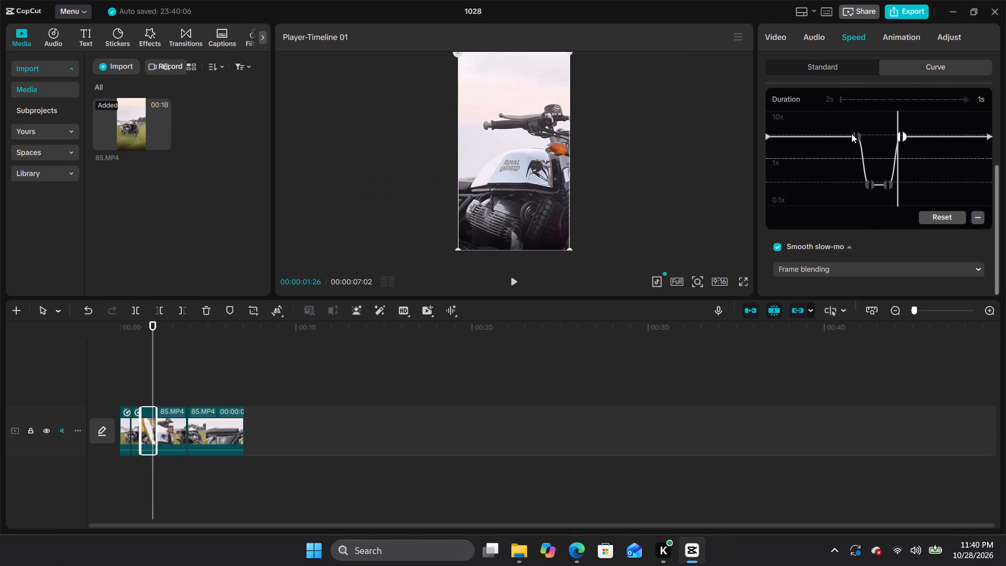
left_click(855, 133)
left_click(974, 220)
left_click(904, 134)
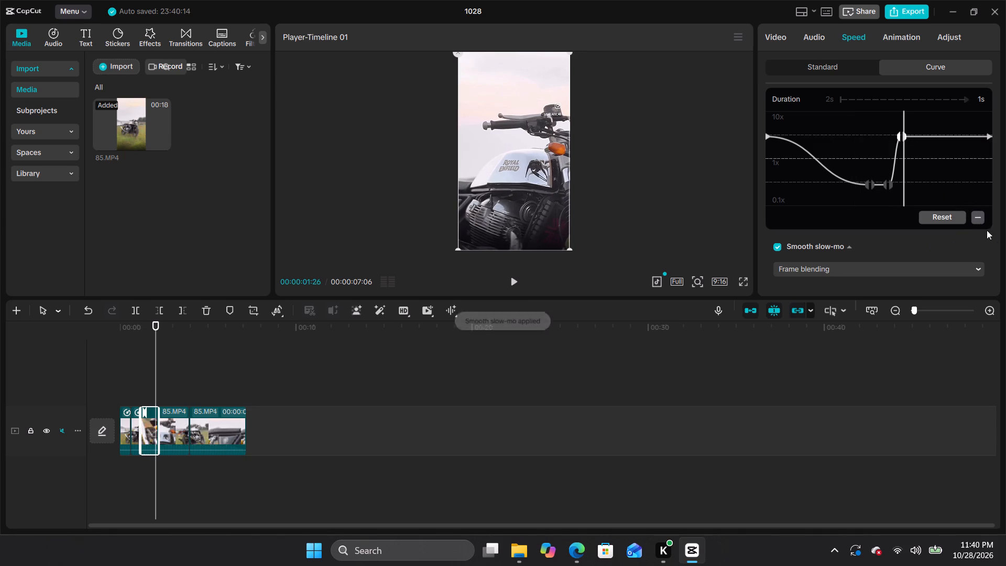
left_click(976, 219)
left_click(869, 183)
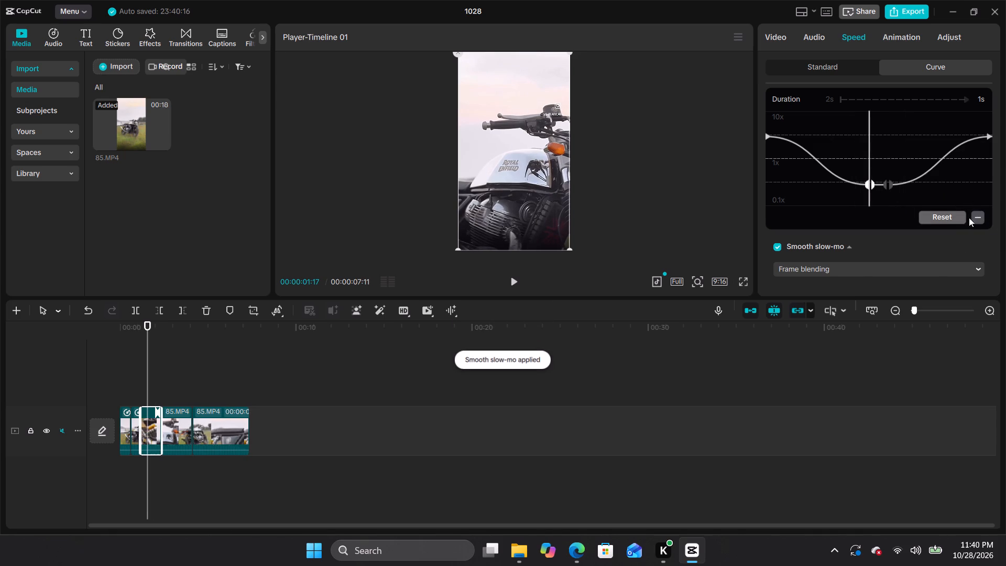
left_click(974, 214)
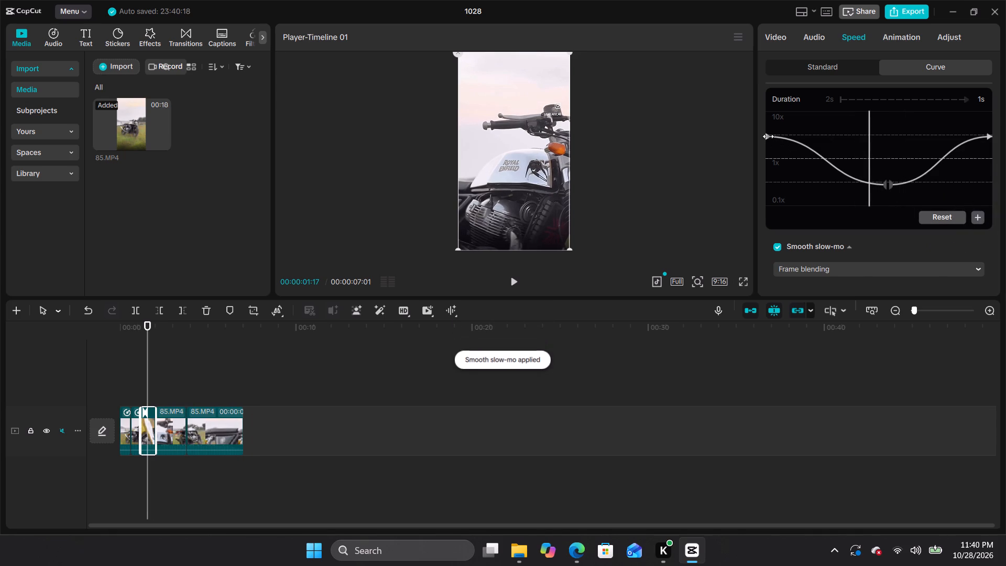
Raise the start and end of the third clip's speed curve to nearly 10x.
left_click_drag(765, 135, 768, 129)
left_click_drag(766, 133, 764, 117)
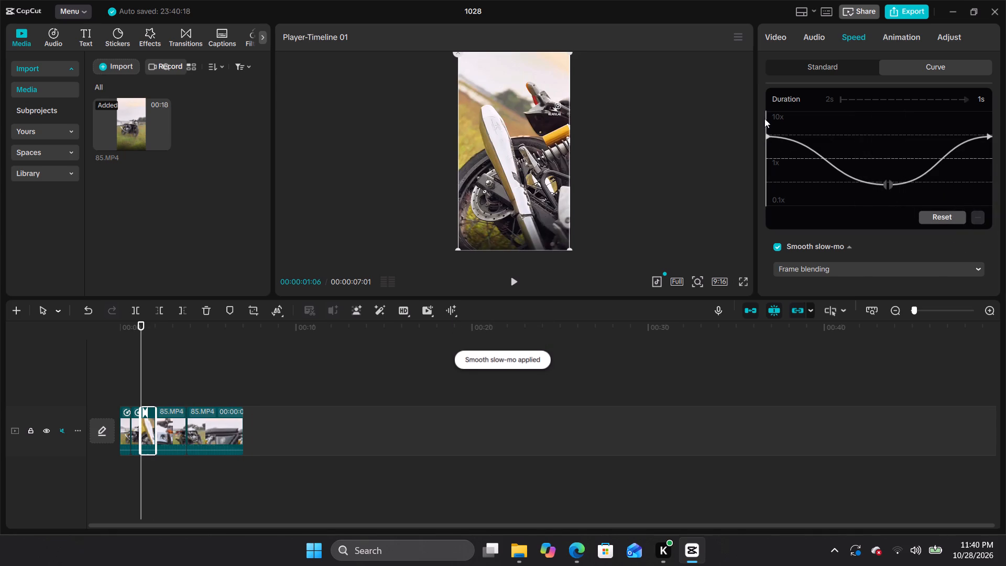
left_click(772, 132)
left_click_drag(768, 138, 767, 124)
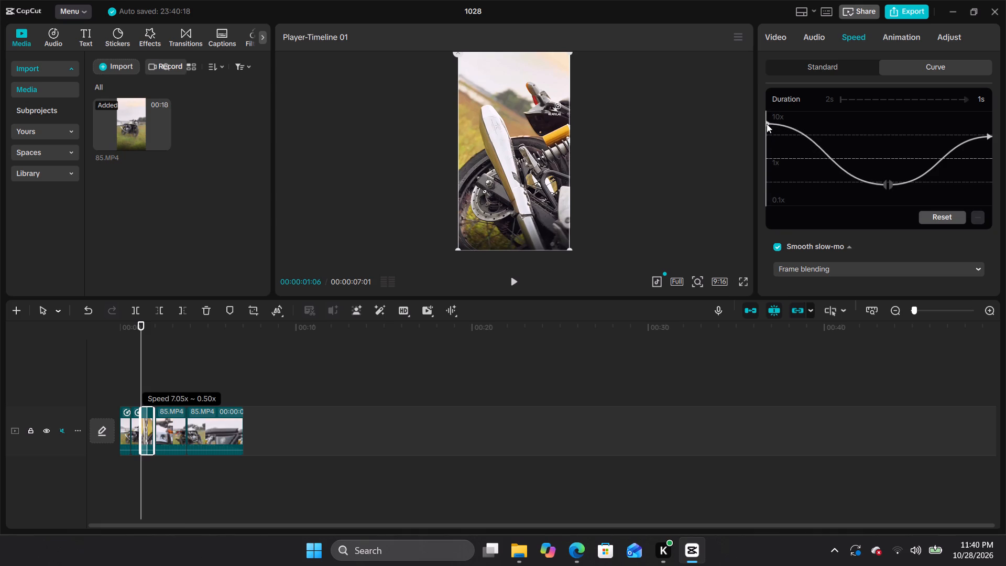
left_click_drag(767, 124, 766, 115)
left_click_drag(988, 135, 990, 124)
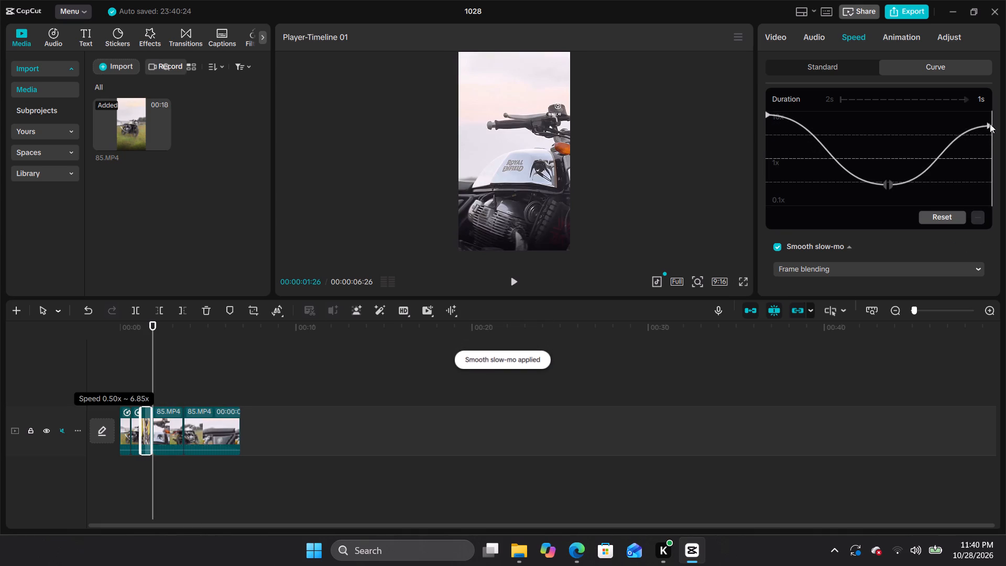
left_click_drag(990, 124, 989, 113)
Apply the Bullet speed curve to the fourth clip and reduce it to a single low point between its ends.
left_click(176, 418)
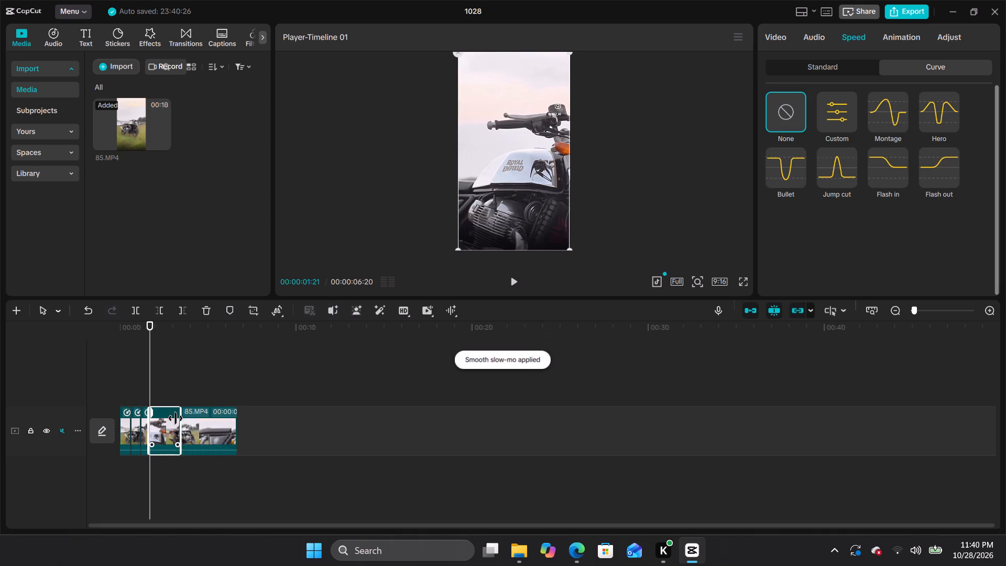
left_click(805, 180)
scroll(874, 243, "down", 1)
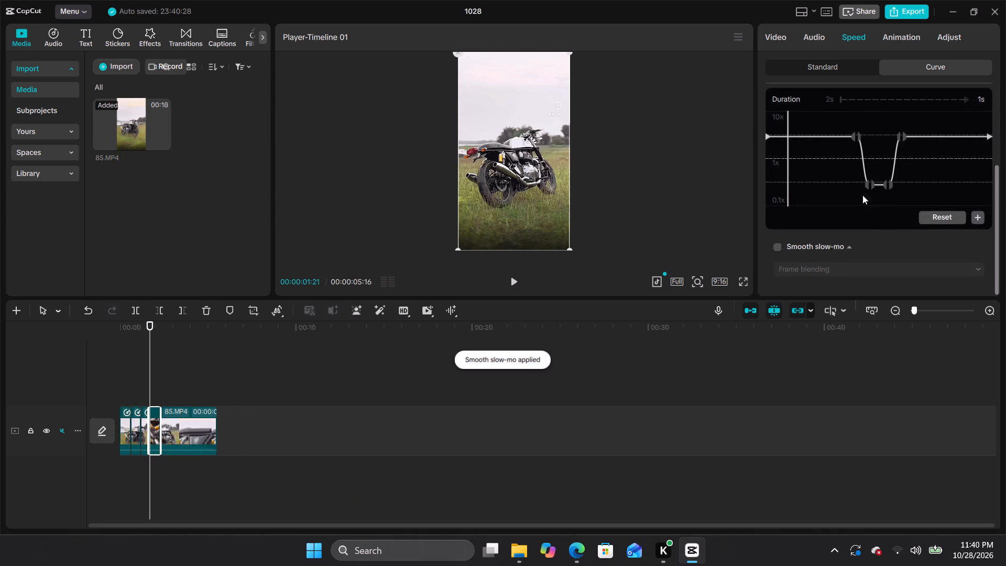
left_click(852, 136)
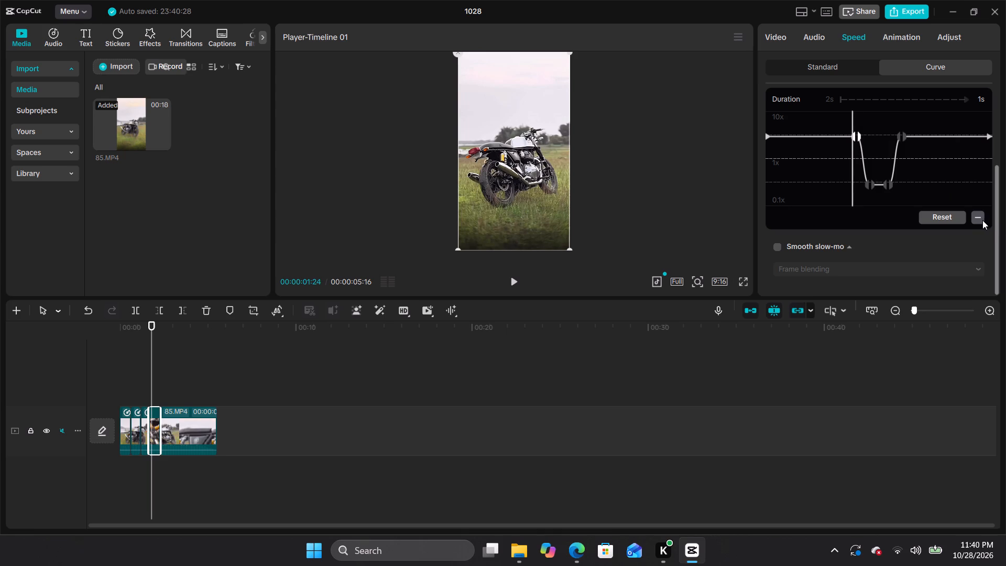
left_click(975, 220)
left_click(901, 133)
left_click(979, 214)
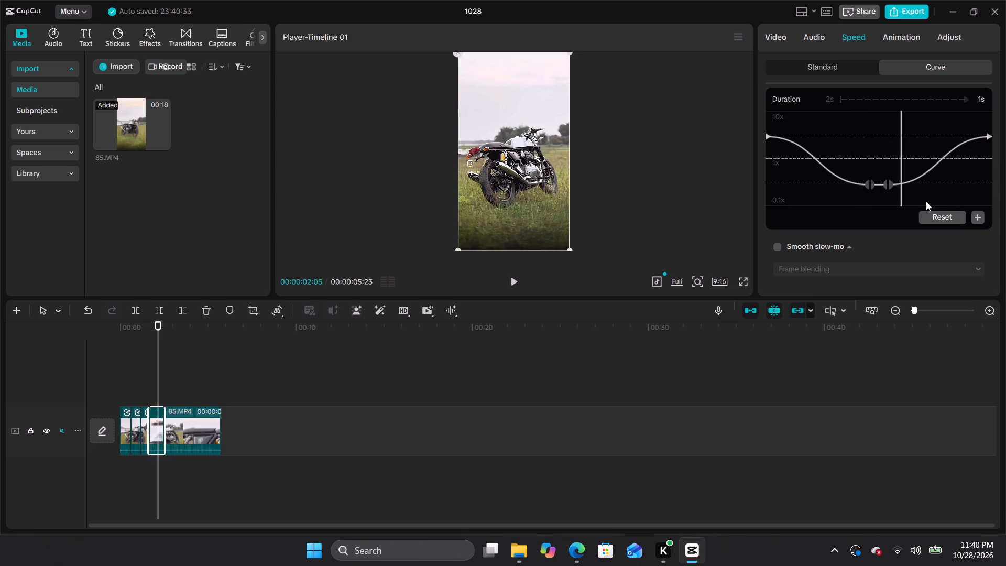
left_click(865, 186)
left_click(871, 187)
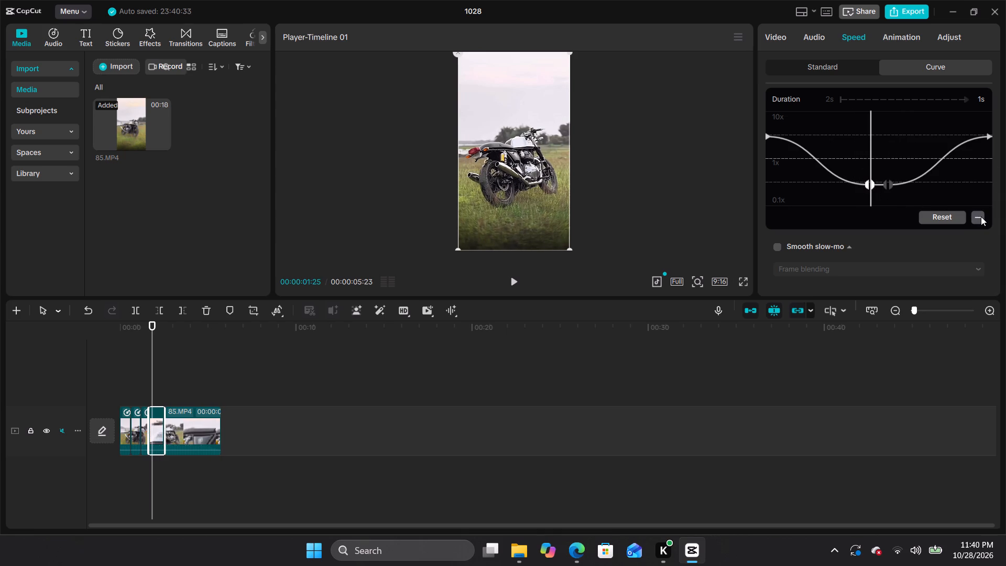
left_click(981, 216)
Raise the start and end of the fourth clip's speed curve to nearly 10x.
left_click_drag(767, 137, 766, 115)
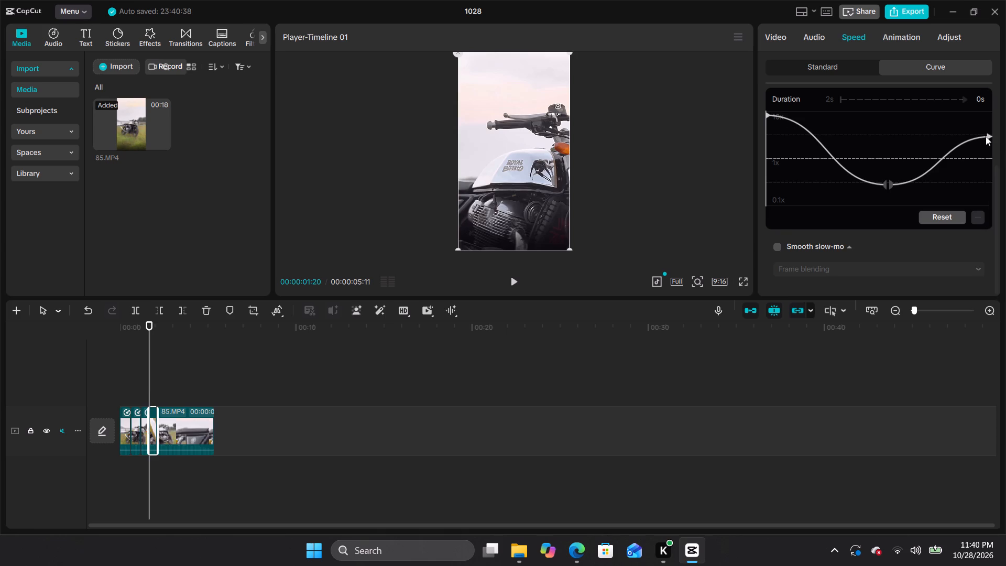
left_click_drag(986, 136, 980, 117)
left_click_drag(989, 135, 989, 114)
Apply the Bullet speed curve to the last clip and reduce it to a single low point between its ends.
left_click(176, 431)
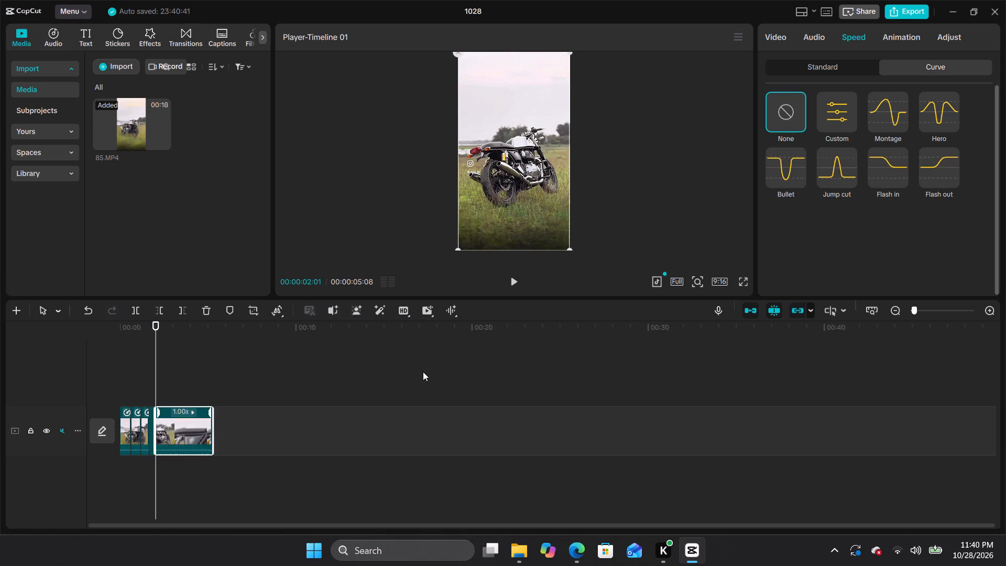
left_click(795, 173)
left_click(857, 265)
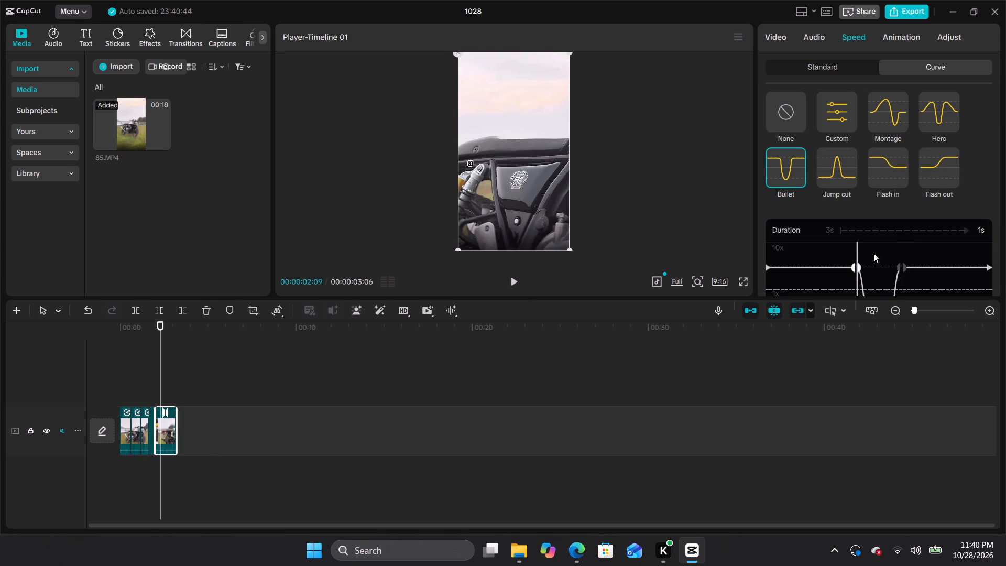
scroll(898, 236, "down", 1)
left_click(975, 215)
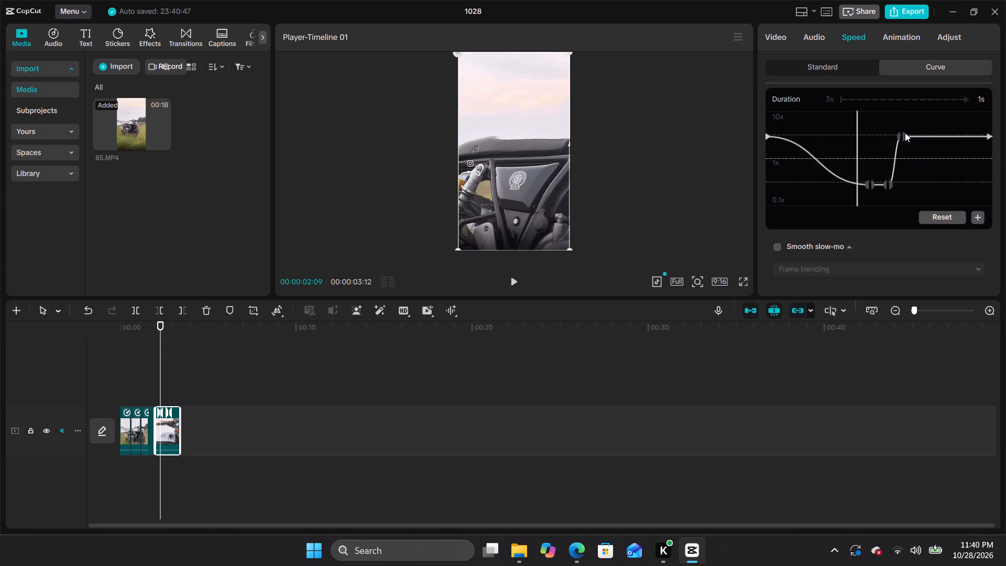
left_click(905, 133)
left_click(974, 218)
left_click(877, 188)
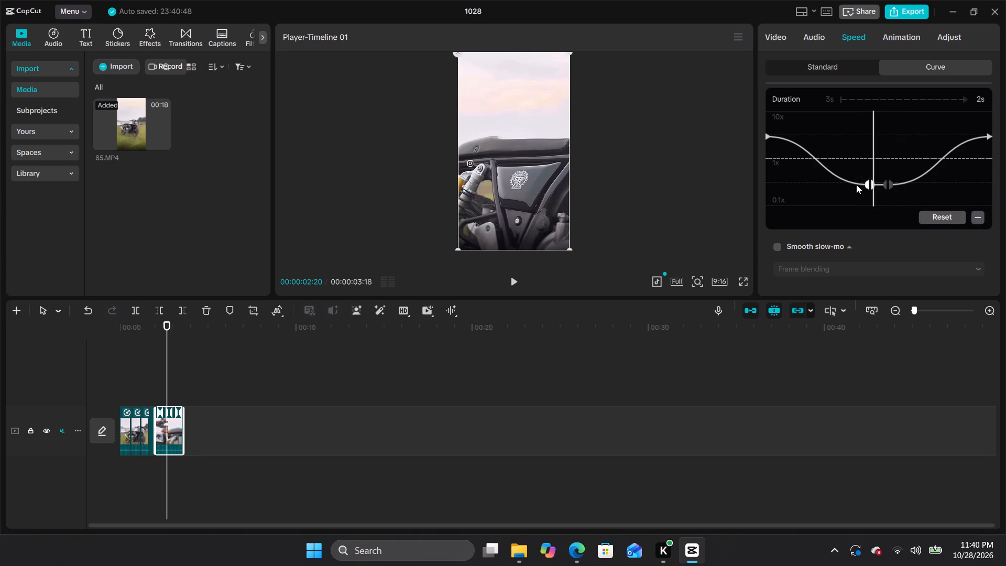
left_click(988, 231)
left_click(982, 223)
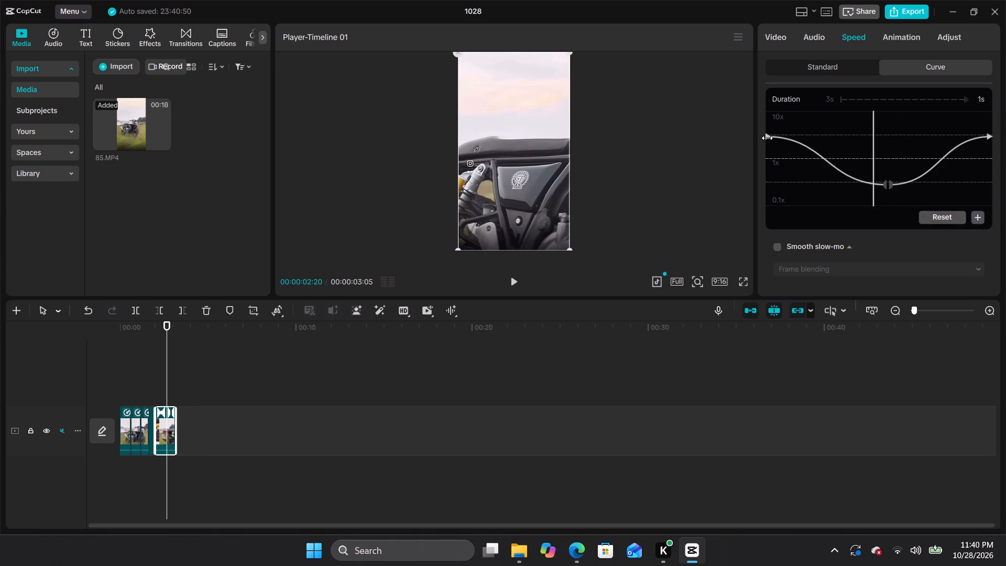
Raise the start of the last clip's speed curve to the 10x maximum and lower its end to about 1x.
left_click_drag(767, 138, 757, 109)
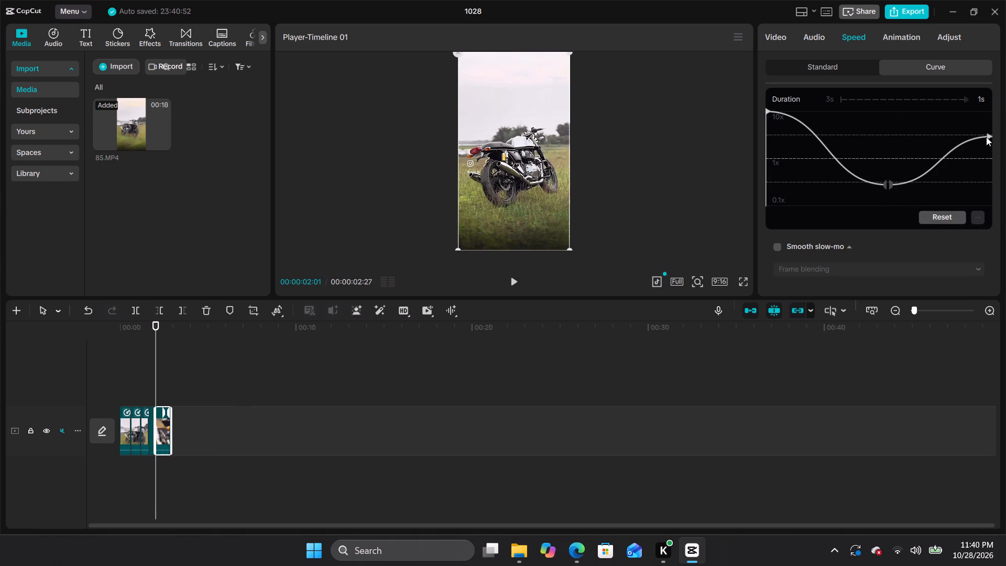
left_click(986, 137)
left_click(986, 134)
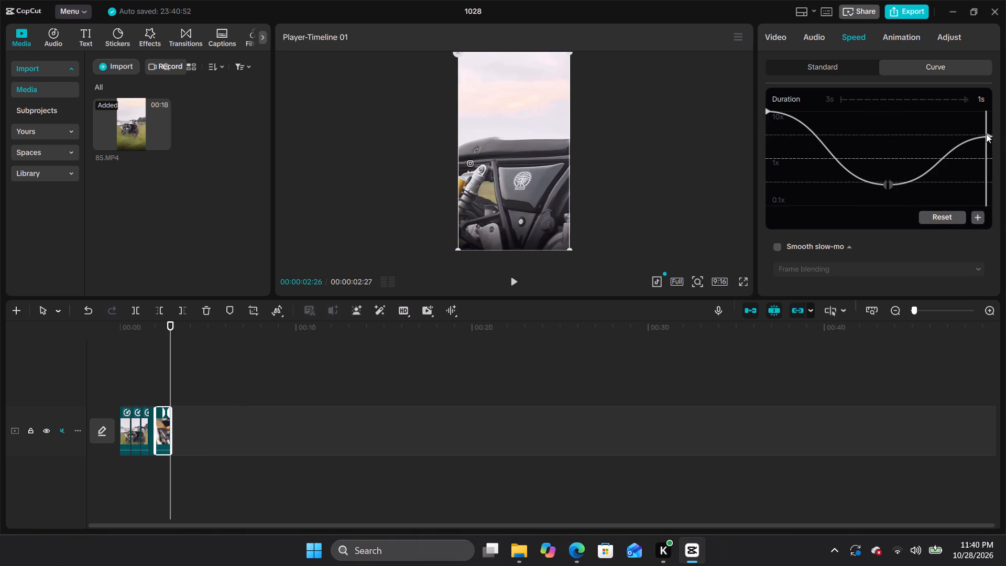
left_click_drag(988, 136, 991, 141)
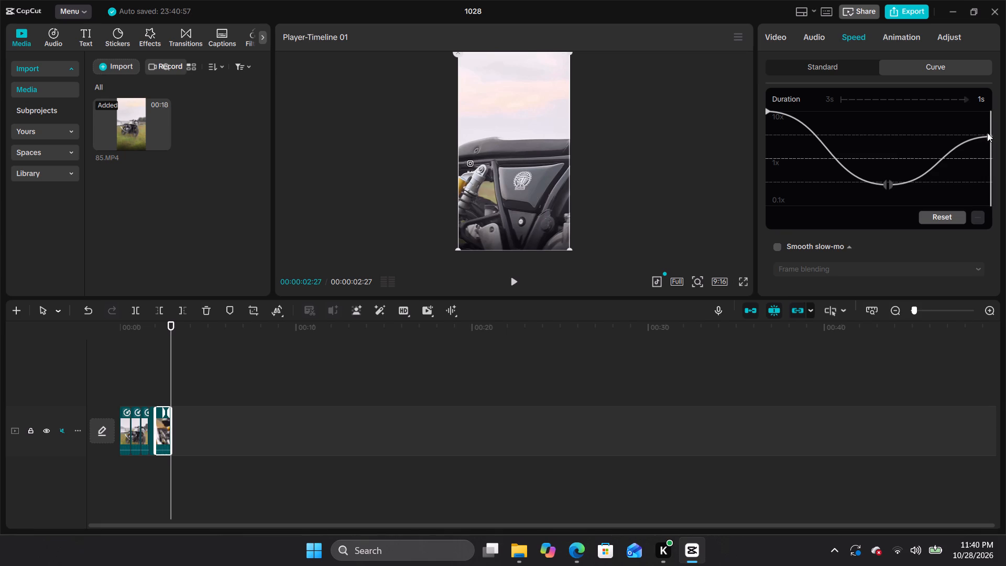
left_click_drag(987, 133, 988, 146)
left_click_drag(987, 134, 996, 156)
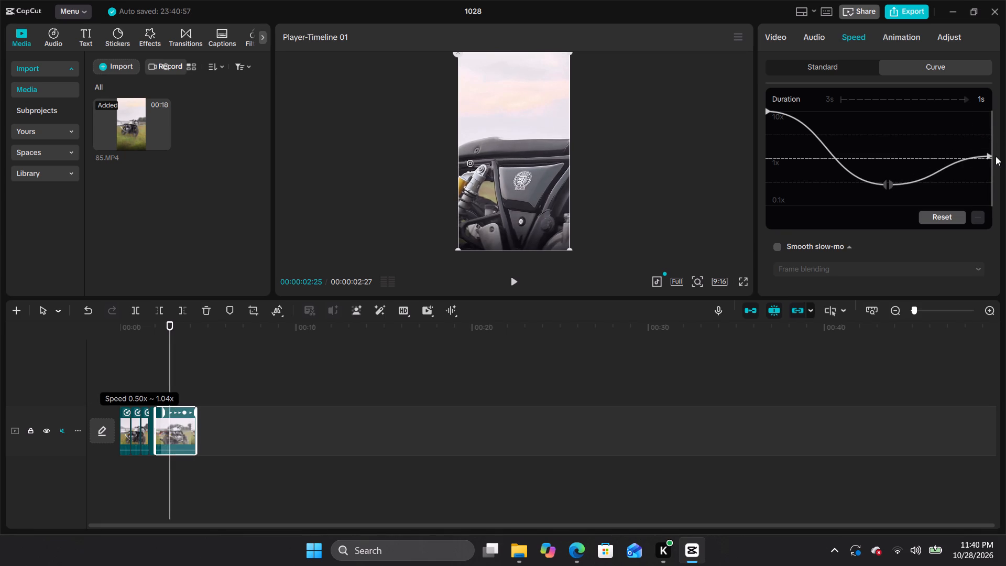
left_click_drag(996, 156, 996, 159)
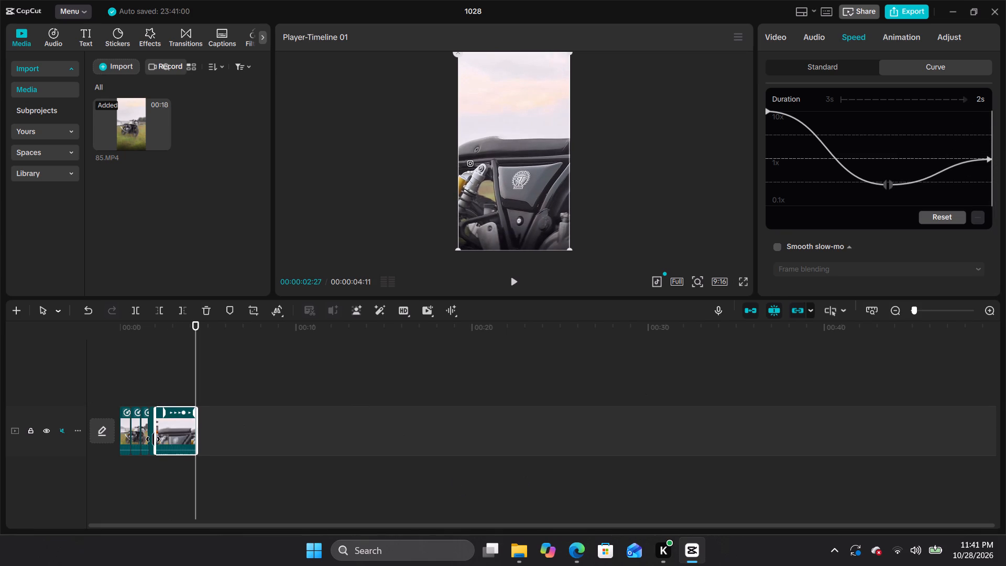
Check the third clip's speed curve and slow-mo settings, and play the edited sequence from the beginning.
left_click(148, 439)
left_click(143, 433)
left_click(147, 432)
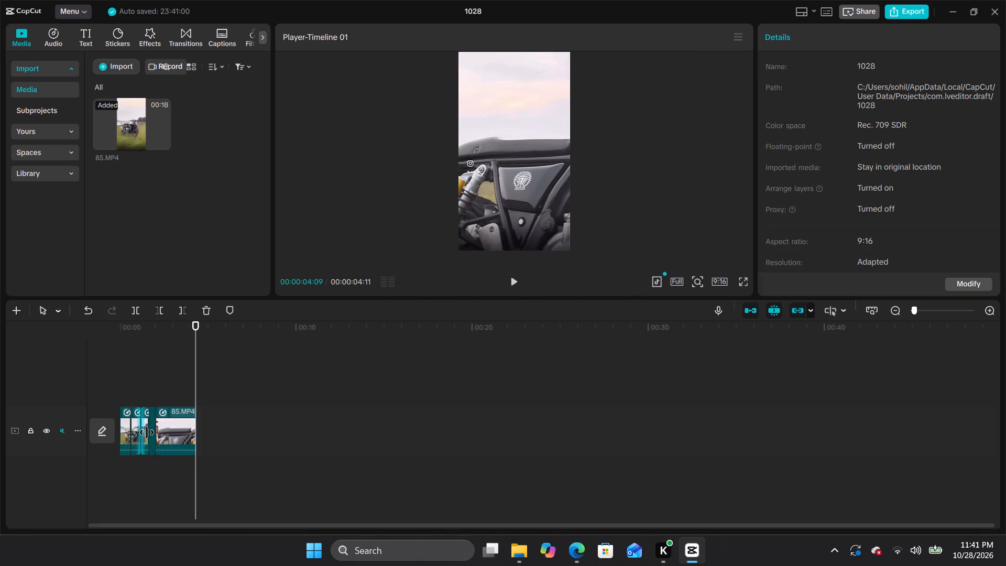
left_click(857, 36)
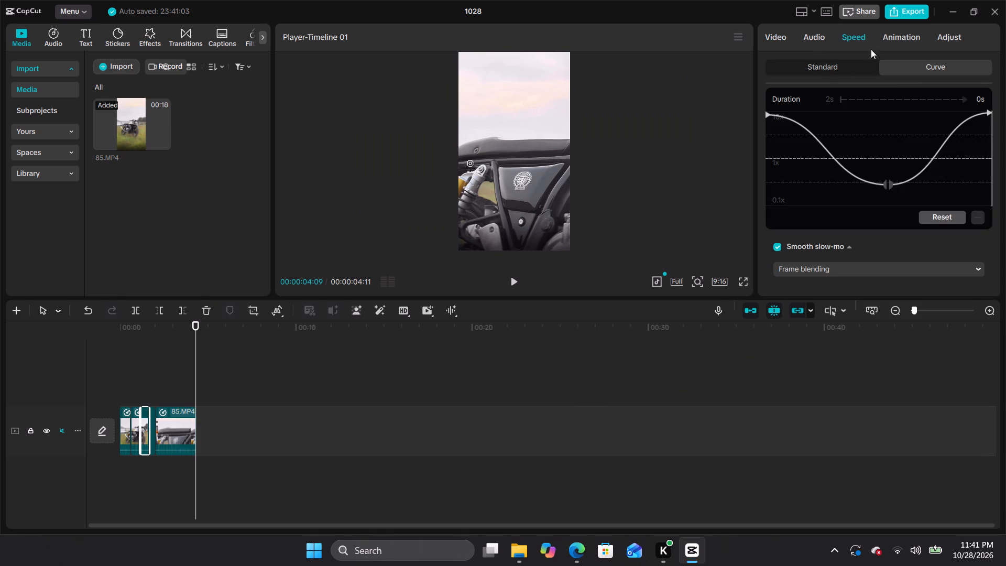
scroll(902, 131, "down", 2)
left_click(168, 431)
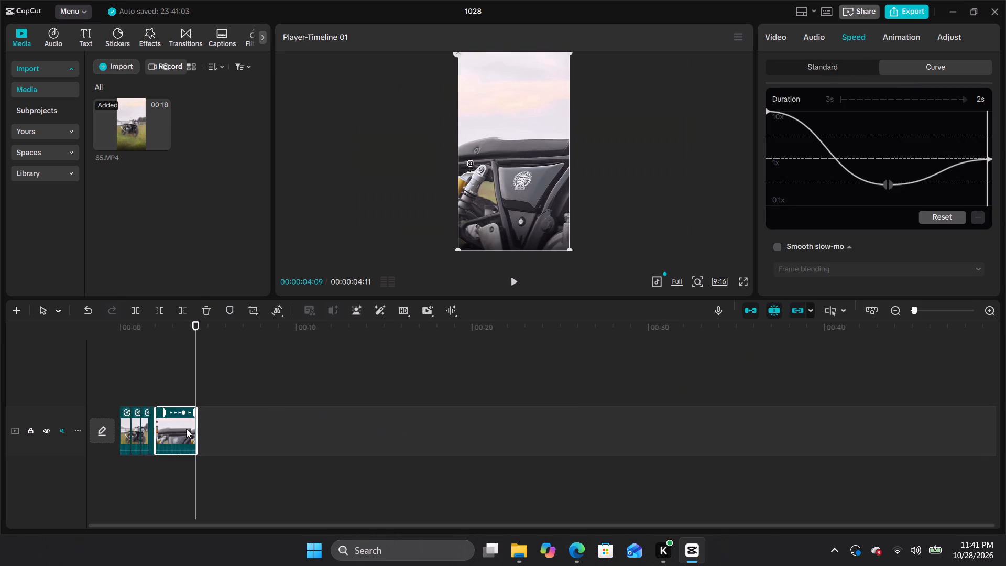
left_click_drag(198, 333, 34, 347)
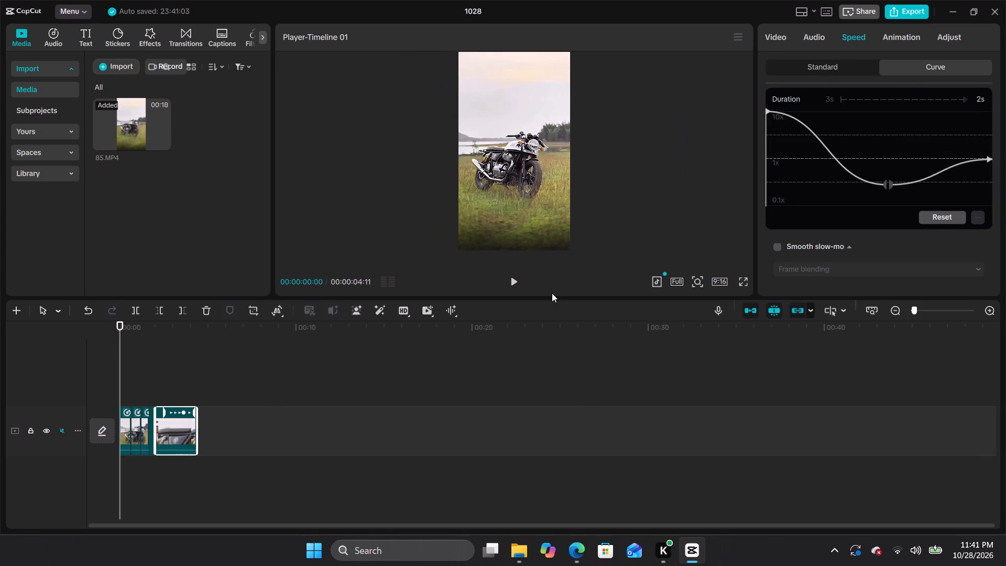
left_click(516, 281)
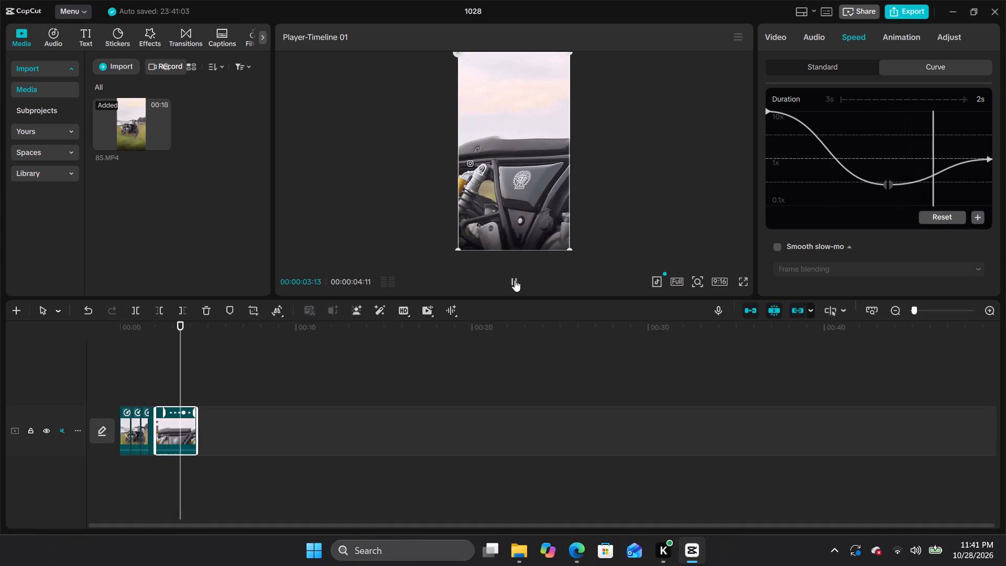
left_click_drag(193, 323, 159, 337)
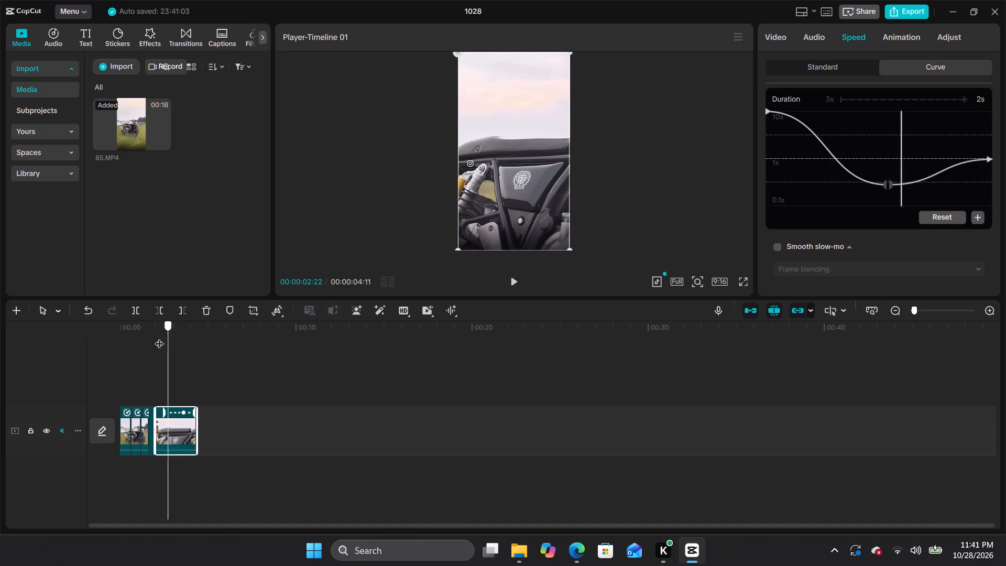
left_click_drag(159, 337, 100, 346)
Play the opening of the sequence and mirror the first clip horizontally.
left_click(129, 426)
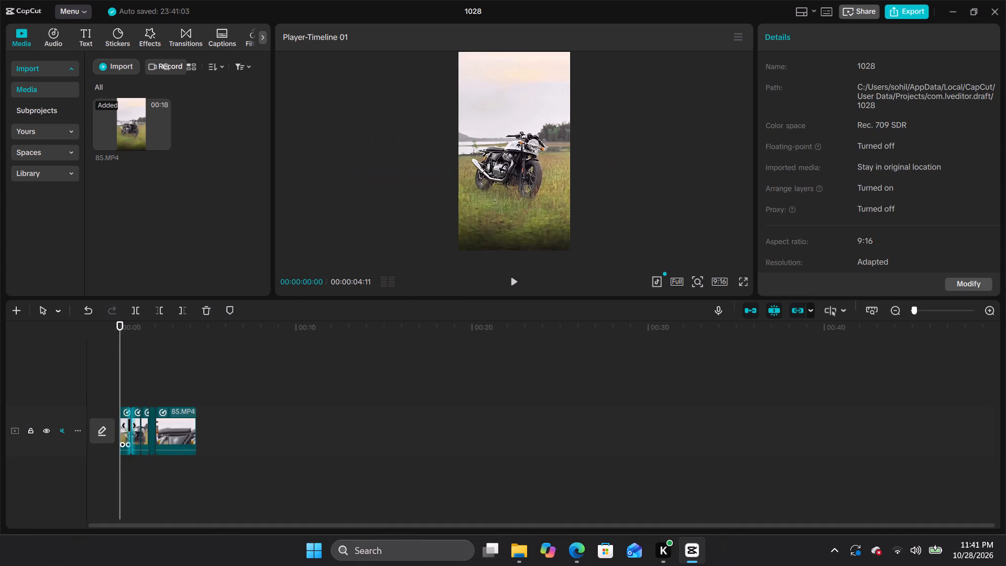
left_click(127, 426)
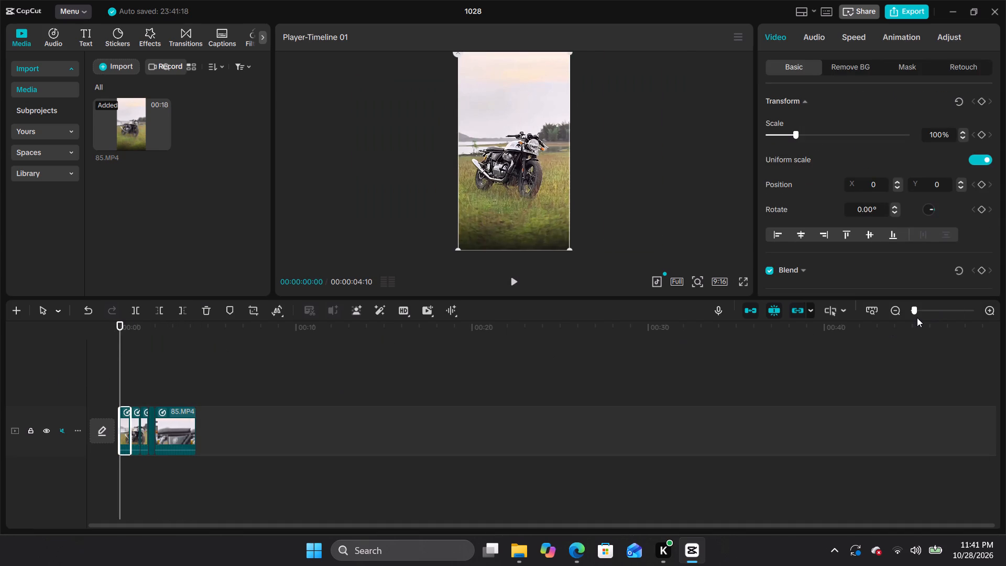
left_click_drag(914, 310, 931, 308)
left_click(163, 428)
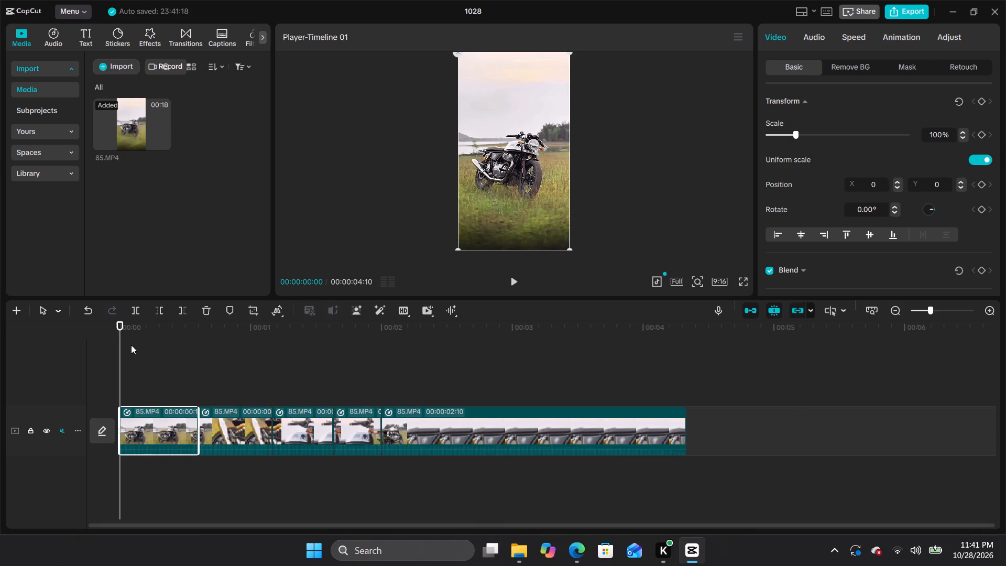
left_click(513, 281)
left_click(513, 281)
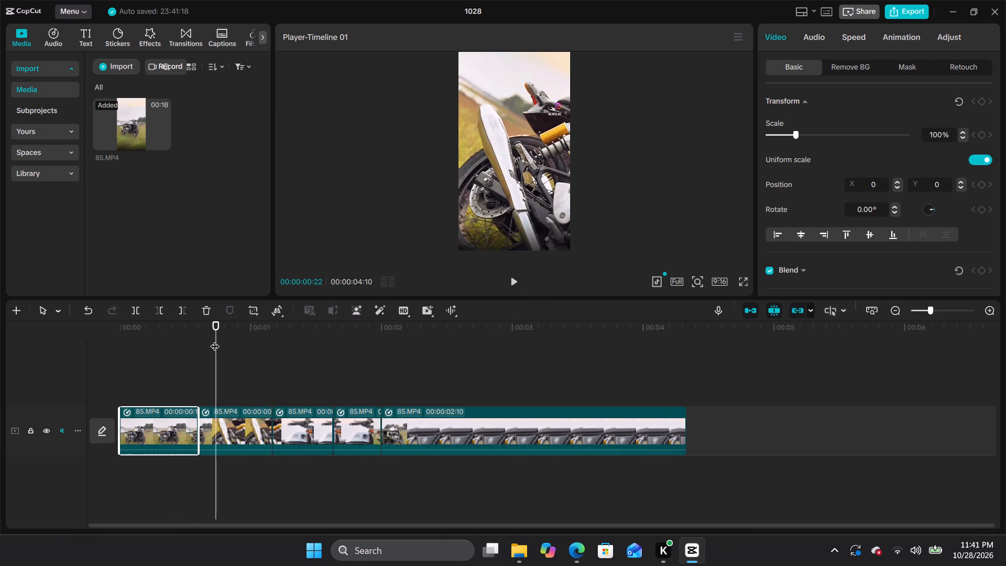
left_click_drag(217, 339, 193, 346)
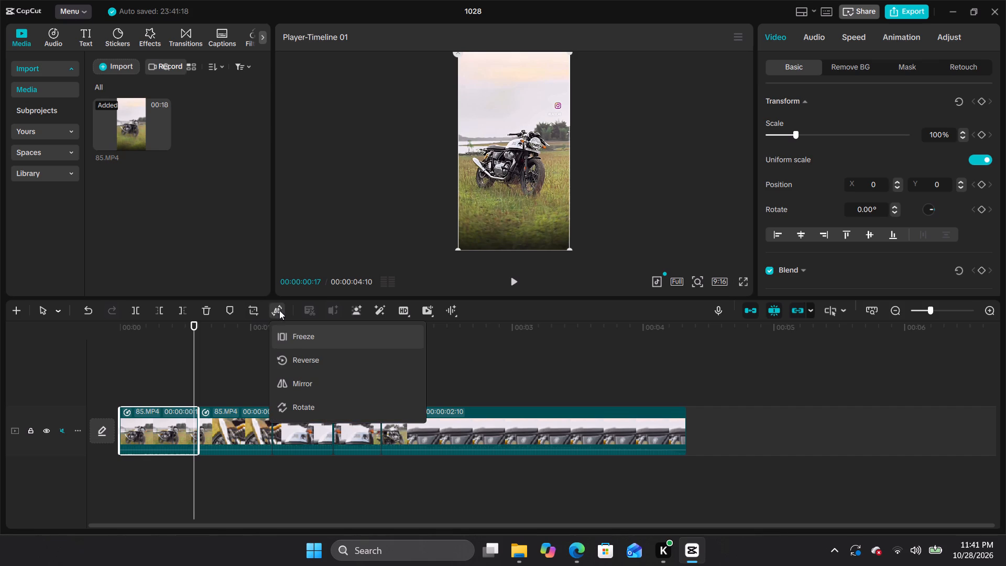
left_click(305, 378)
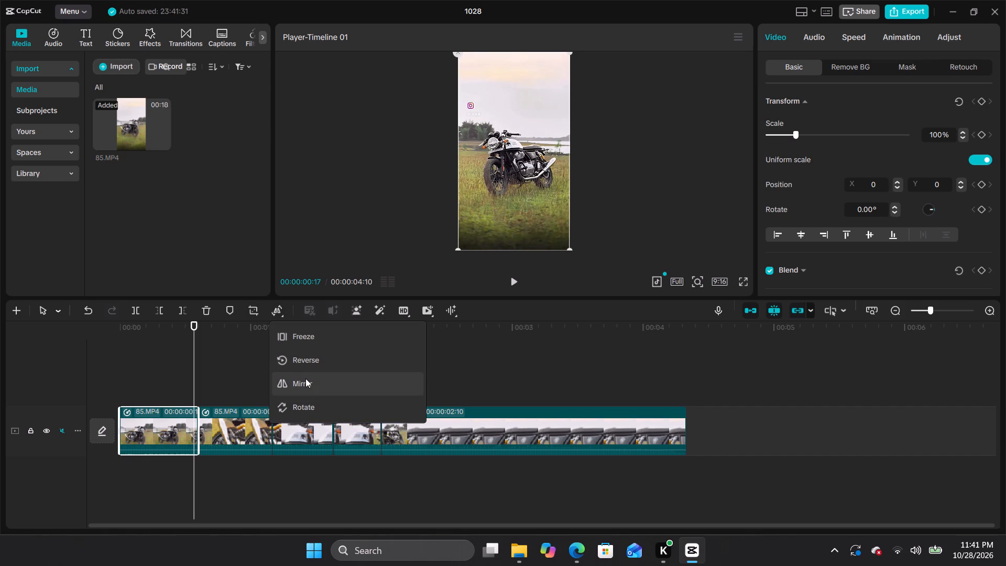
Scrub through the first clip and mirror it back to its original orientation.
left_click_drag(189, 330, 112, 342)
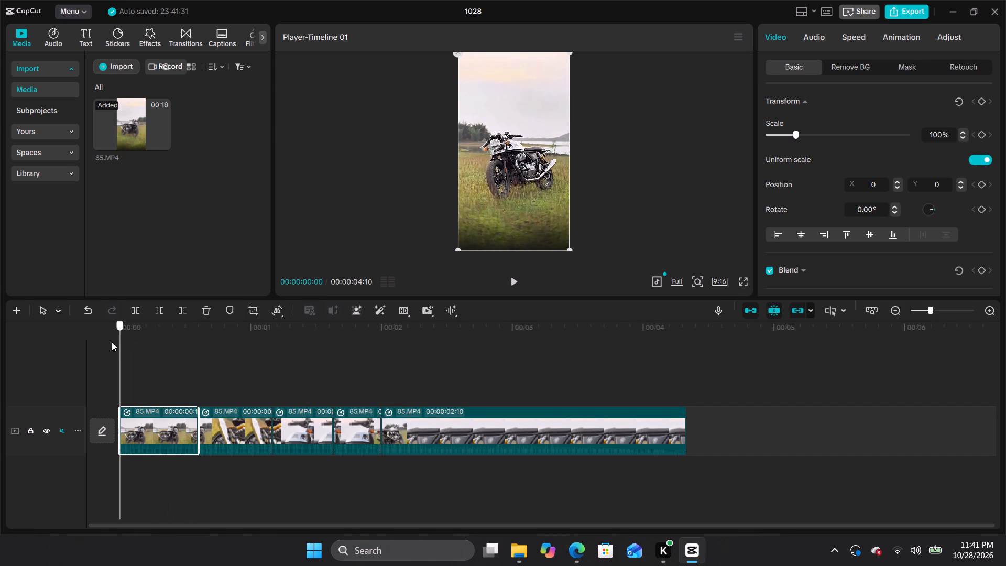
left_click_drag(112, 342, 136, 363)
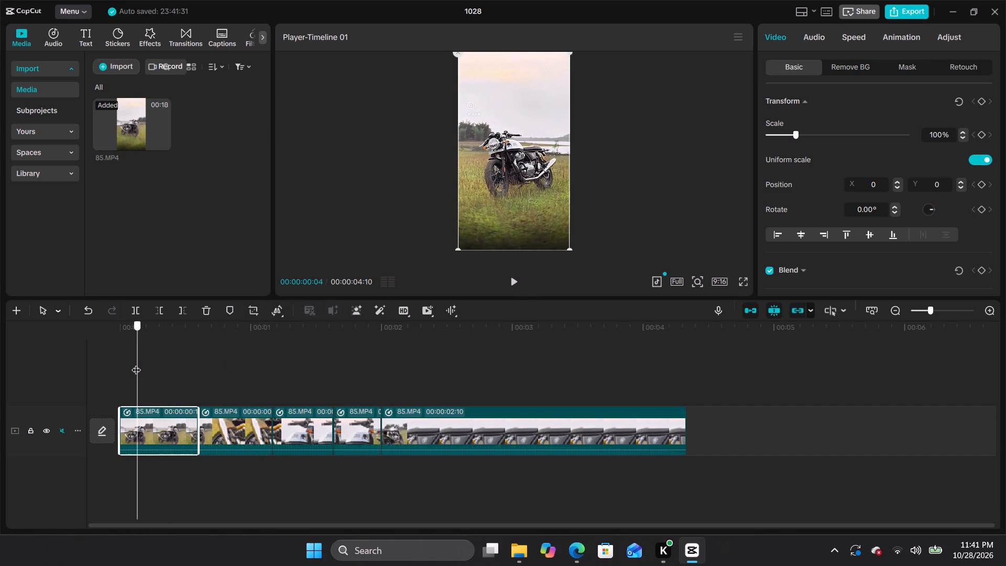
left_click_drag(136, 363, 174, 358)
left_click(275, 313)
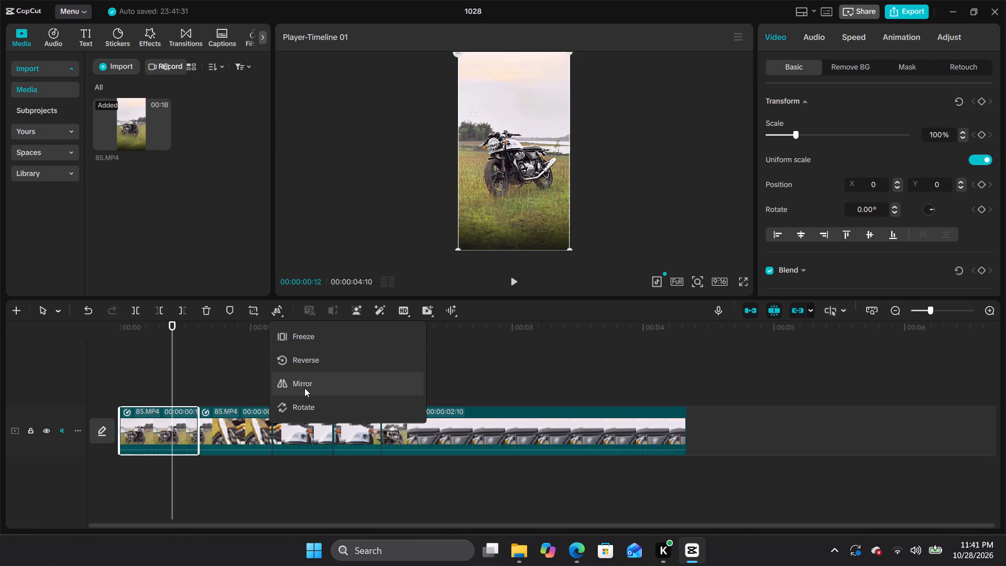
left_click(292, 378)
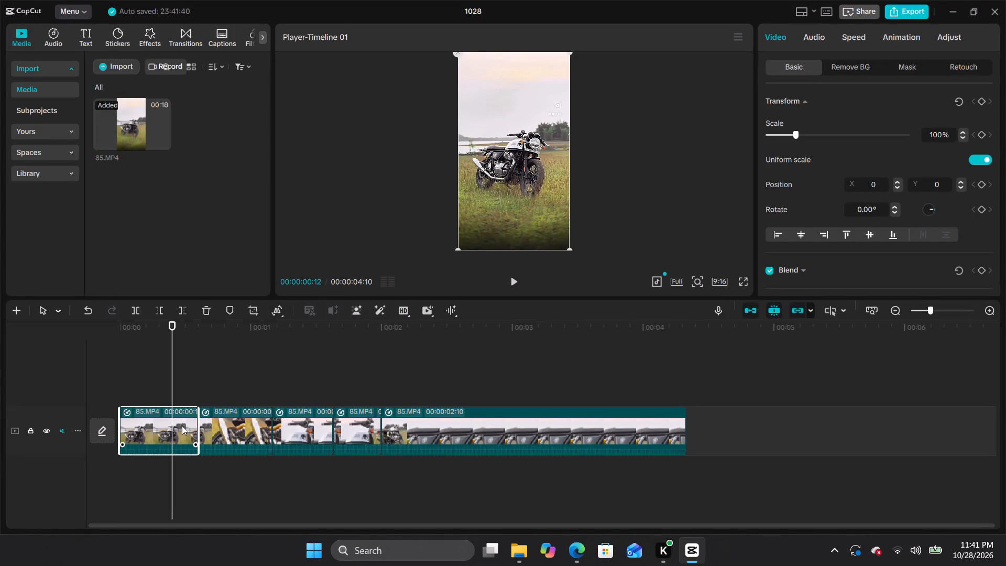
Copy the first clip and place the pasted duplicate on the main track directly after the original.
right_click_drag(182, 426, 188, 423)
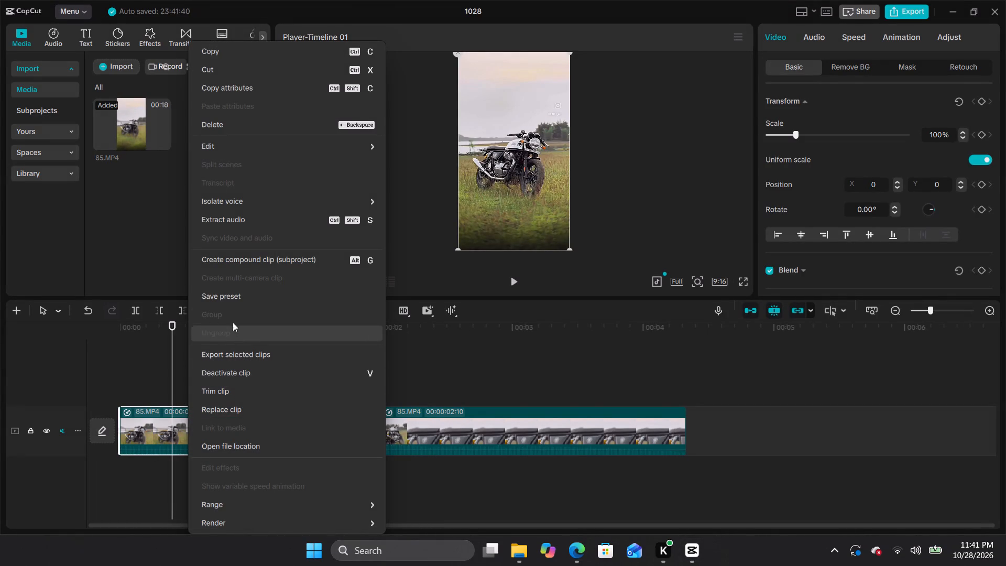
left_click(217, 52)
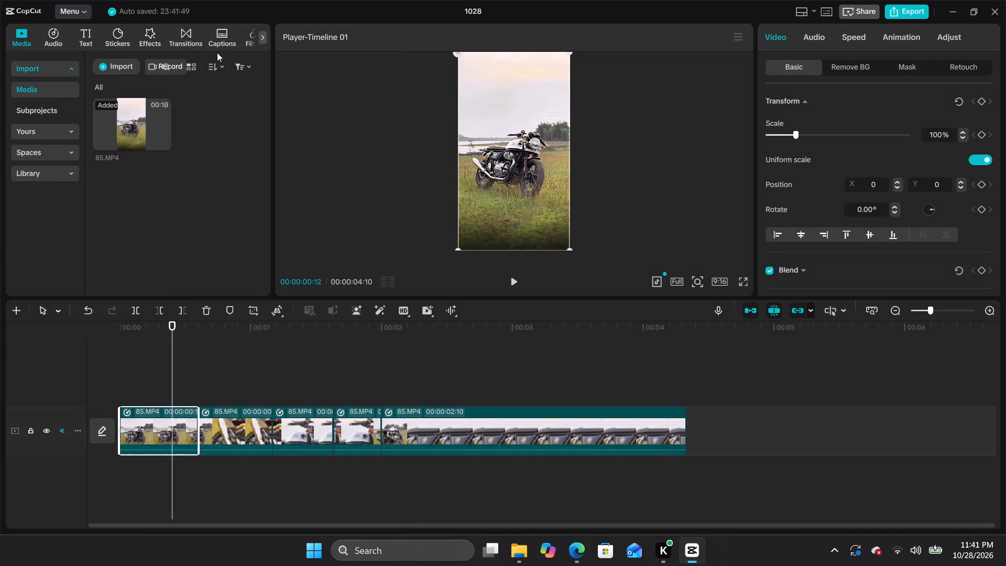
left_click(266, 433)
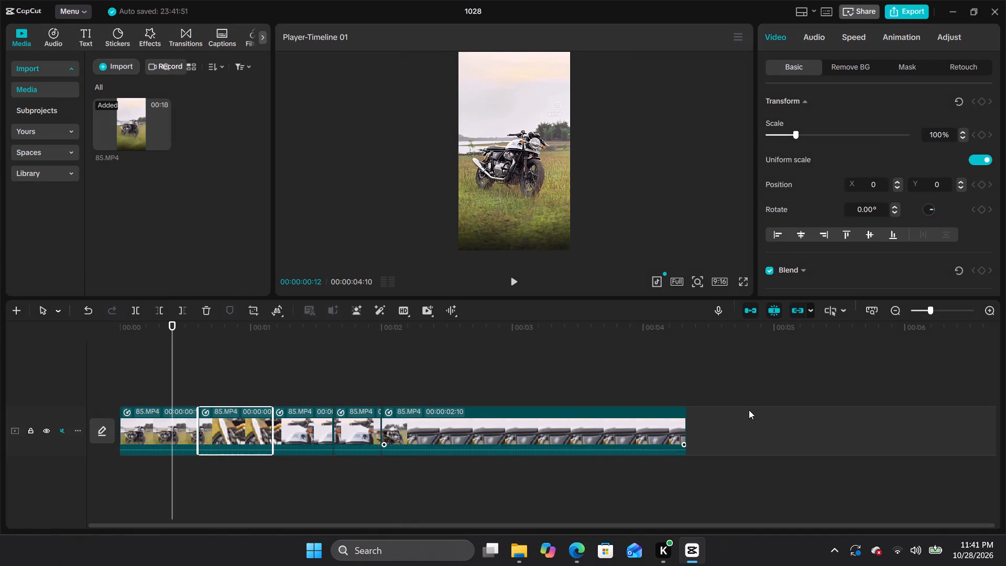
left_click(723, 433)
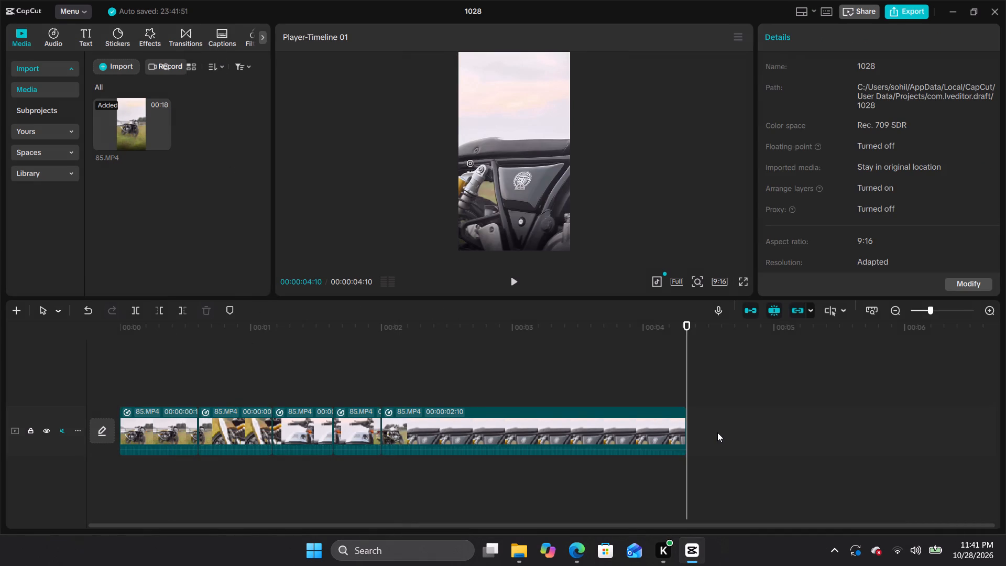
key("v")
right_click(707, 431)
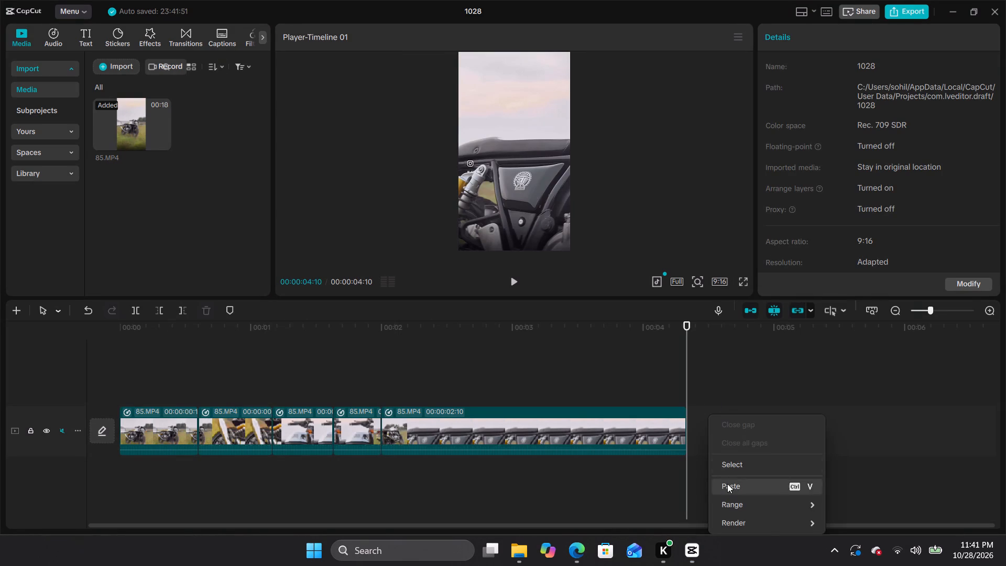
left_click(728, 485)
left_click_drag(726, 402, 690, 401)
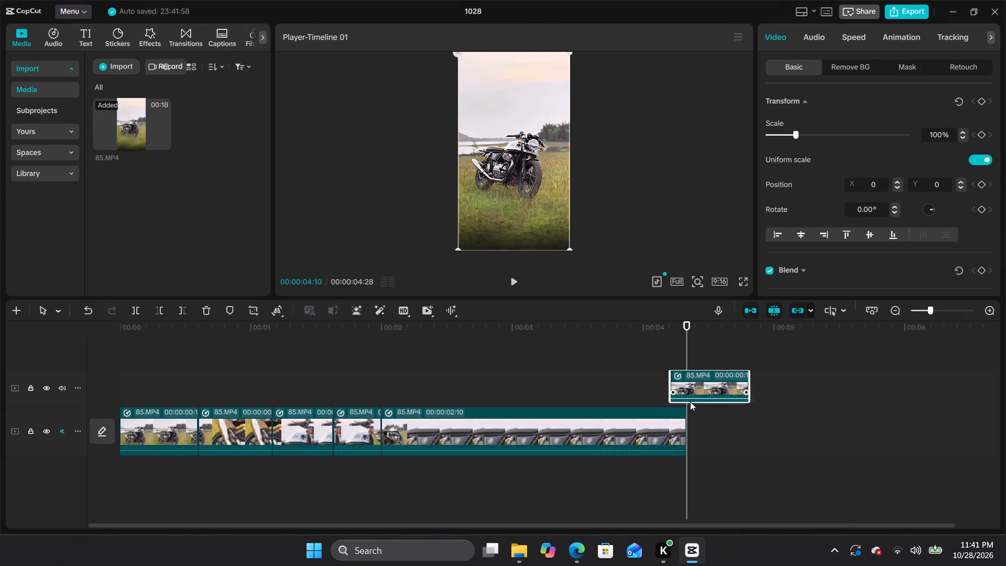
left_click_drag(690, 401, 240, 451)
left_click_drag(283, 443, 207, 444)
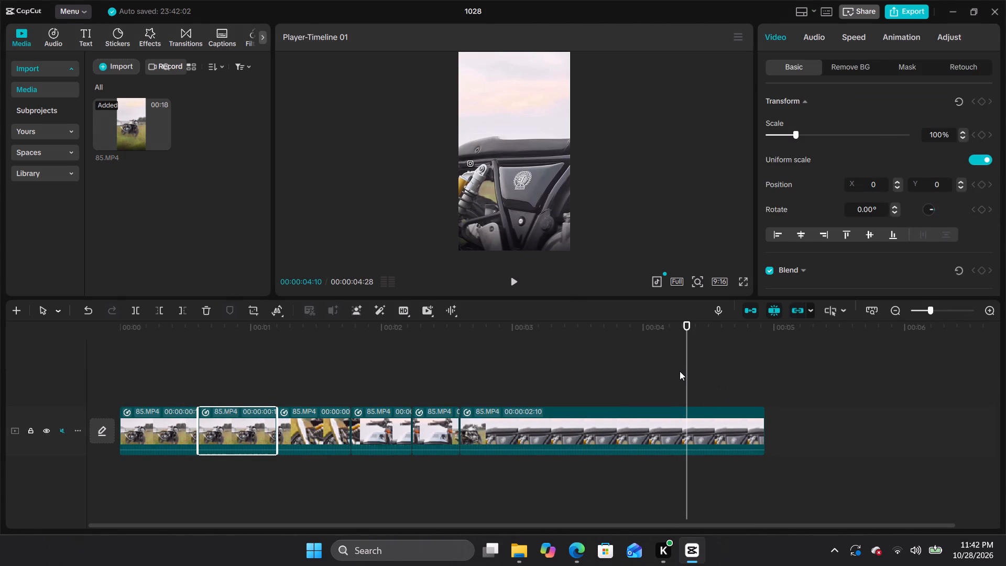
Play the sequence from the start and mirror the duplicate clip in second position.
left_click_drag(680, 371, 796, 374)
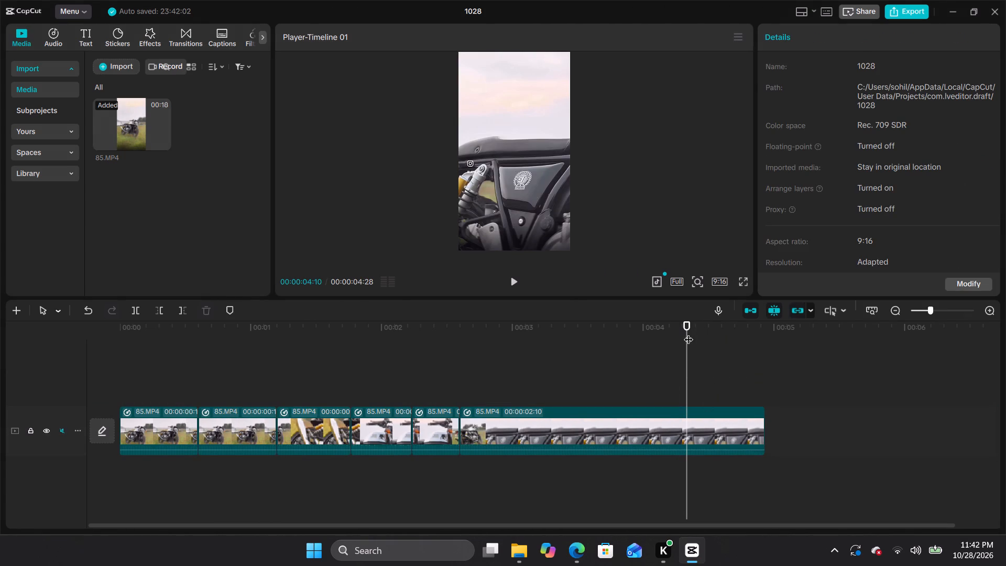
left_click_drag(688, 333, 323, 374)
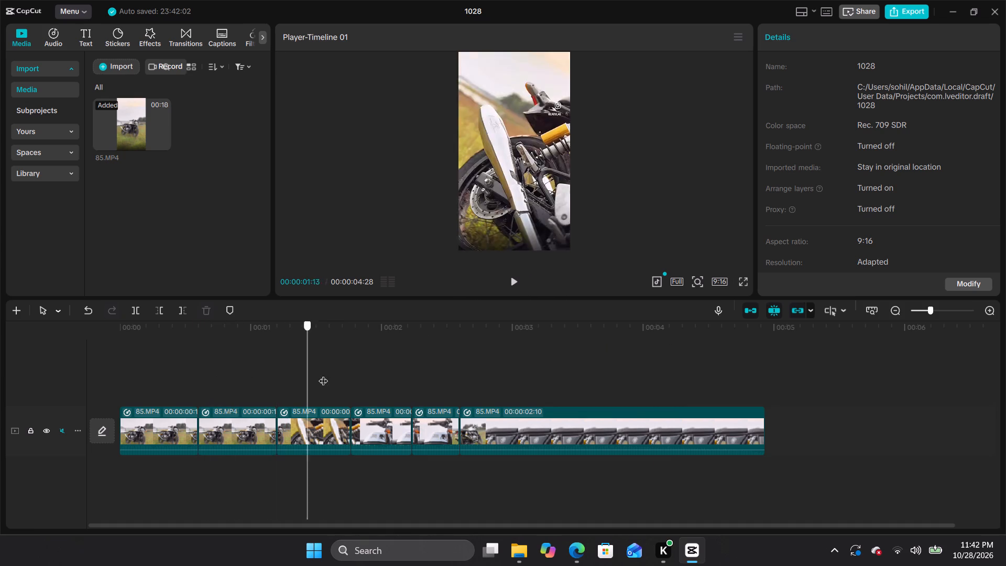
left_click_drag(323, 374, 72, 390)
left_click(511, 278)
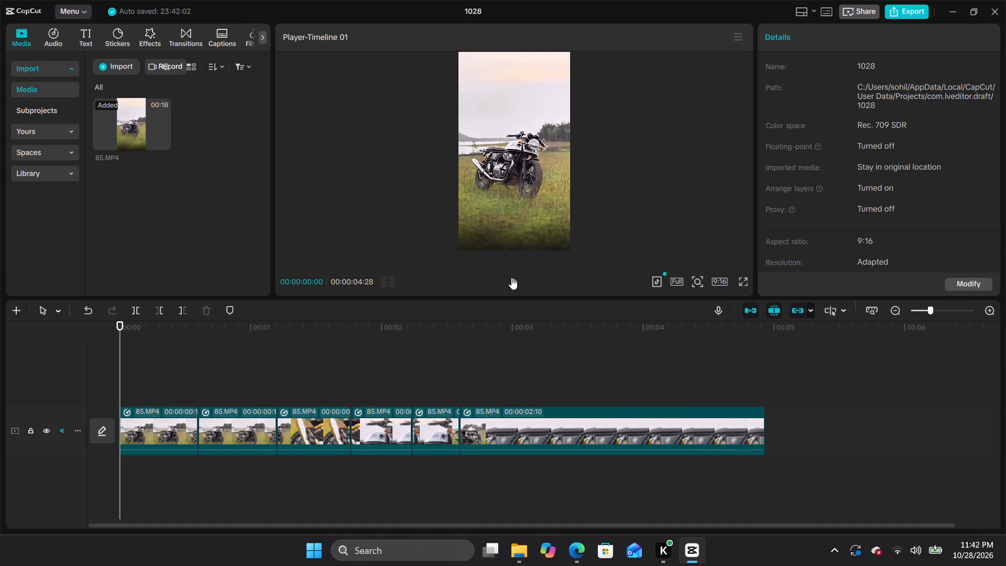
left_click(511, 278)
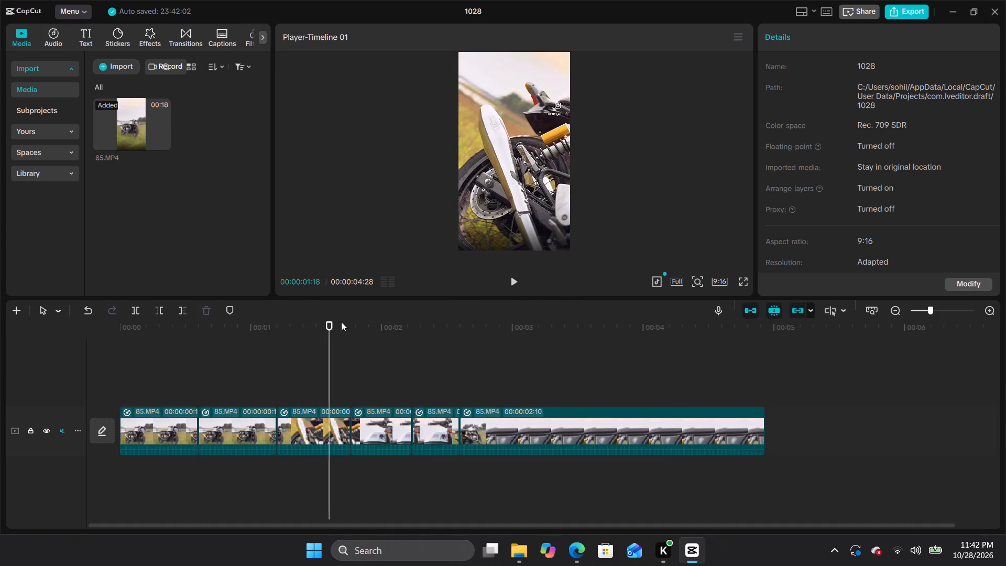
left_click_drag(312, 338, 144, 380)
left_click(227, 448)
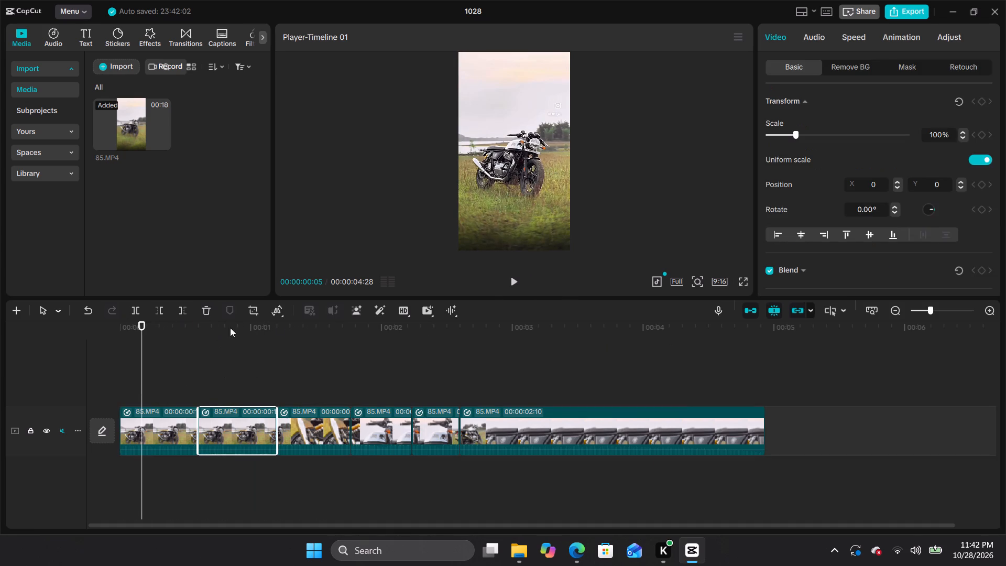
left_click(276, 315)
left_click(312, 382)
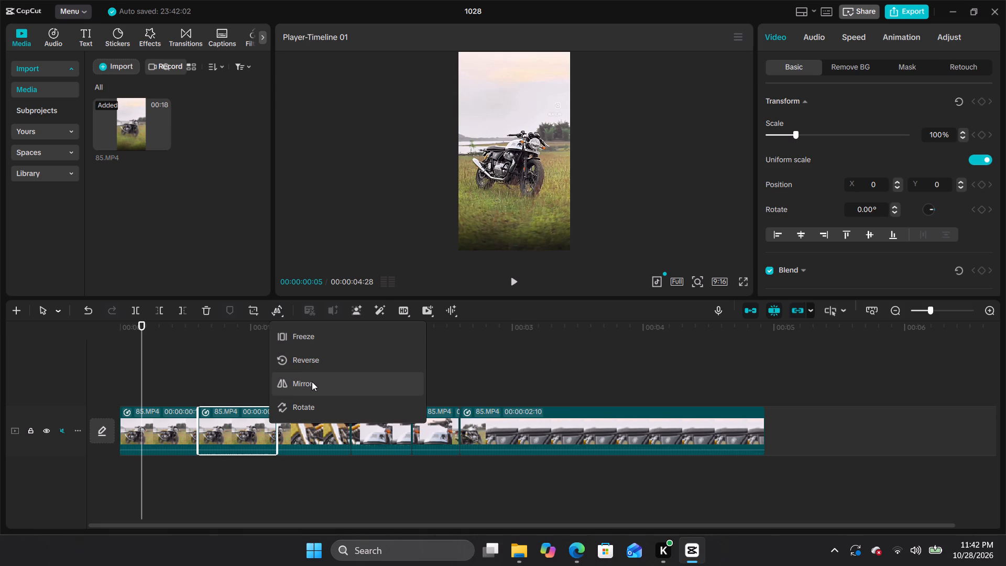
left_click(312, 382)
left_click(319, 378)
Mirror the first clip horizontally.
left_click(178, 421)
left_click(240, 432)
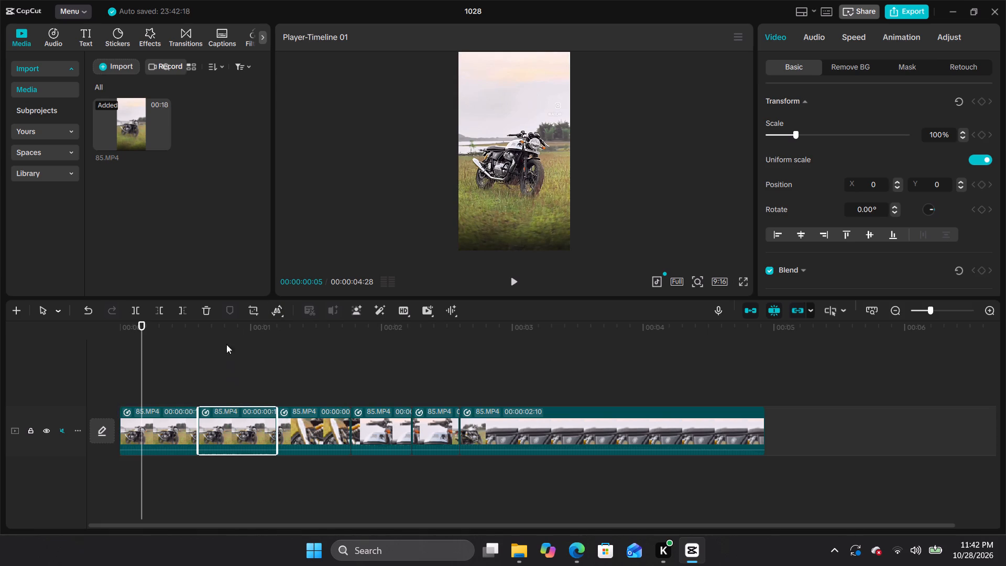
left_click(179, 417)
left_click(274, 309)
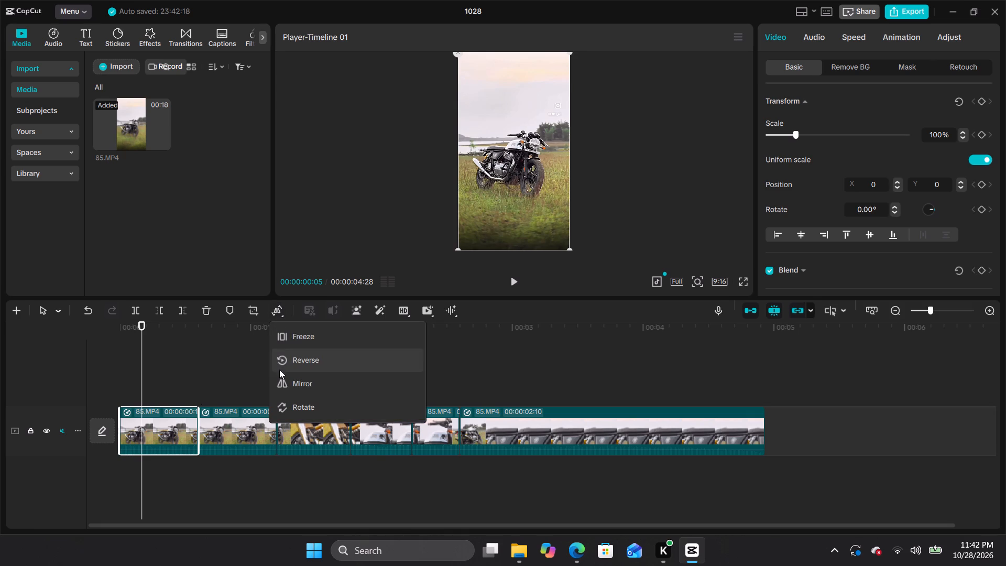
left_click(288, 380)
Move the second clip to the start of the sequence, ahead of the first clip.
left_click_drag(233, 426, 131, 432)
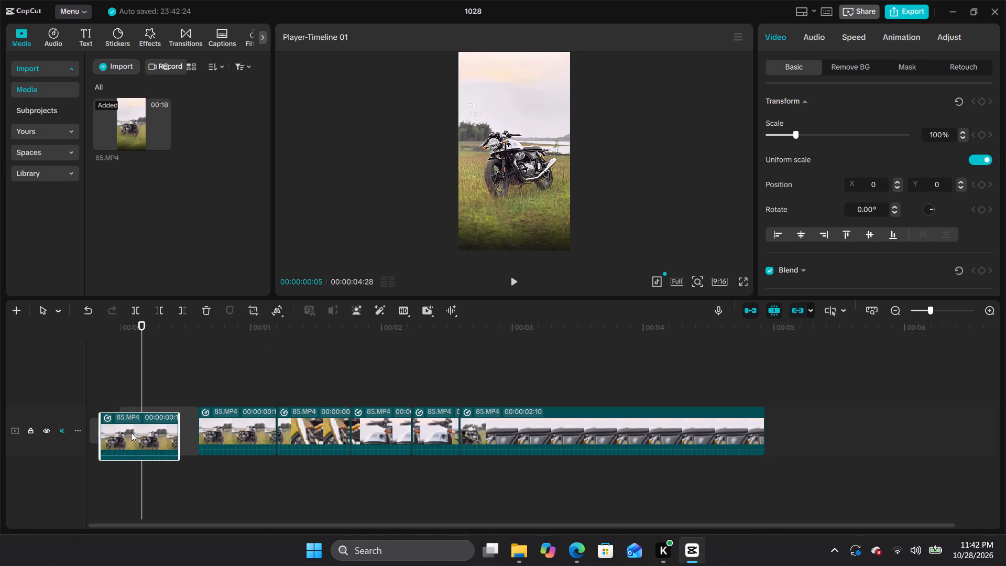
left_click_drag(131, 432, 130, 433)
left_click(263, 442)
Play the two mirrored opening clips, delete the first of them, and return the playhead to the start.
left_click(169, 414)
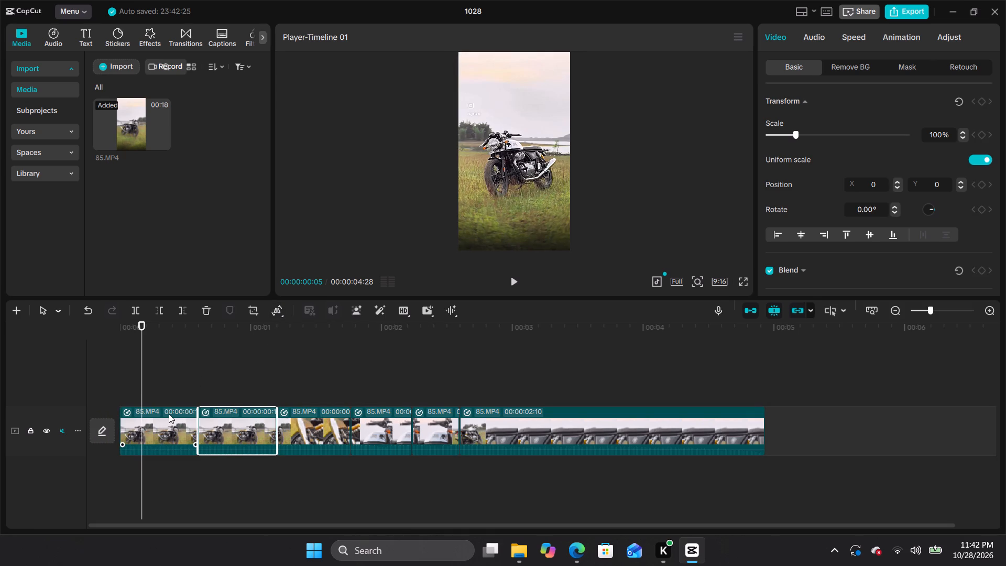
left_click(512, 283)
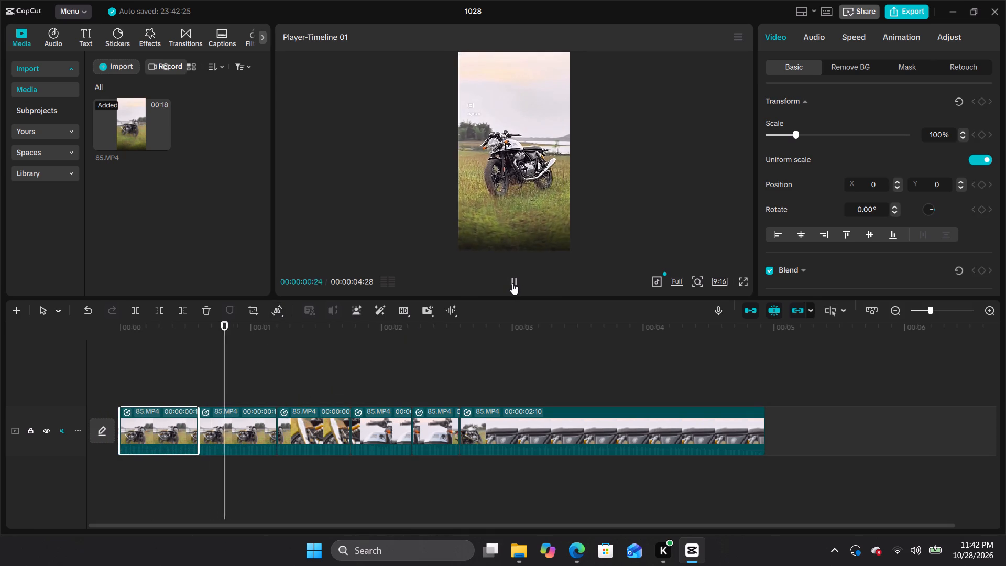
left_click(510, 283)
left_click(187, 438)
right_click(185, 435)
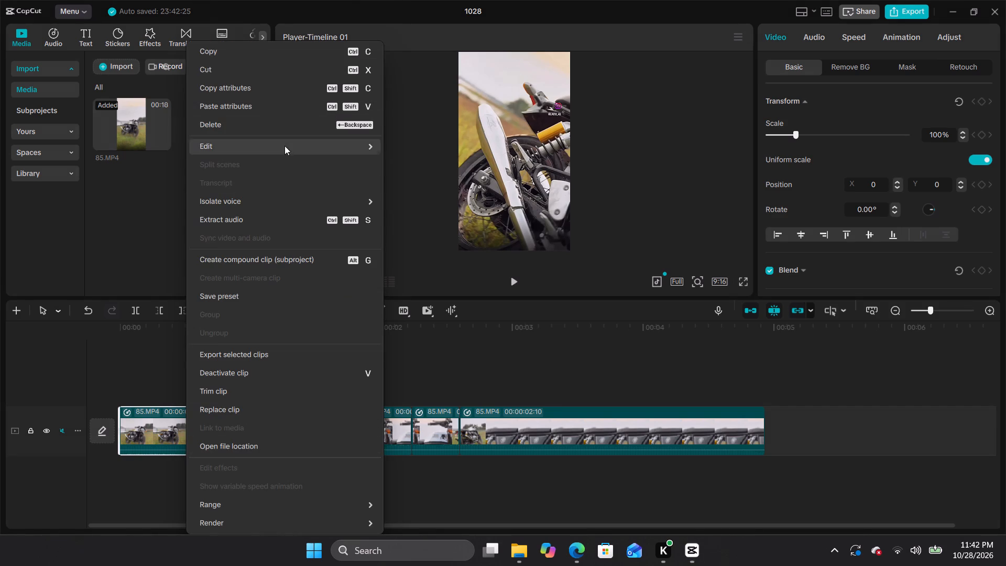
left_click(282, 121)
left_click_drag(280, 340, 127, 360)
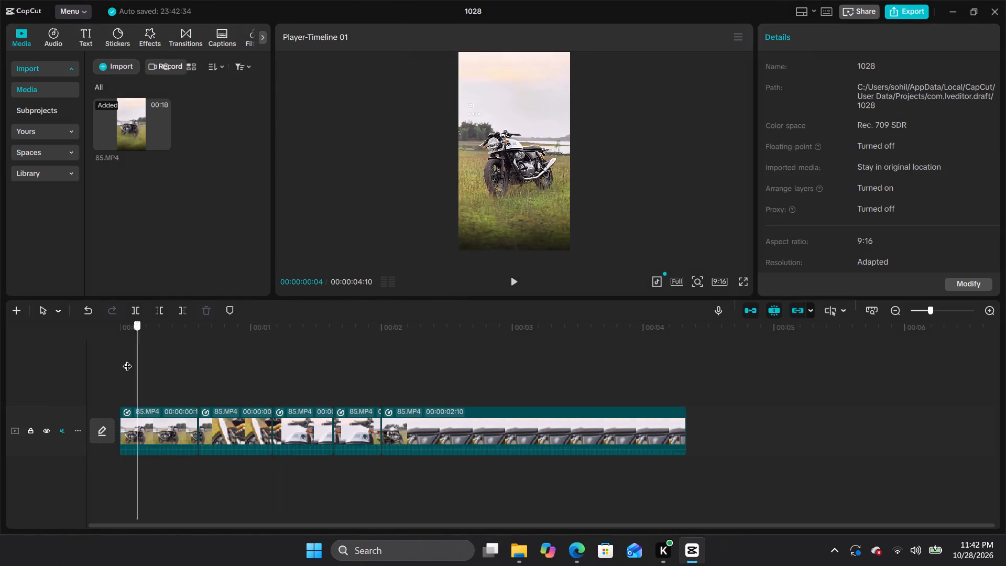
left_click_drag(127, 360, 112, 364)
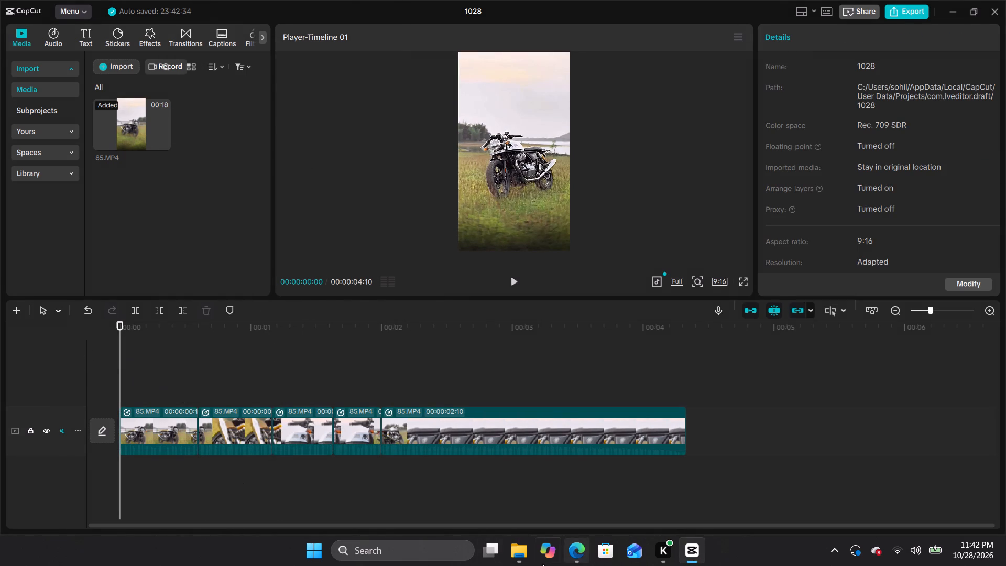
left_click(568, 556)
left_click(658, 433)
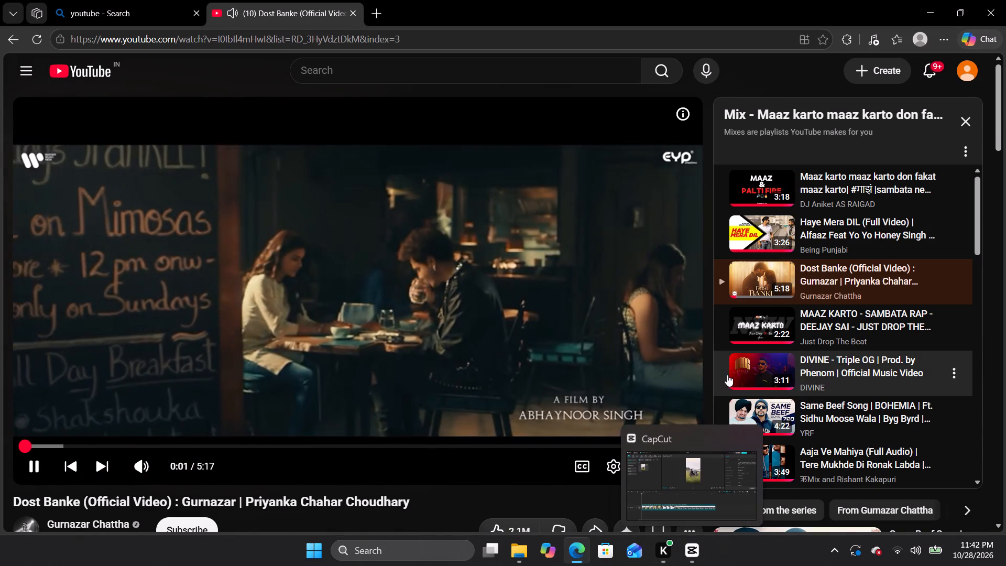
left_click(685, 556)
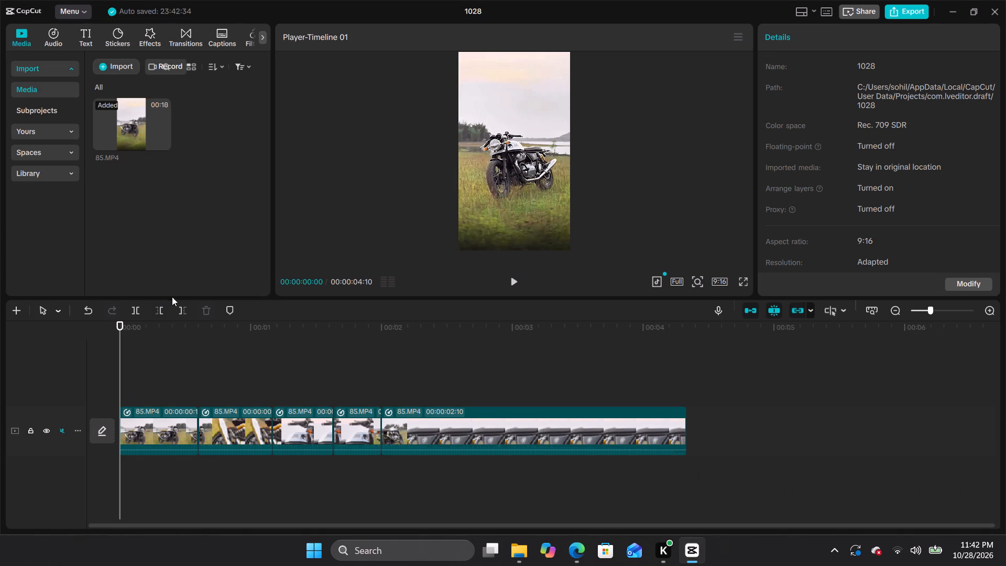
Mirror the first clip of the sequence horizontally.
scroll(221, 32, "up", 1)
right_click(156, 419)
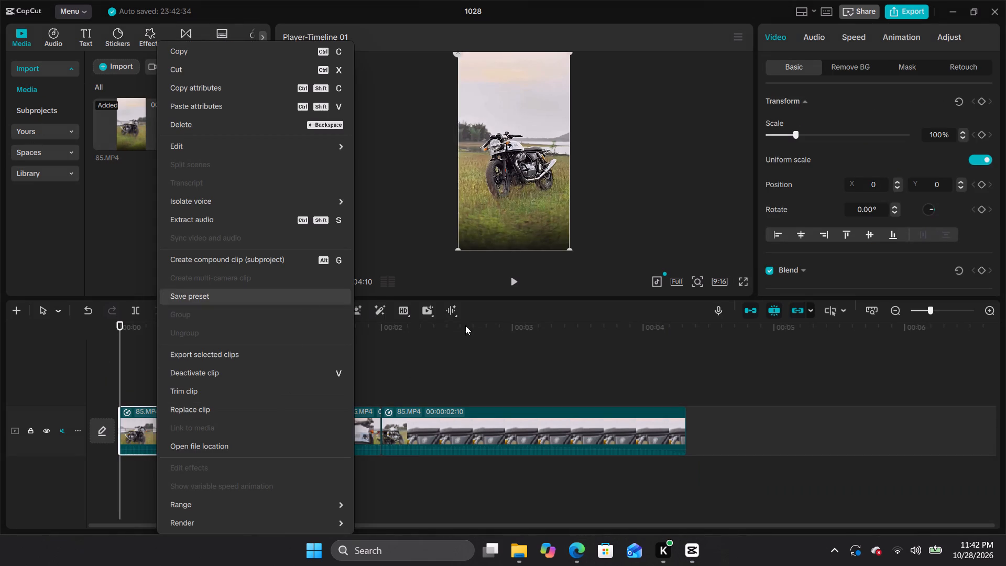
left_click(486, 349)
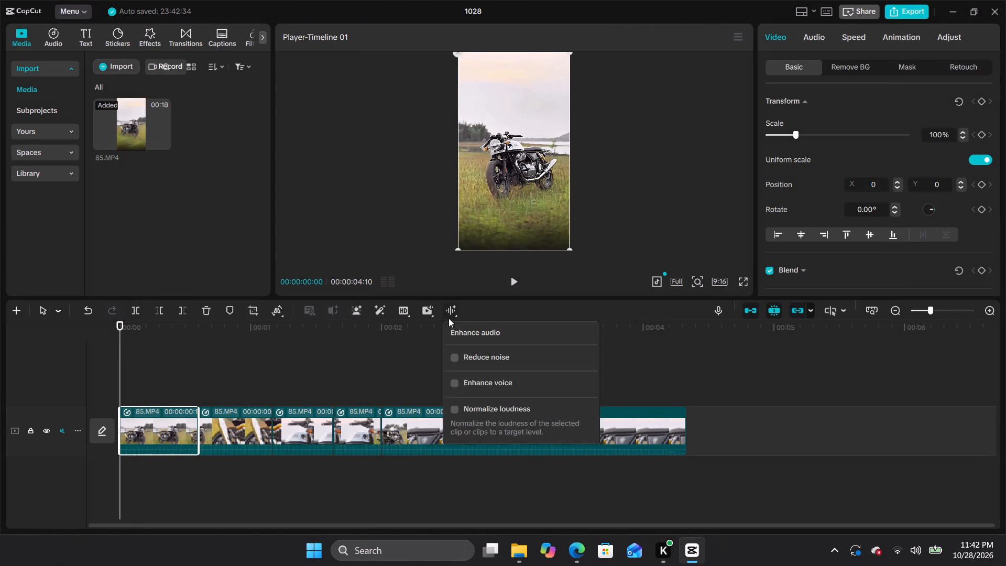
left_click(281, 311)
left_click(302, 386)
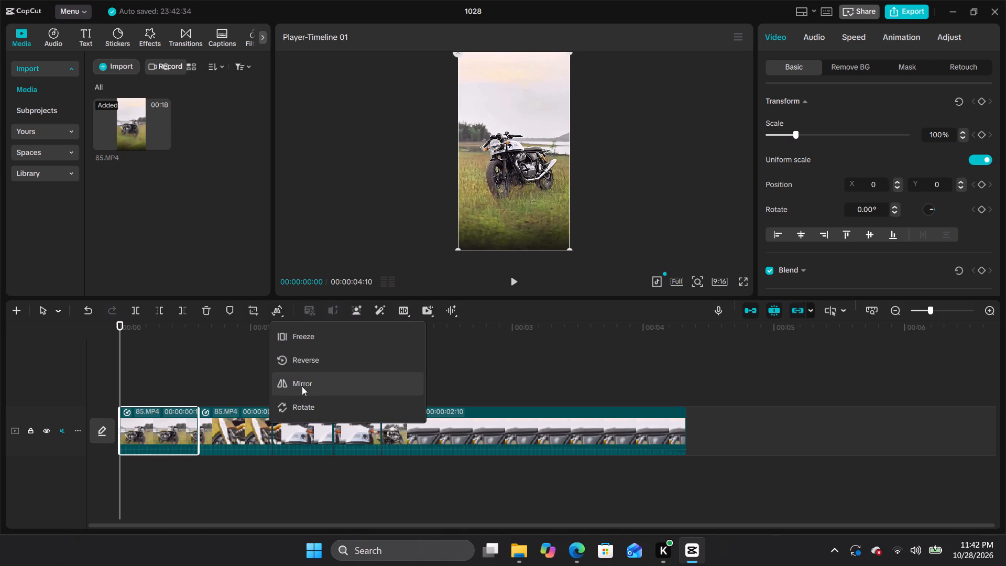
Create a freeze frame from the second clip at 00:00:00:22.
left_click(250, 451)
left_click(244, 441)
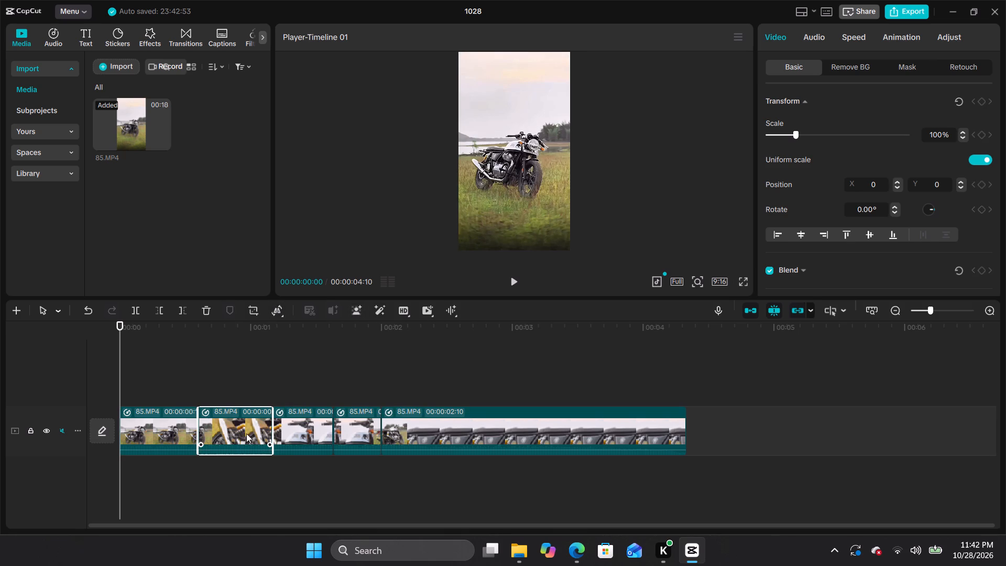
left_click_drag(111, 318, 122, 325)
left_click_drag(128, 329, 199, 337)
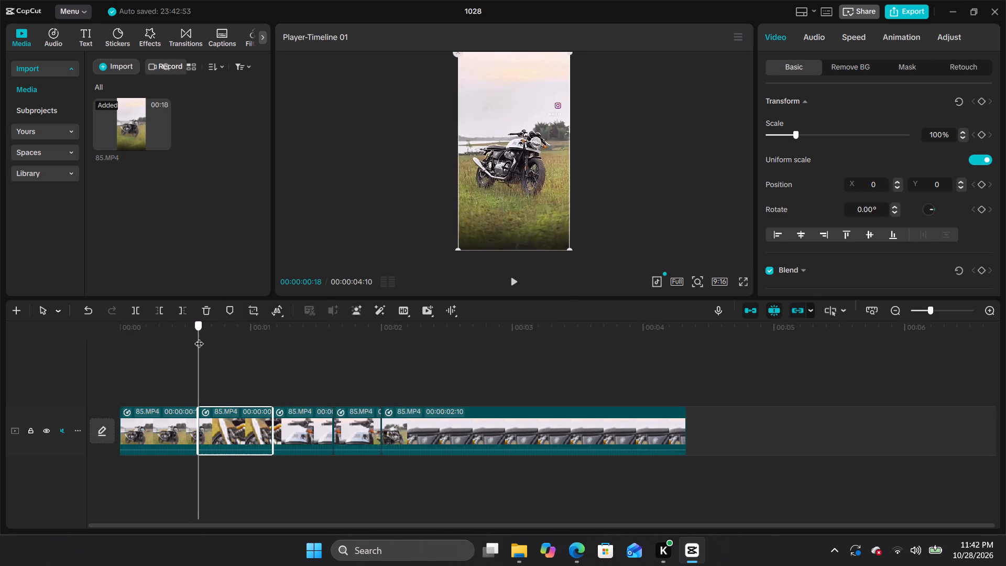
left_click_drag(199, 337, 215, 340)
left_click(277, 315)
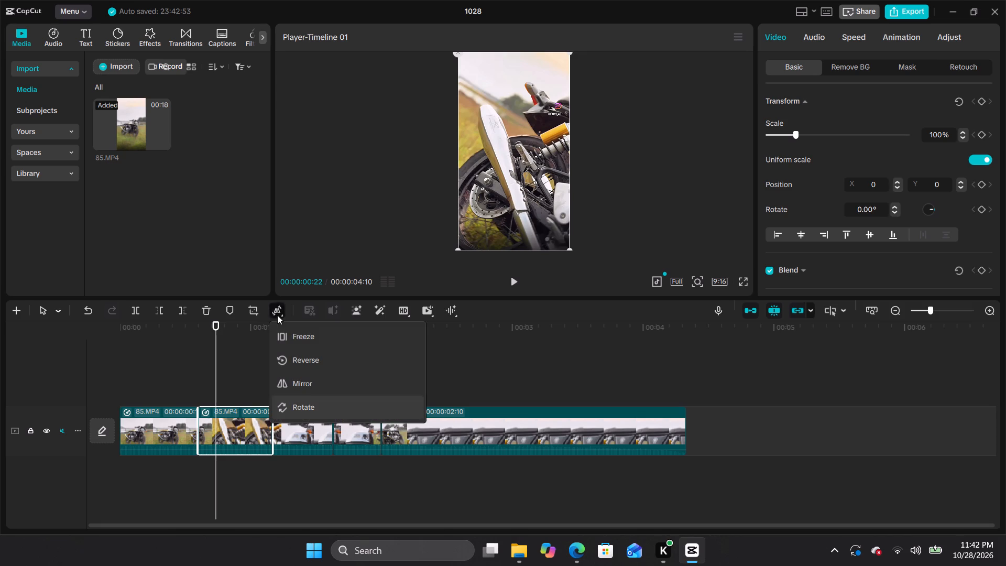
left_click(299, 336)
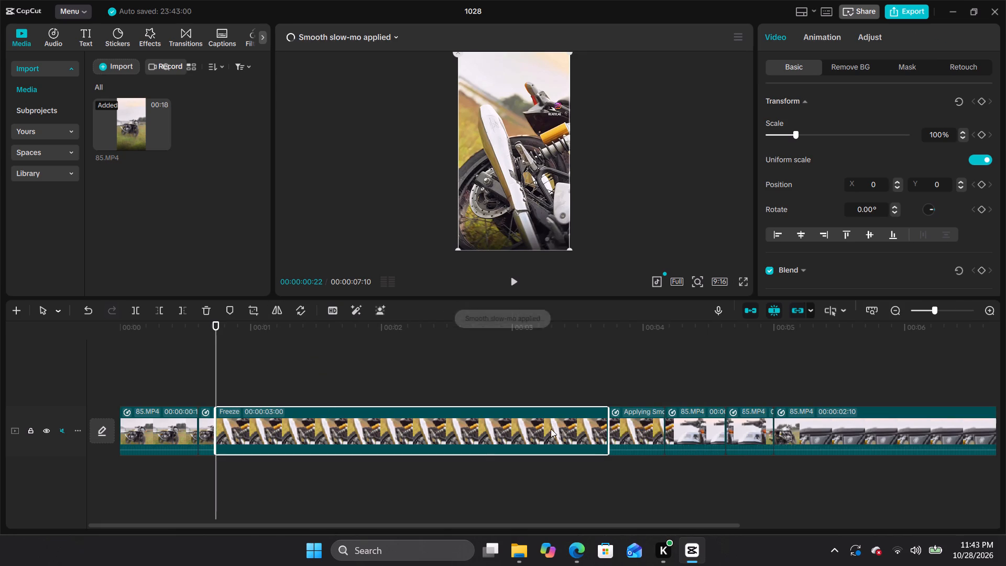
Move the freeze clip onto a new track above the main footage, near the start of the sequence.
left_click_drag(603, 435, 512, 445)
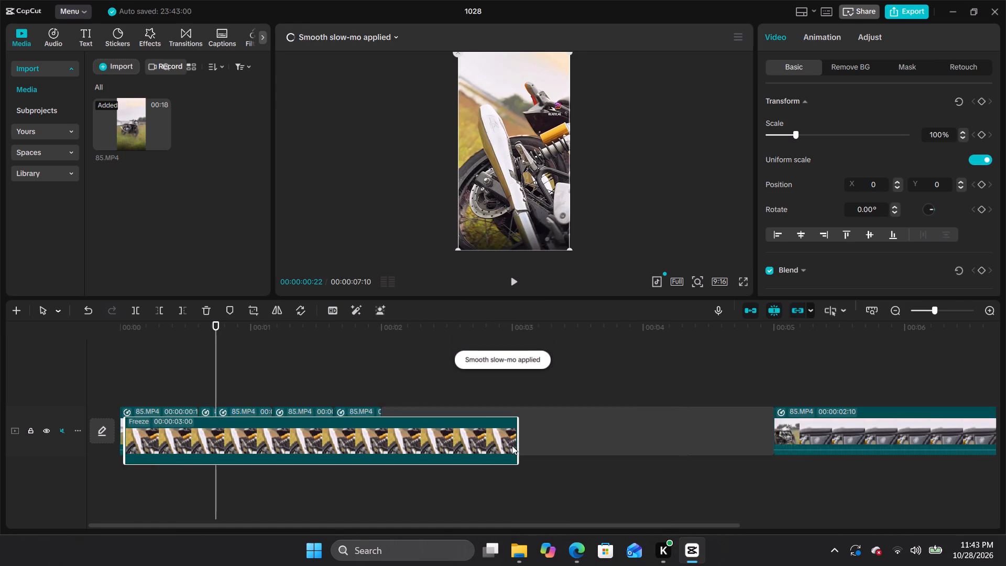
left_click_drag(512, 445, 514, 381)
Trim the freeze clip from both ends down to a fraction of a second above the end of the first clip.
left_click_drag(522, 391, 427, 397)
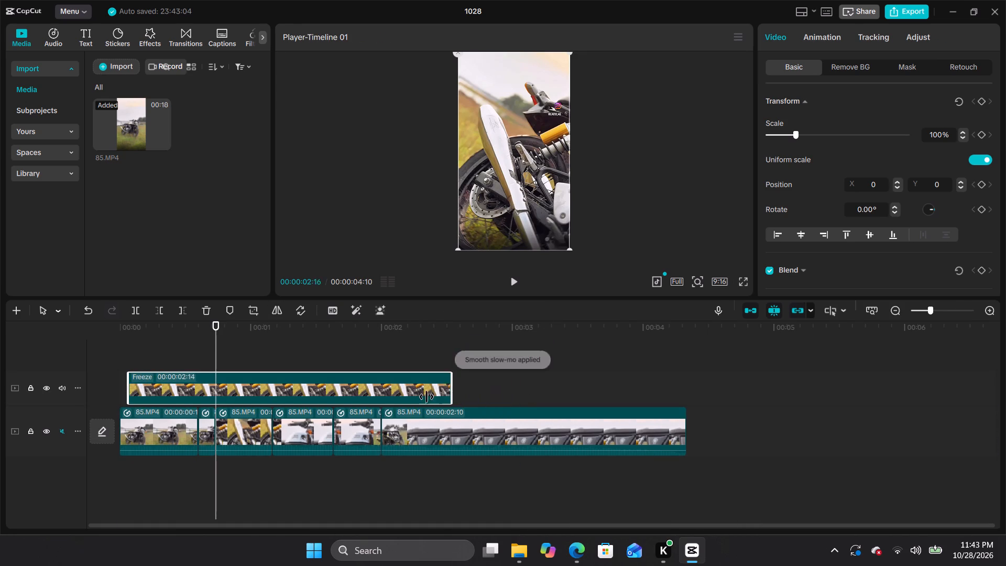
left_click_drag(427, 397, 272, 403)
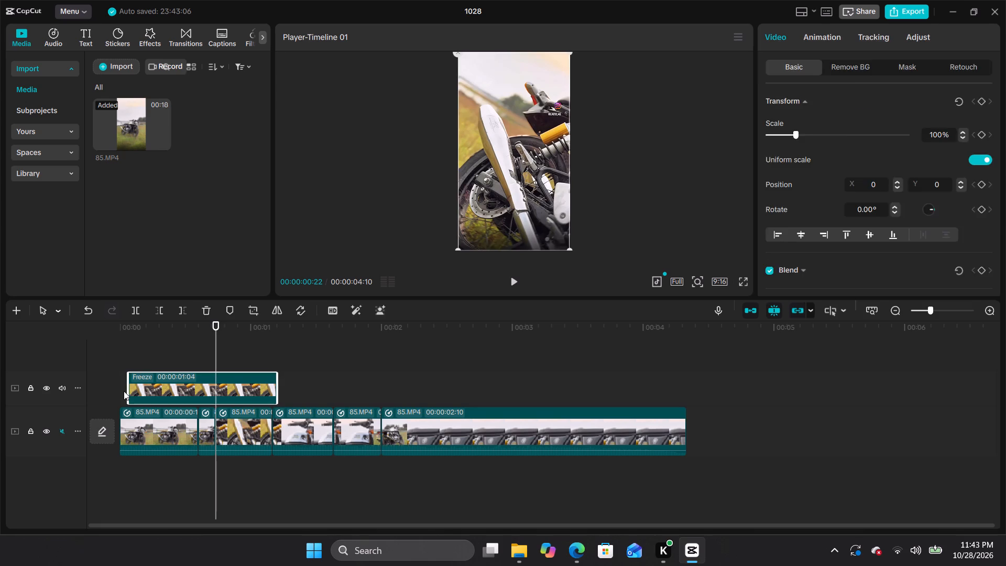
left_click_drag(124, 391, 158, 391)
left_click_drag(132, 387, 169, 387)
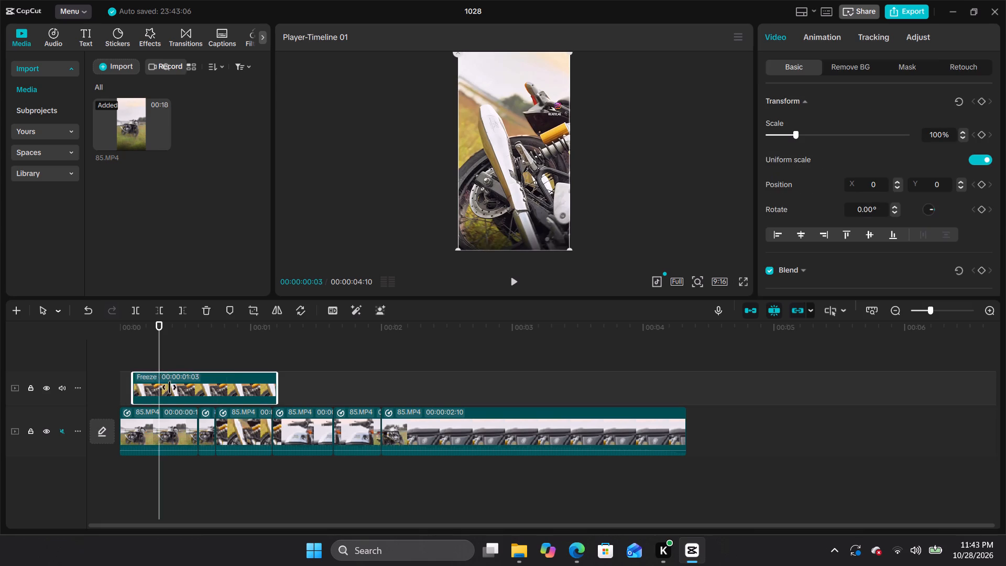
left_click_drag(169, 387, 188, 386)
left_click_drag(271, 389, 261, 390)
left_click_drag(267, 390, 202, 397)
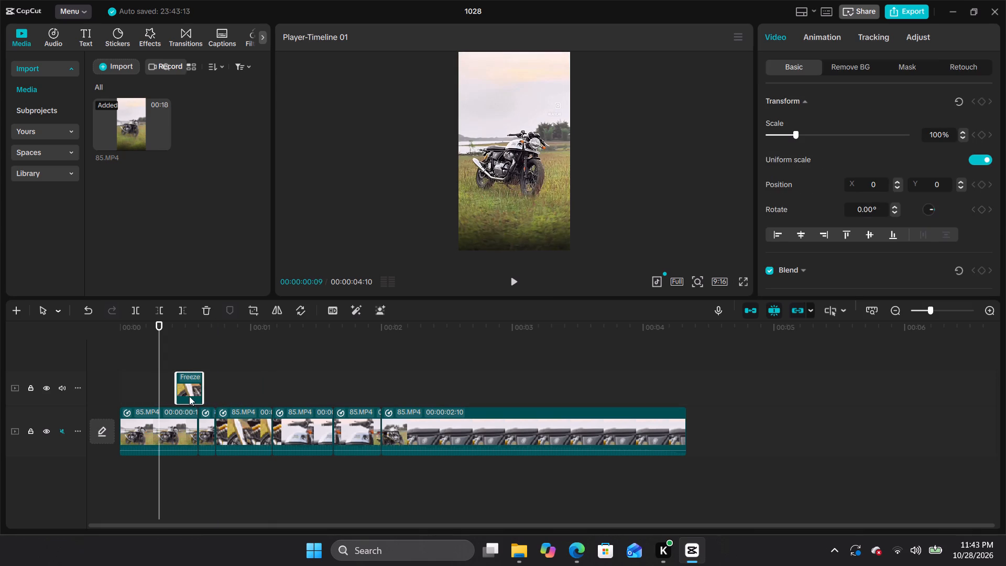
Adjust both ends of the freeze clip so it spans about 00:00:00:21 to 00:00:00:28, above the second clip.
left_click_drag(202, 396, 209, 396)
left_click_drag(174, 392, 189, 395)
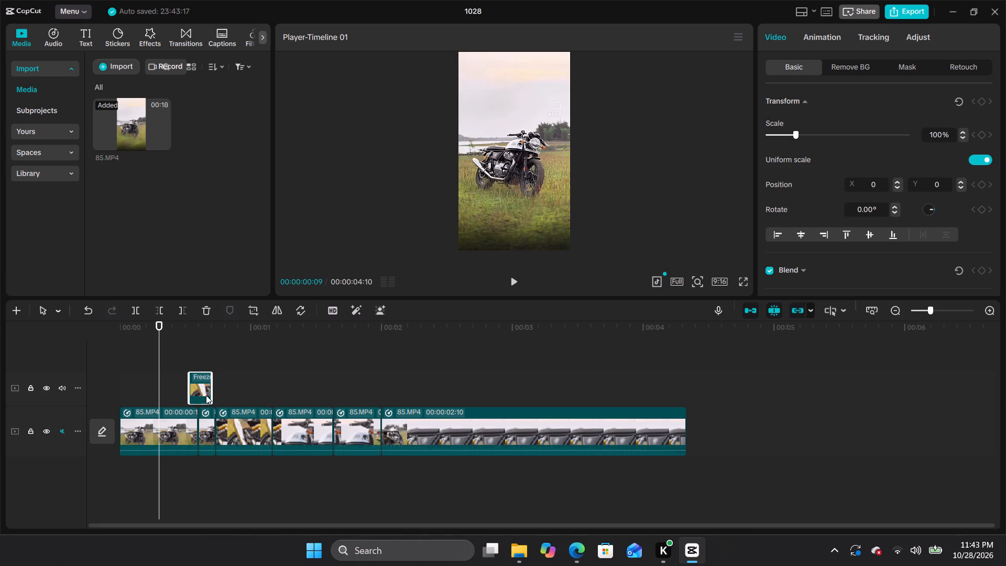
left_click_drag(210, 395, 231, 395)
left_click_drag(189, 394, 203, 395)
left_click_drag(225, 394, 233, 394)
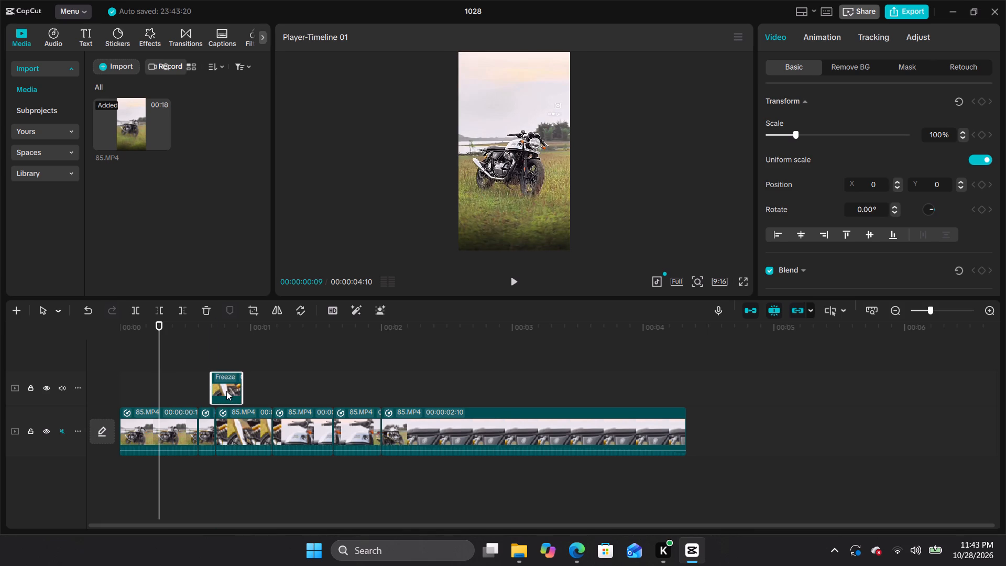
Remove the background from the freeze clip and scrub across it to check the cutout.
left_click(226, 391)
left_click(378, 308)
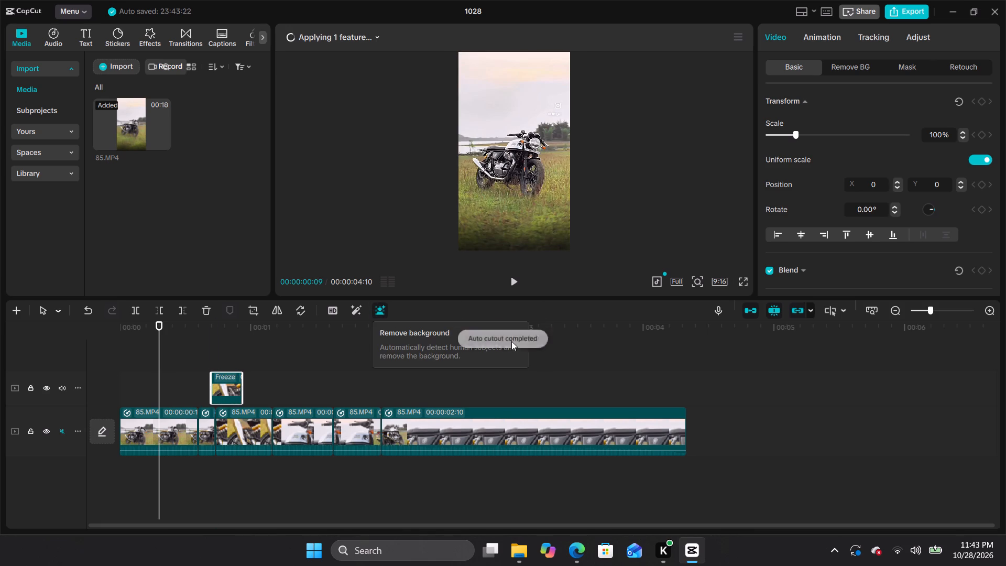
left_click(511, 341)
left_click(231, 385)
left_click(243, 430)
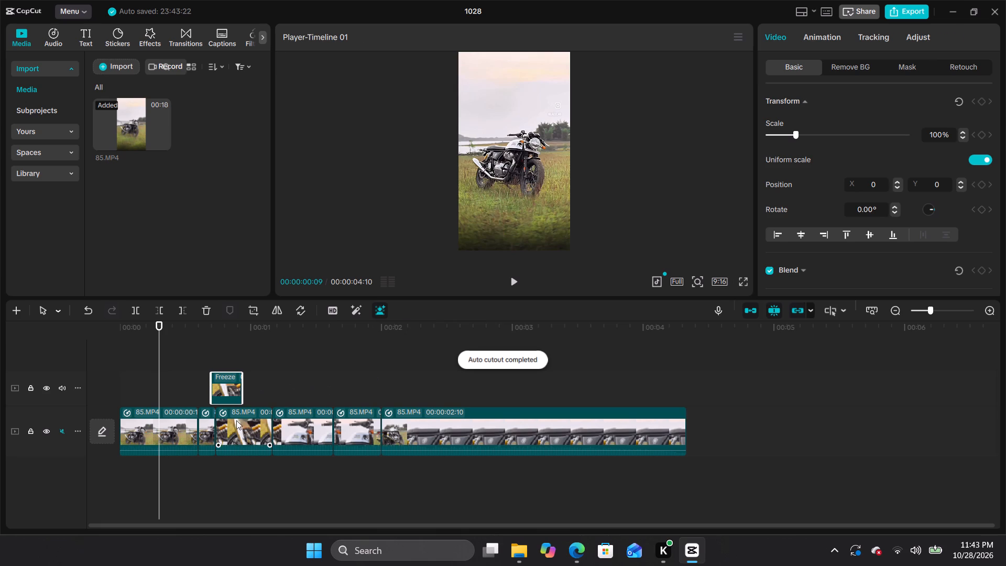
left_click(226, 382)
left_click_drag(159, 322, 234, 334)
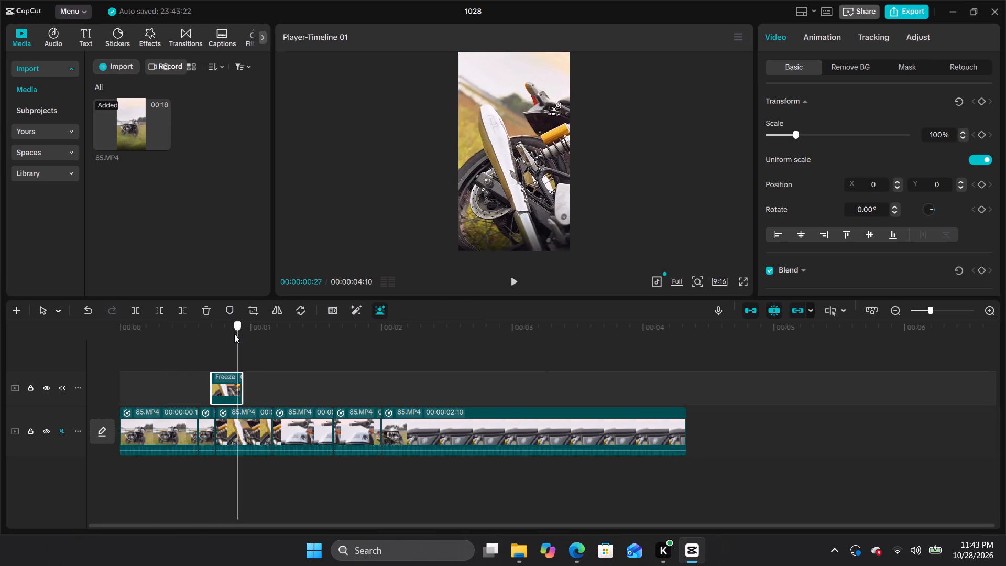
left_click_drag(234, 334, 204, 344)
left_click(258, 389)
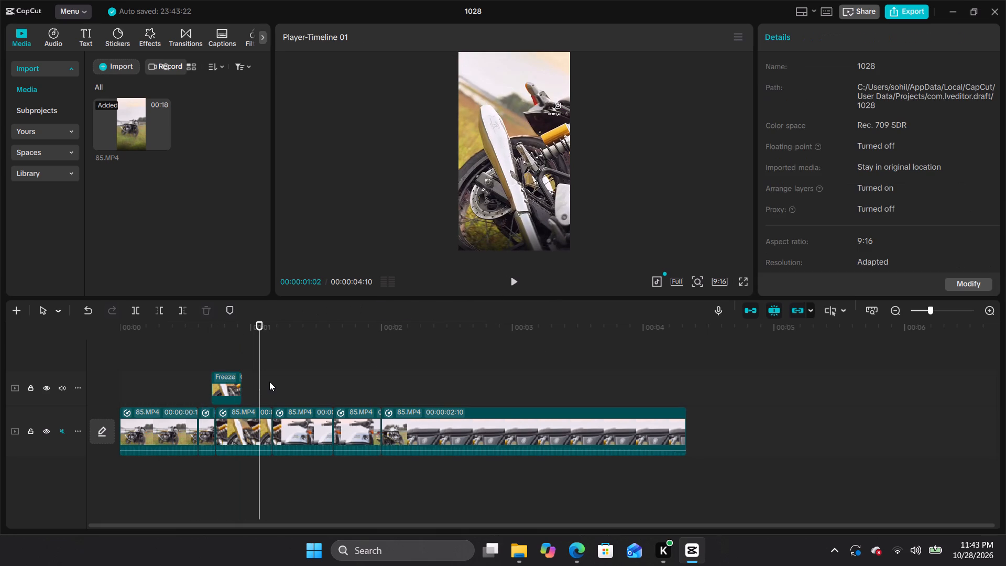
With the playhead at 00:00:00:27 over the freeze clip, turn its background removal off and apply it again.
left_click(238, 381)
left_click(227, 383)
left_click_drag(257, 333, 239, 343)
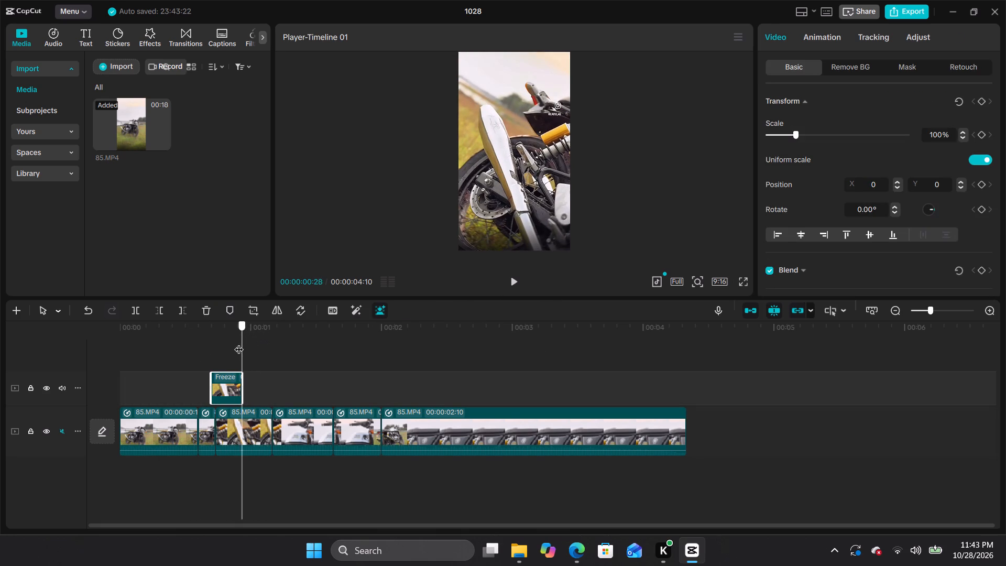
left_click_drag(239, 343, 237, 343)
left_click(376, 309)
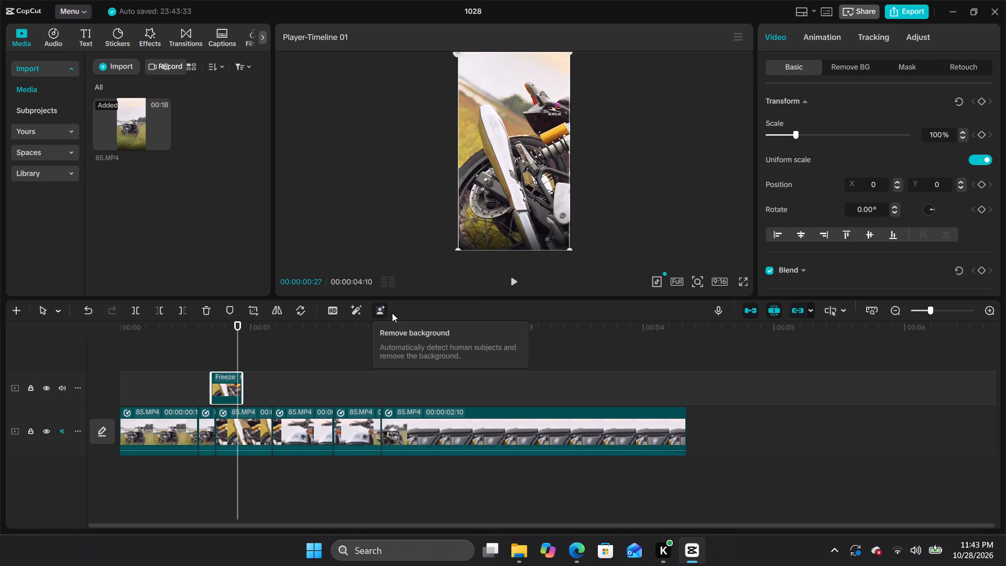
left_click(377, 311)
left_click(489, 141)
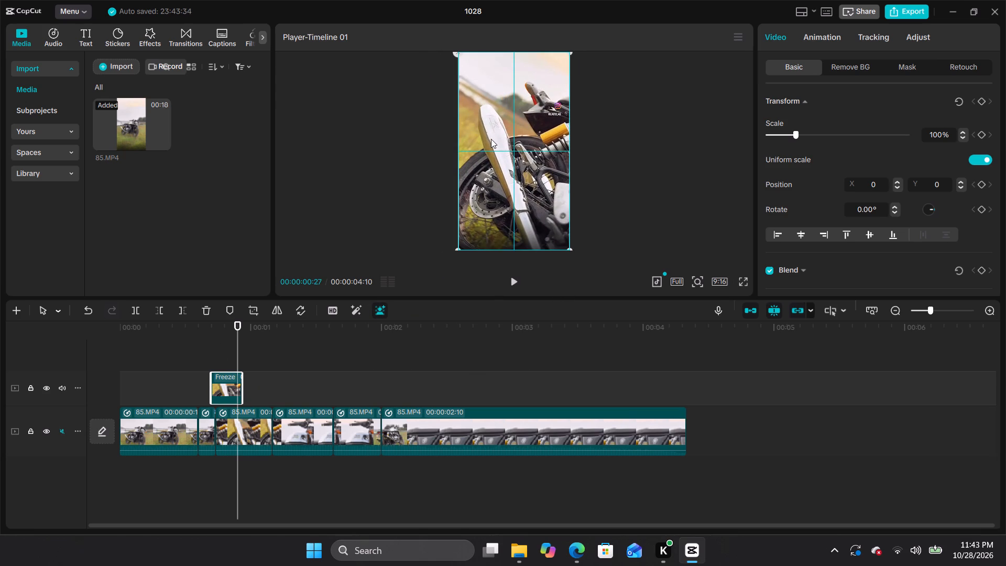
Extend the start of the freeze clip back to 00:00:00:18, level with the end of the first clip.
left_click_drag(240, 325, 205, 330)
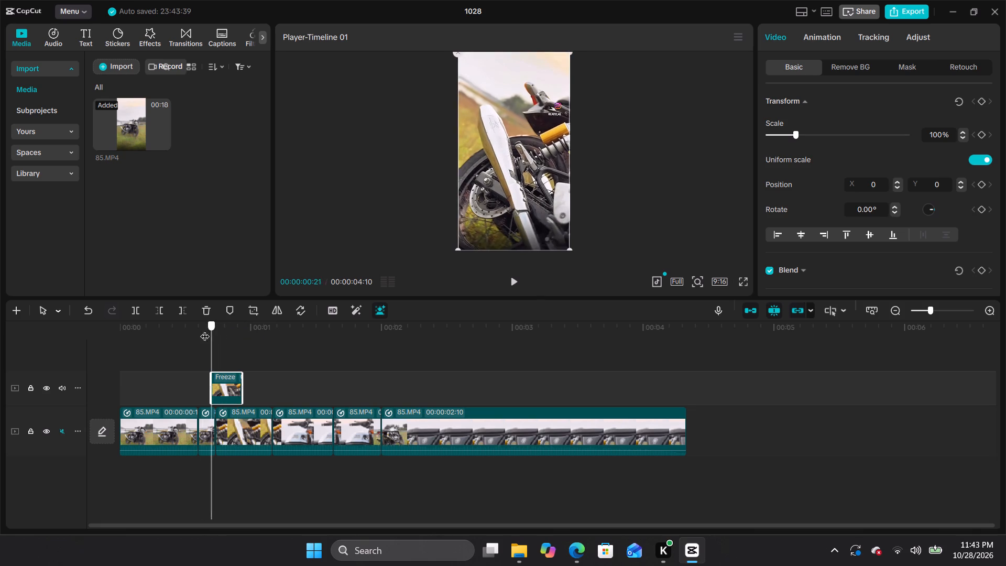
left_click_drag(205, 330, 206, 332)
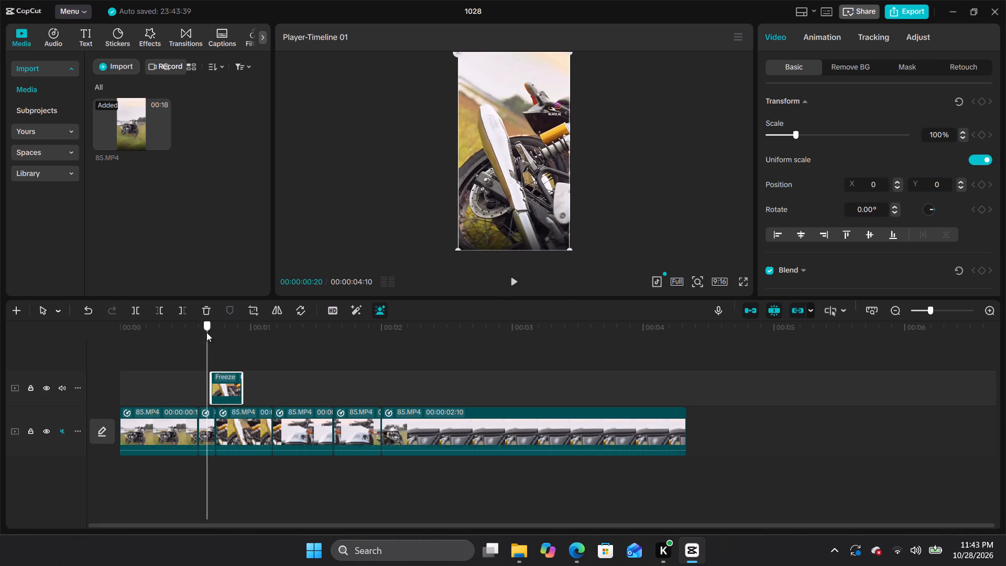
left_click_drag(206, 332, 201, 334)
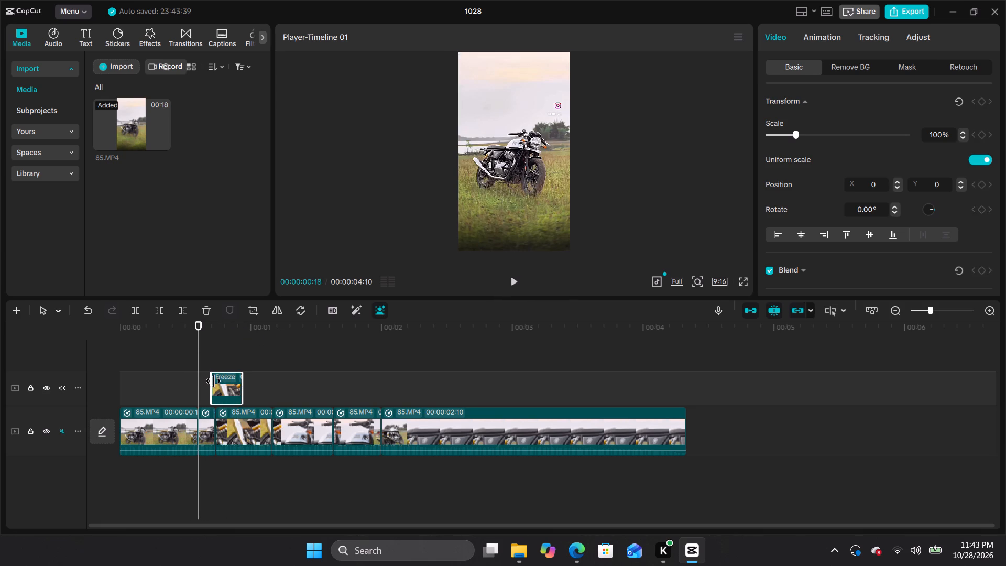
left_click(213, 381)
left_click_drag(211, 384, 204, 384)
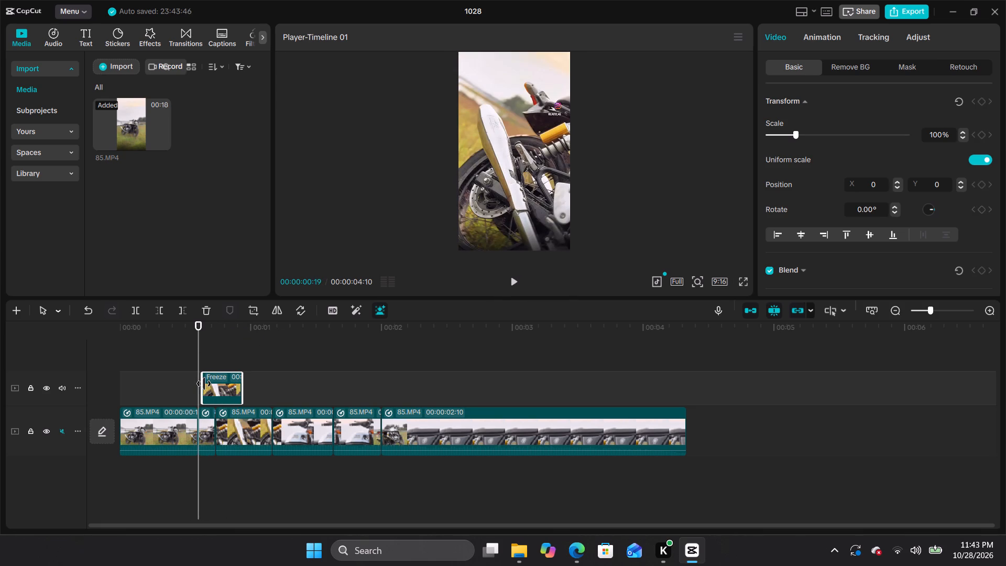
left_click_drag(204, 384, 192, 384)
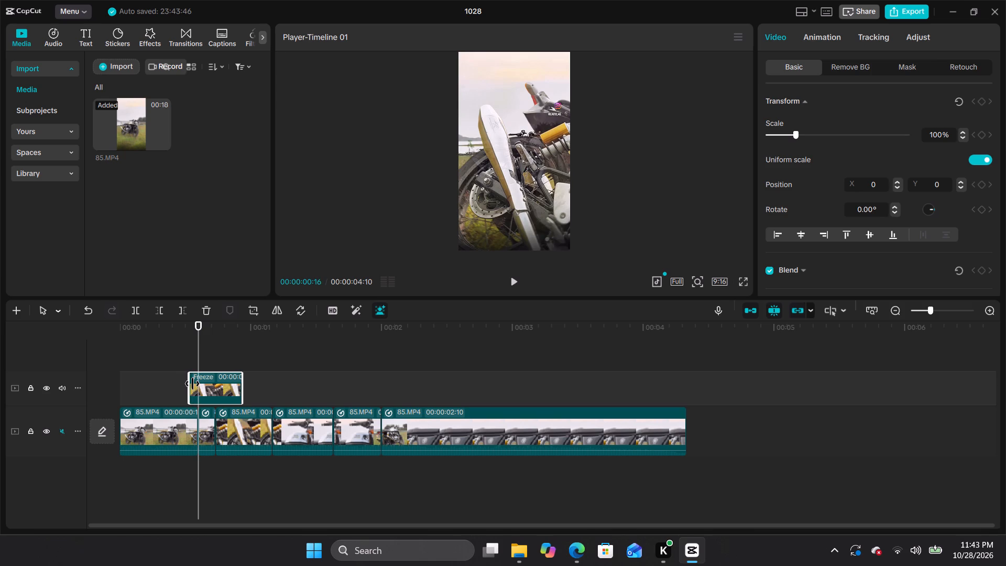
left_click_drag(192, 384, 199, 383)
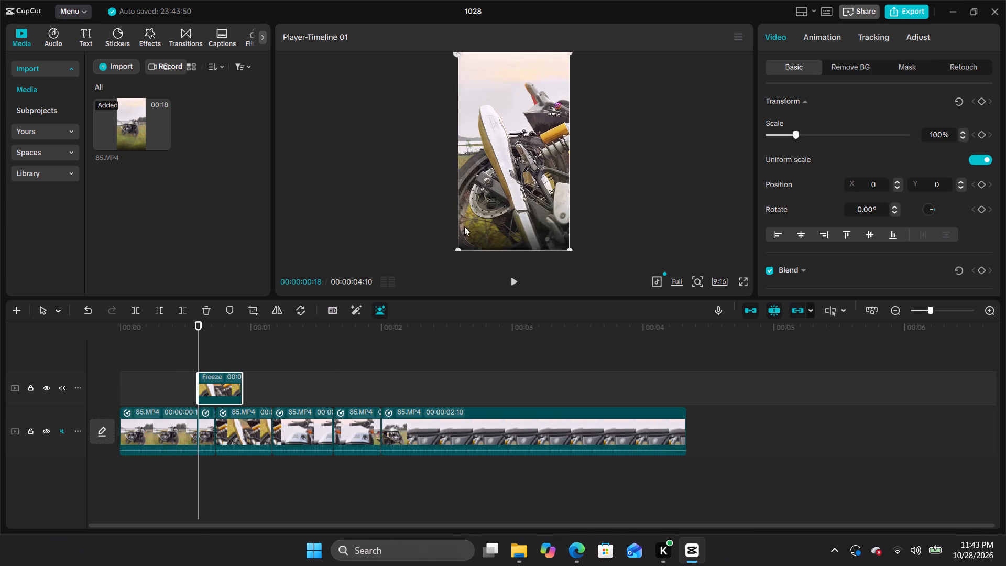
Scale the freeze cutout down to 35% in the preview and add a marker to it at 00:00:00:18.
left_click_drag(570, 249, 550, 219)
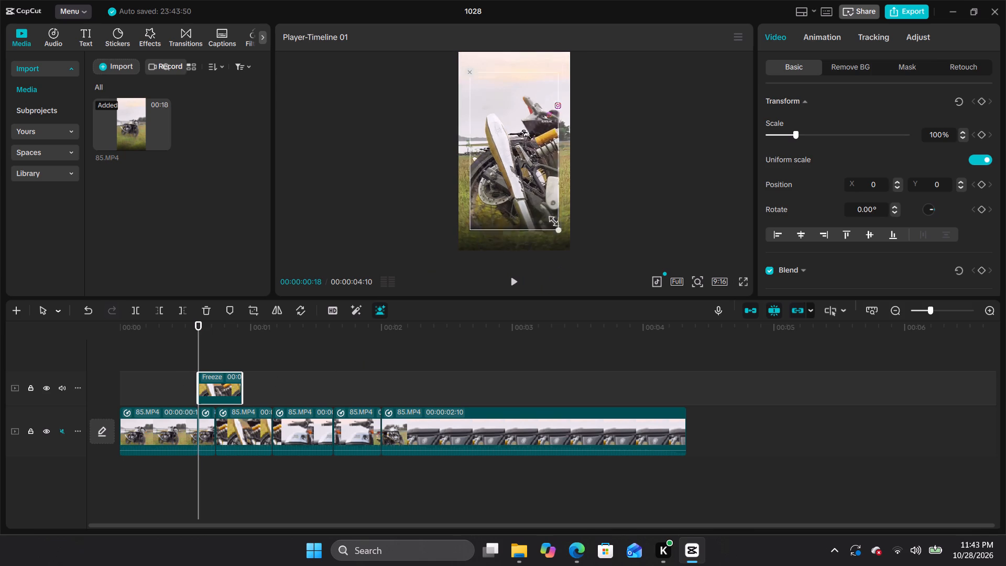
left_click_drag(550, 219, 513, 155)
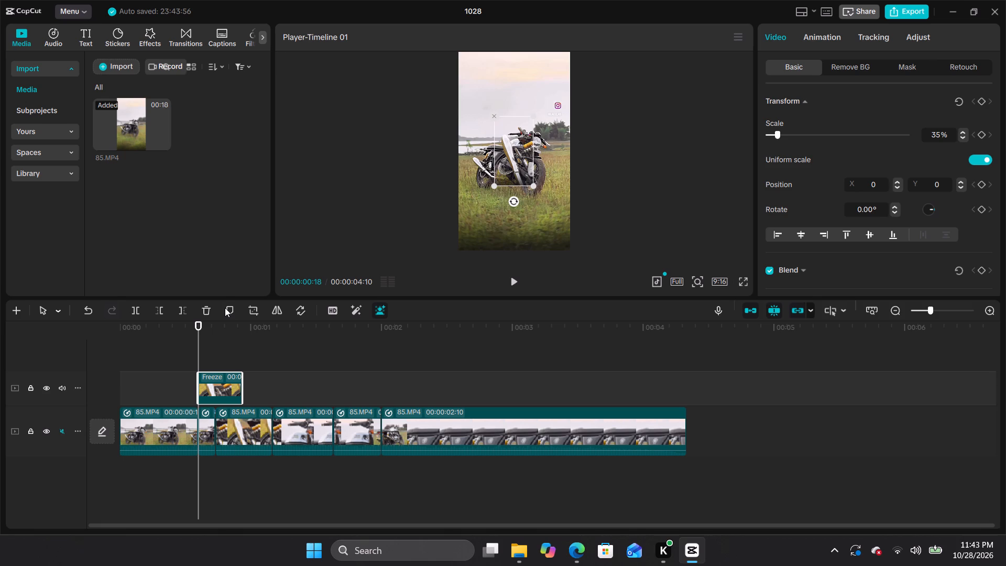
left_click(225, 308)
At 00:00:00:22, scale the freeze cutout up to 92% and add a position keyframe.
left_click_drag(197, 321, 234, 323)
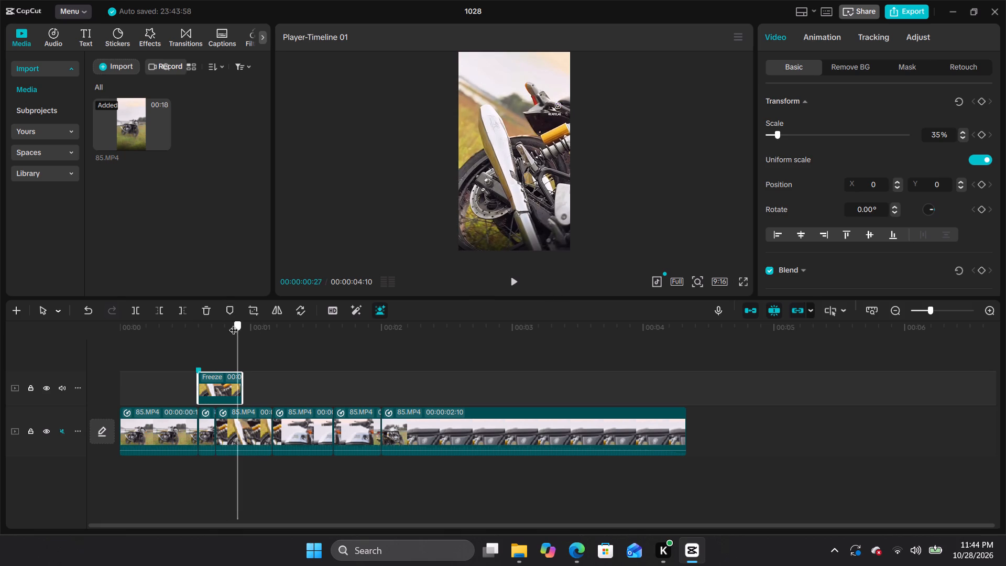
left_click_drag(234, 323, 213, 328)
left_click_drag(532, 185, 562, 236)
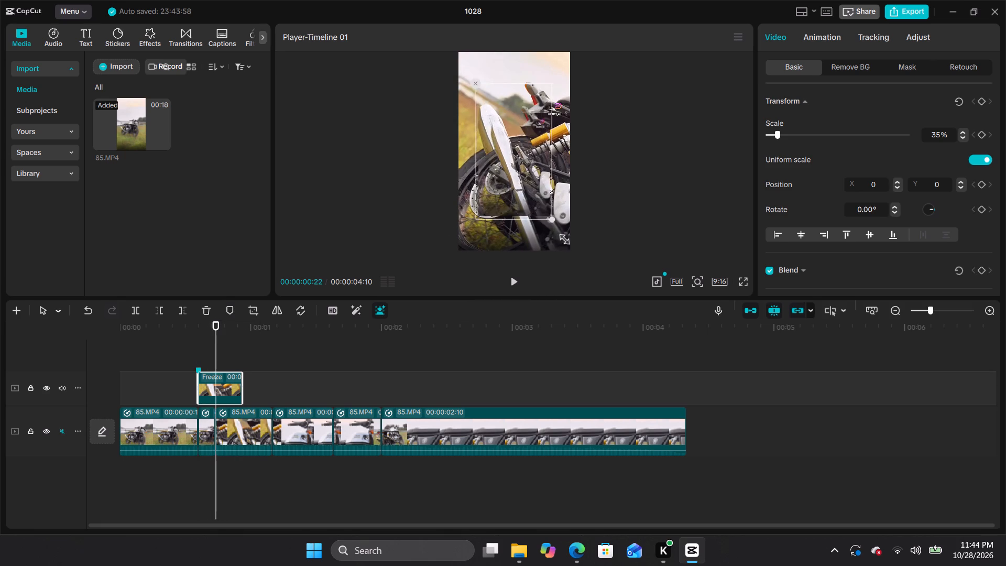
left_click_drag(562, 236, 586, 269)
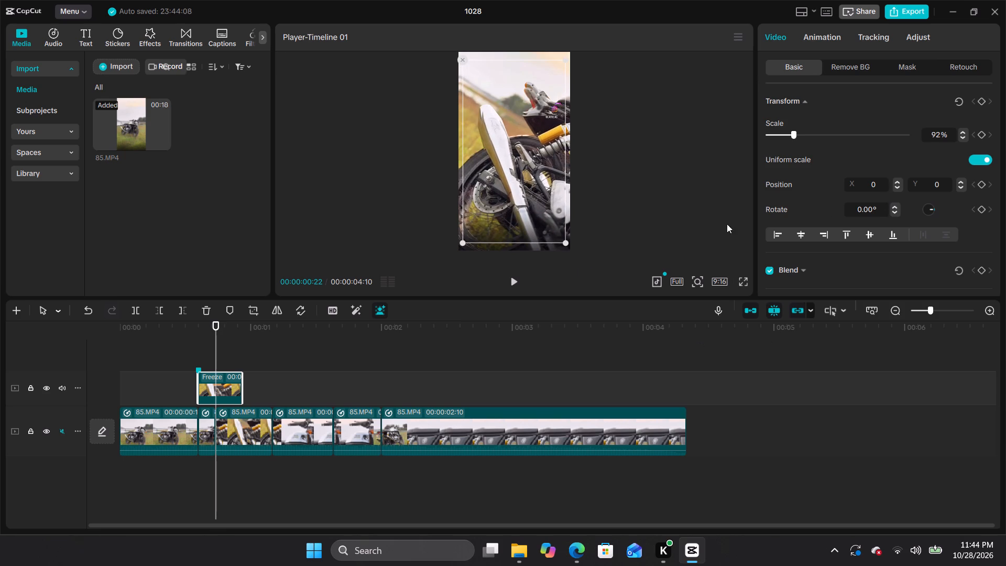
left_click(979, 183)
At 00:00:00:18, scale the freeze cutout down to 19% and add a position keyframe.
left_click_drag(212, 321, 197, 329)
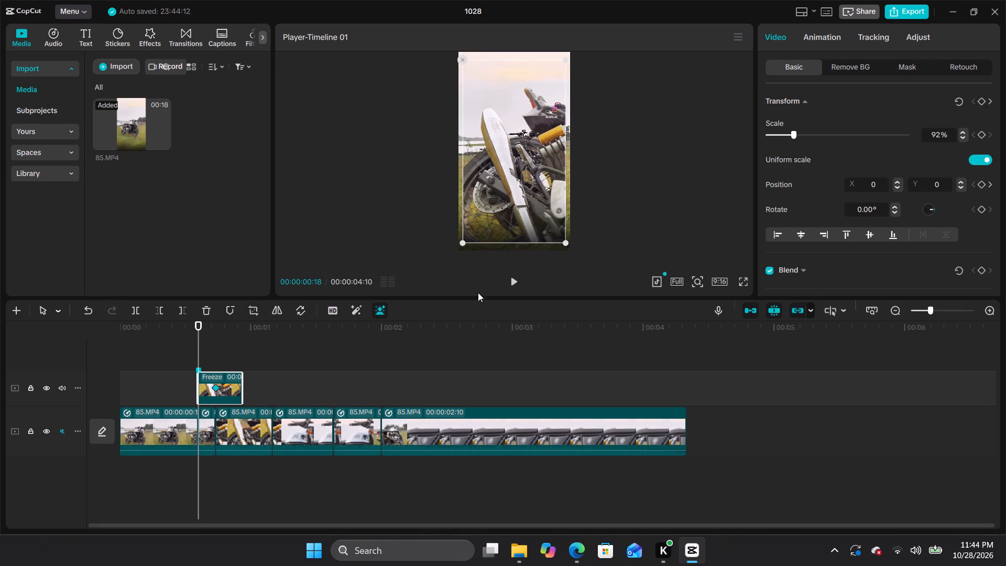
left_click_drag(561, 241, 507, 160)
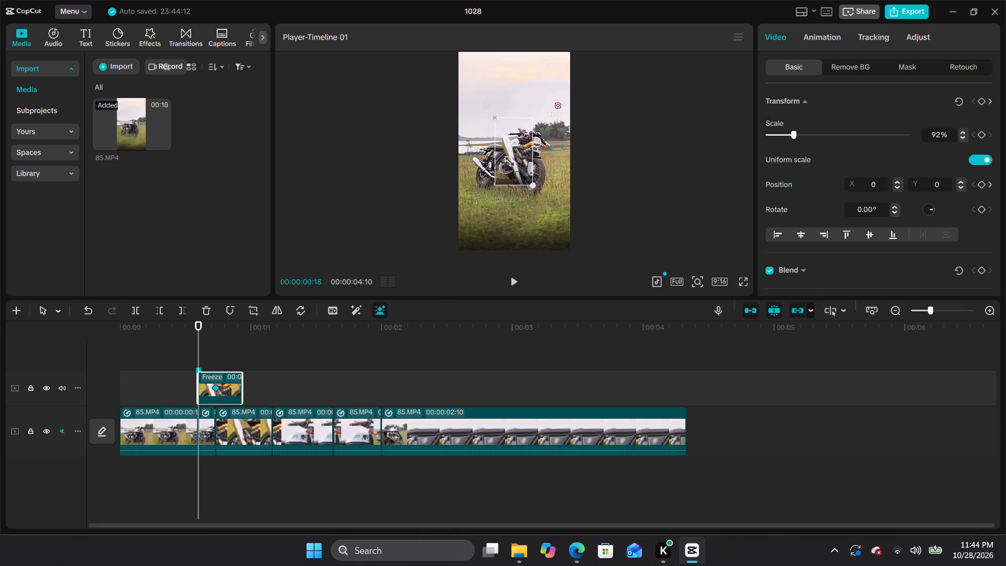
left_click_drag(507, 160, 504, 133)
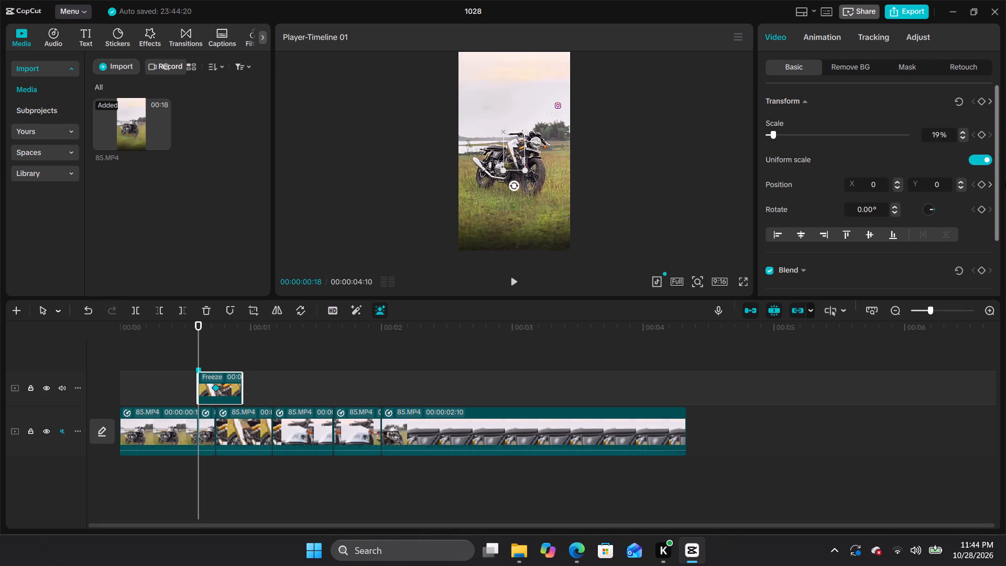
left_click(979, 186)
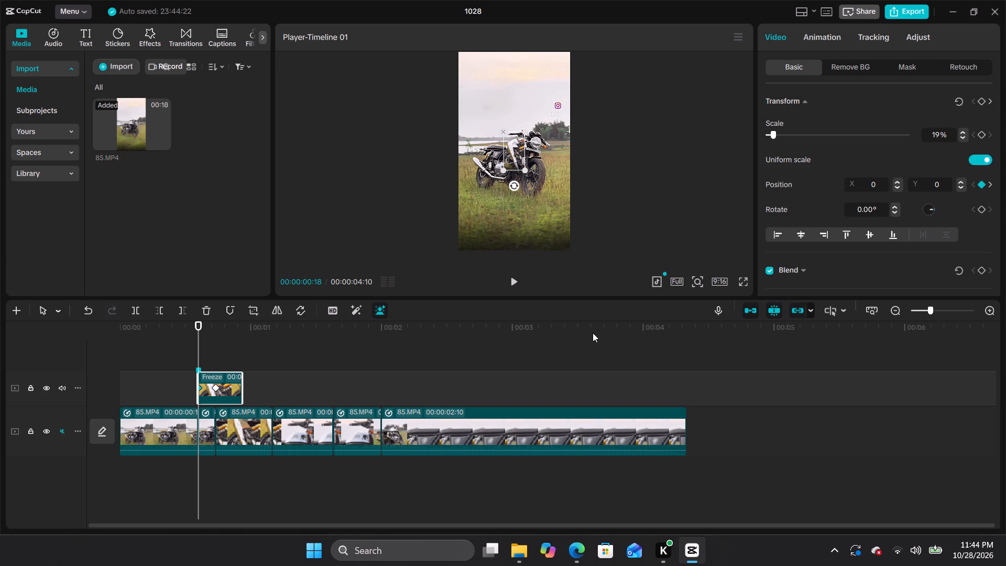
At the 00:00:00:22 keyframe, scale the freeze cutout up to 100% so it fills the frame.
left_click_drag(203, 321, 224, 321)
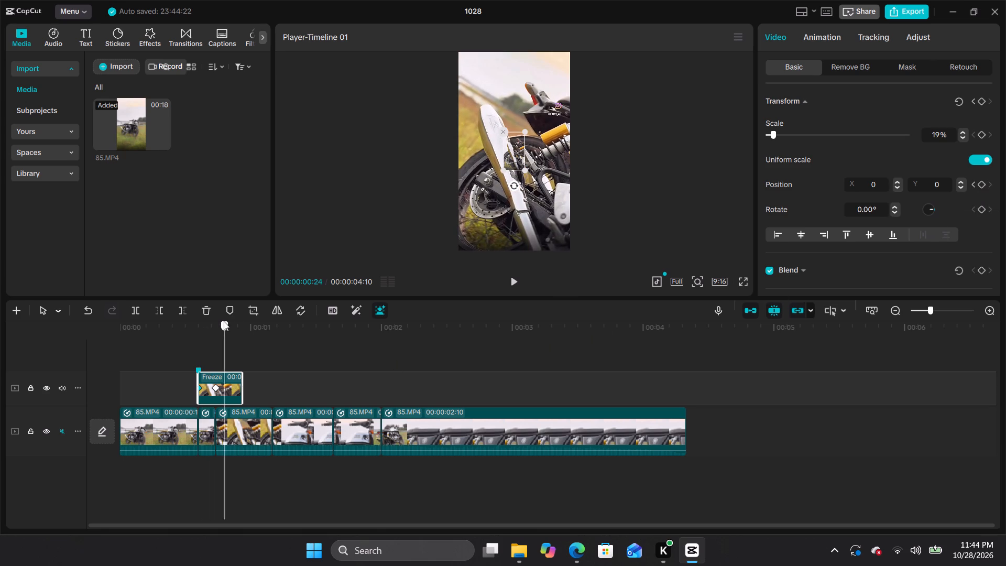
left_click_drag(224, 321, 218, 322)
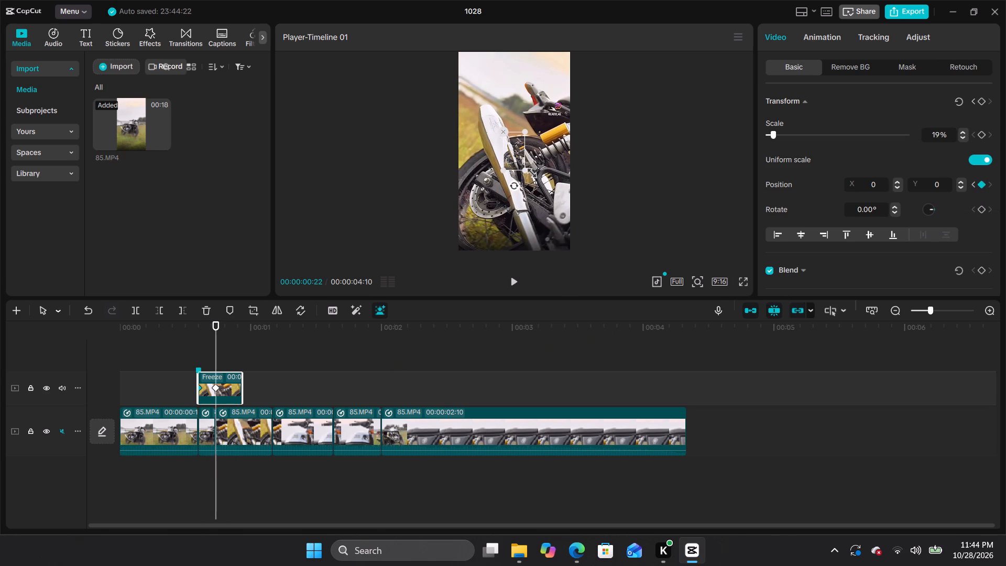
left_click_drag(526, 171, 649, 265)
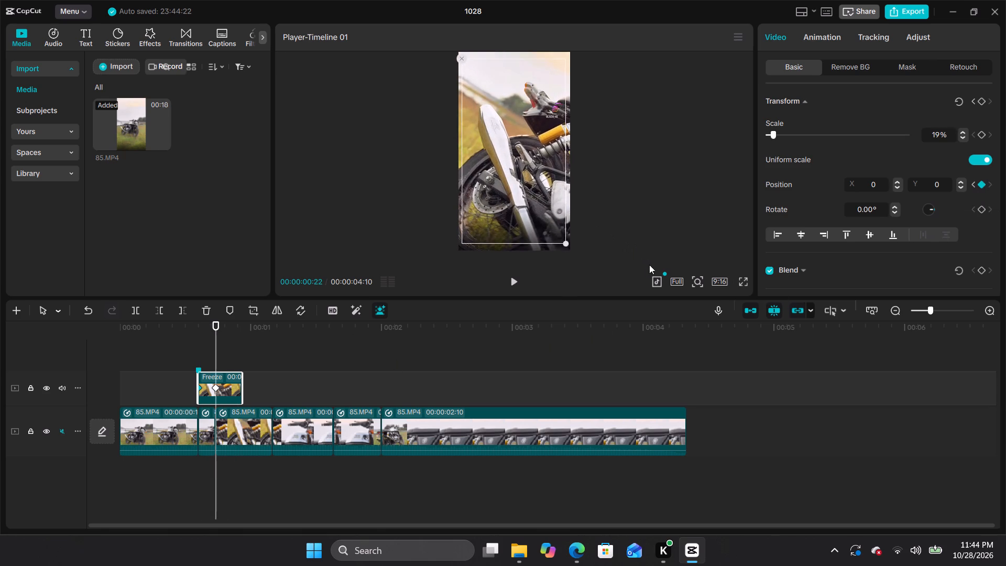
left_click_drag(649, 265, 653, 268)
Play back and scrub the opening shot through the freeze cutout to check the transition.
left_click_drag(212, 320, 239, 324)
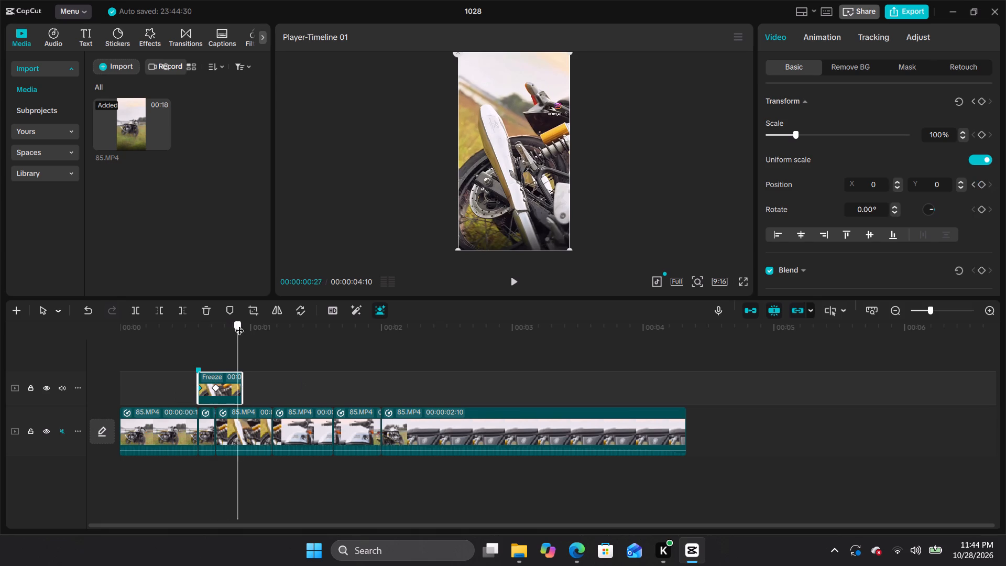
left_click_drag(239, 324, 154, 331)
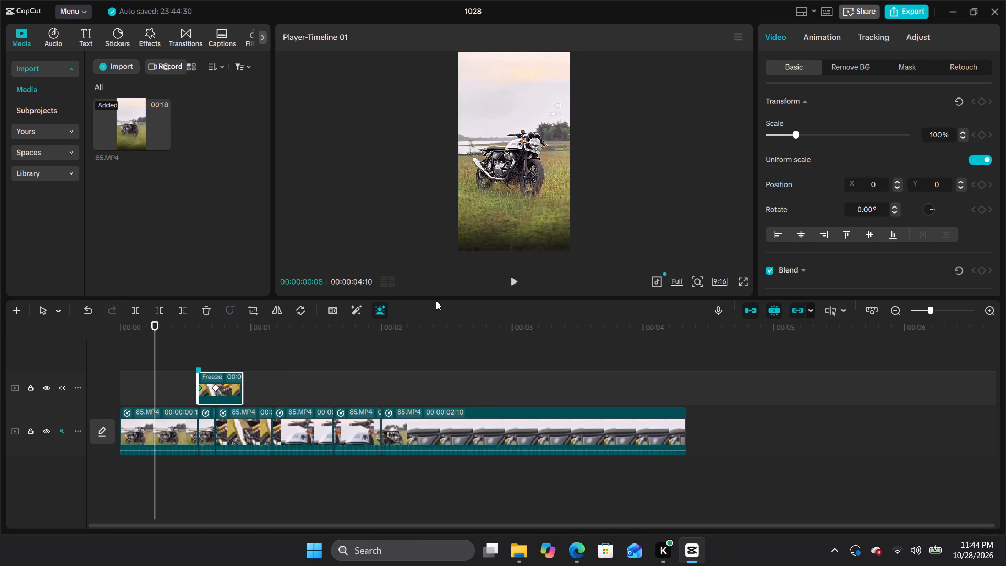
left_click(513, 285)
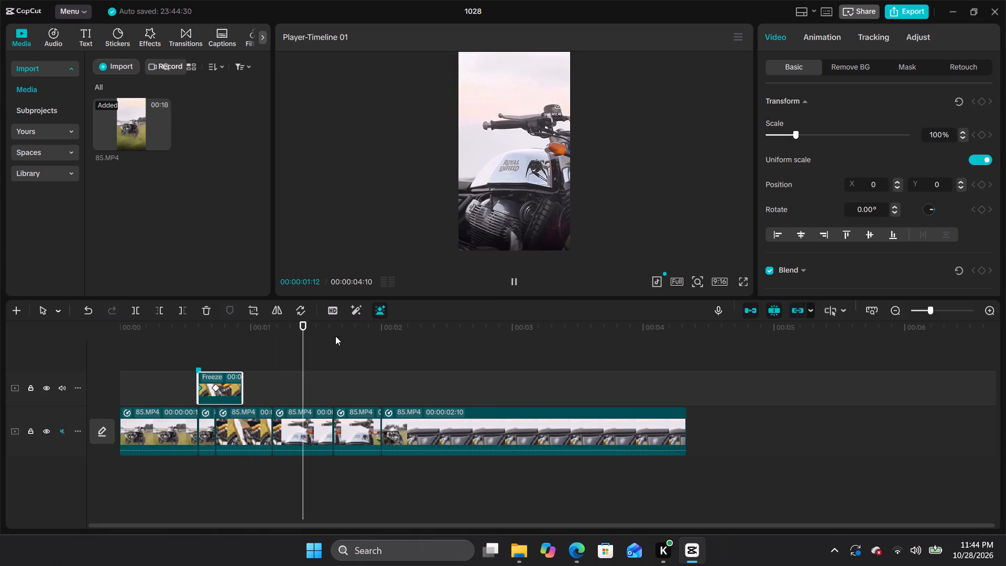
left_click_drag(315, 335, 57, 355)
left_click(511, 287)
left_click(511, 287)
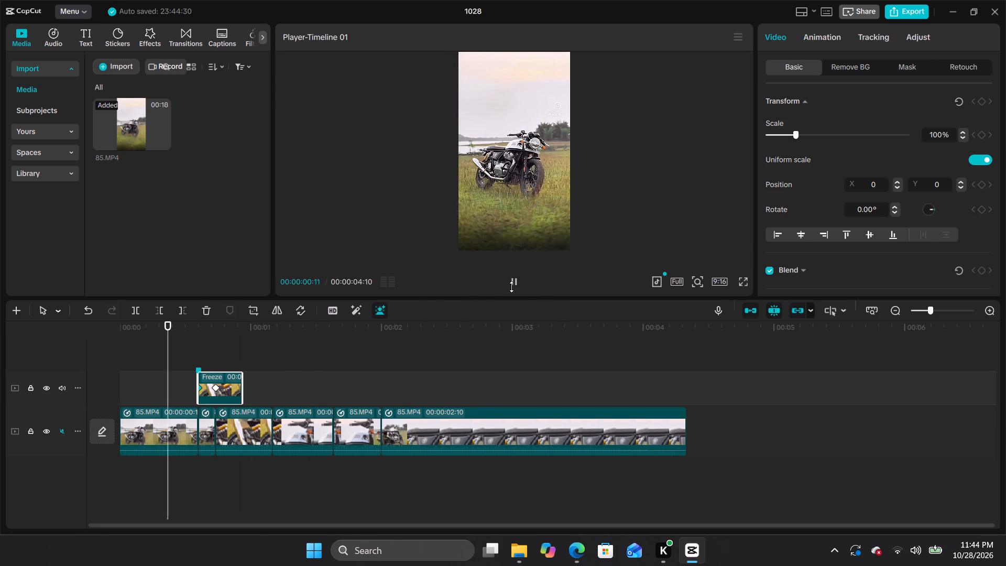
double_click(511, 287)
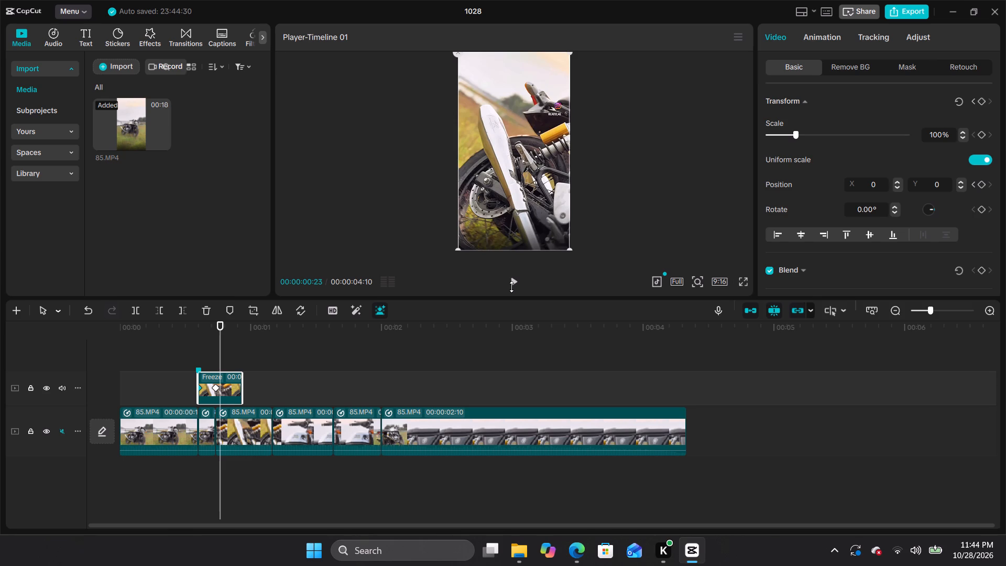
left_click(511, 287)
left_click(511, 287)
left_click_drag(277, 361, 244, 344)
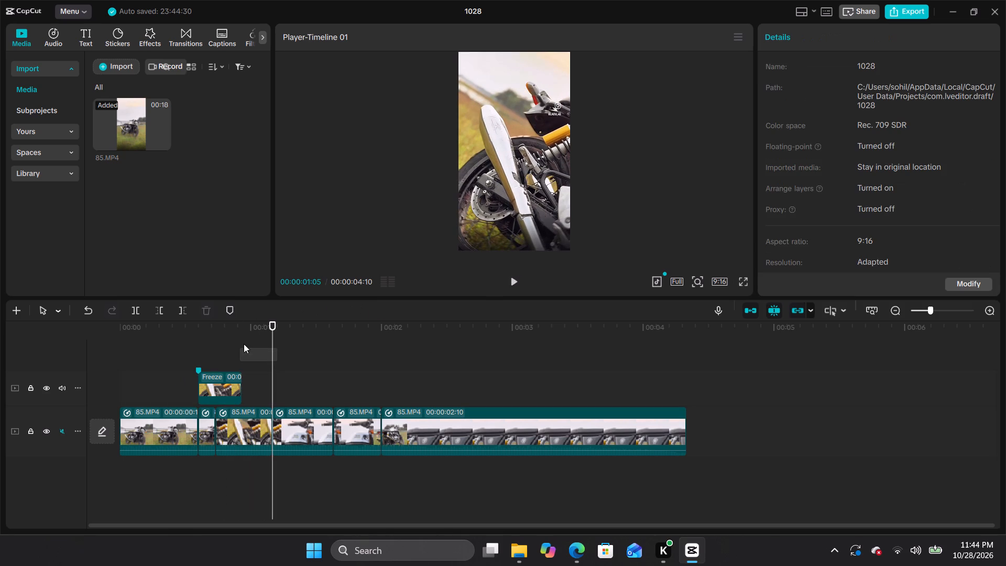
left_click_drag(244, 344, 246, 343)
left_click_drag(270, 322, 199, 335)
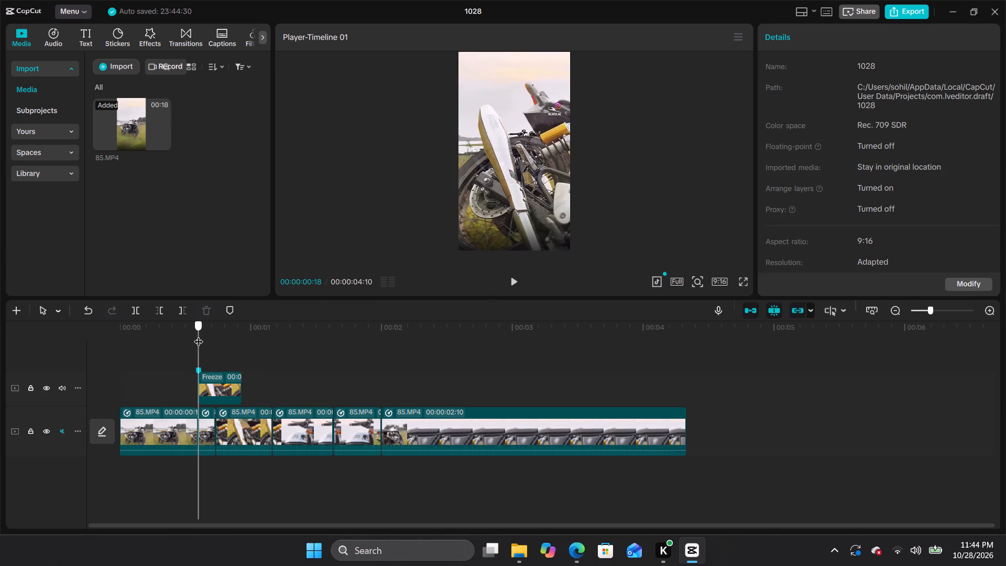
left_click_drag(199, 335, 161, 341)
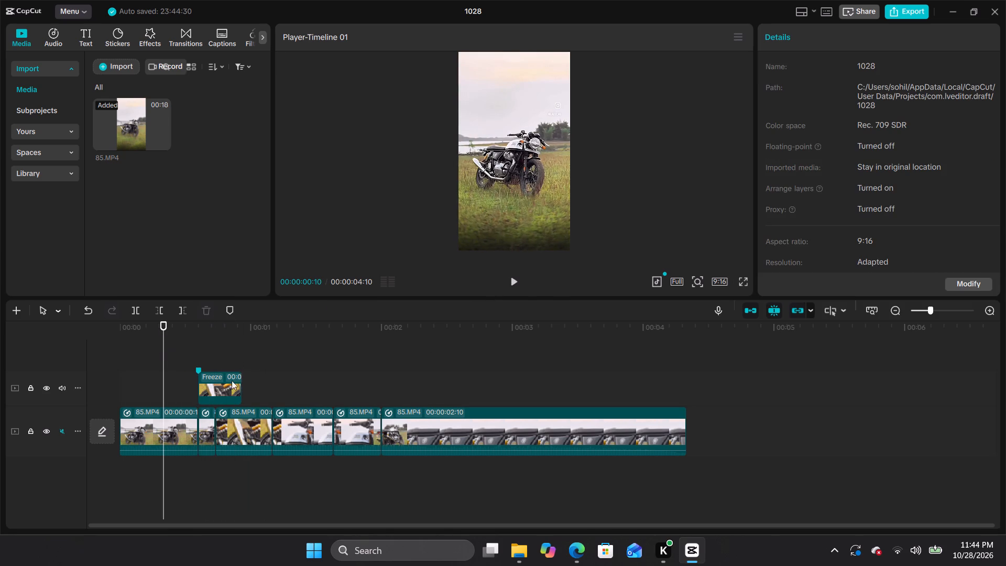
Move the freeze clip slightly earlier to start at 00:00:00:17, and play the transition back from 00:00:00:09.
left_click(194, 383)
left_click_drag(202, 384, 196, 386)
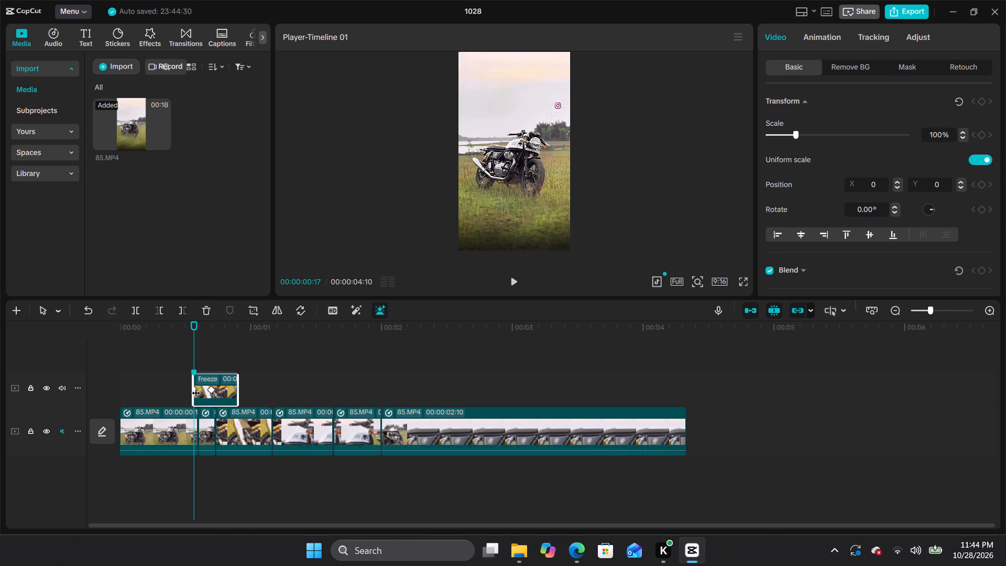
left_click_drag(192, 323, 159, 335)
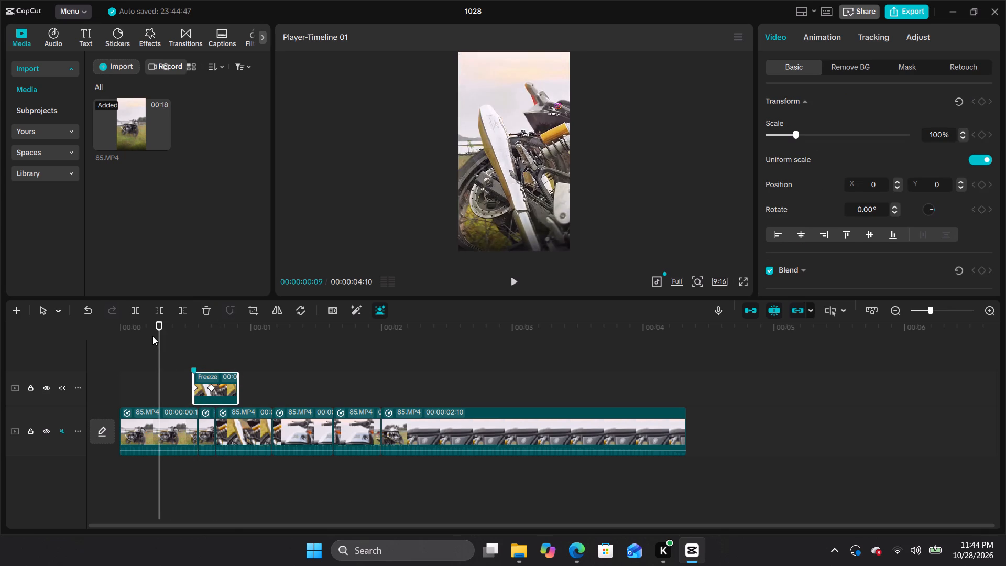
left_click(507, 286)
left_click(512, 284)
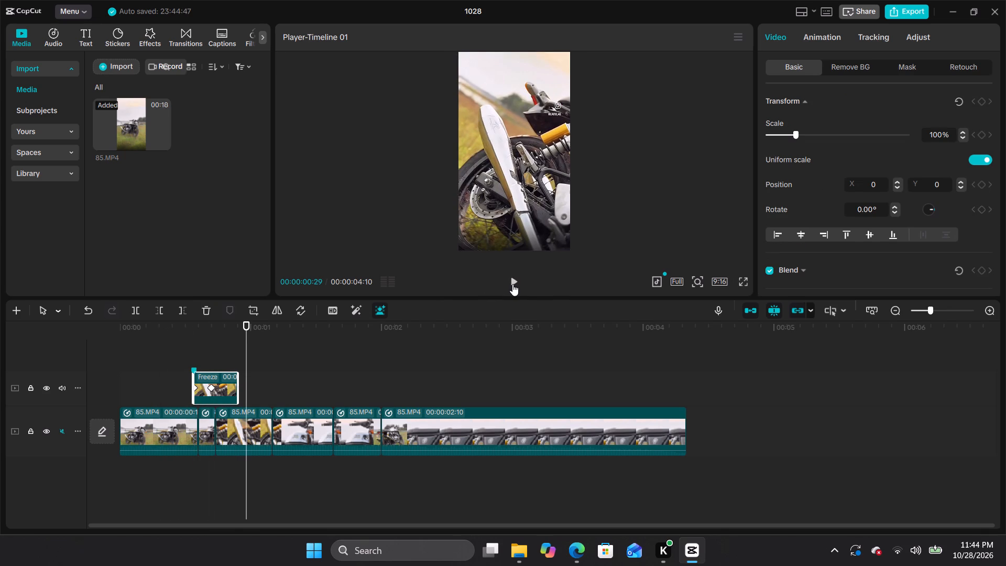
left_click_drag(248, 323, 177, 333)
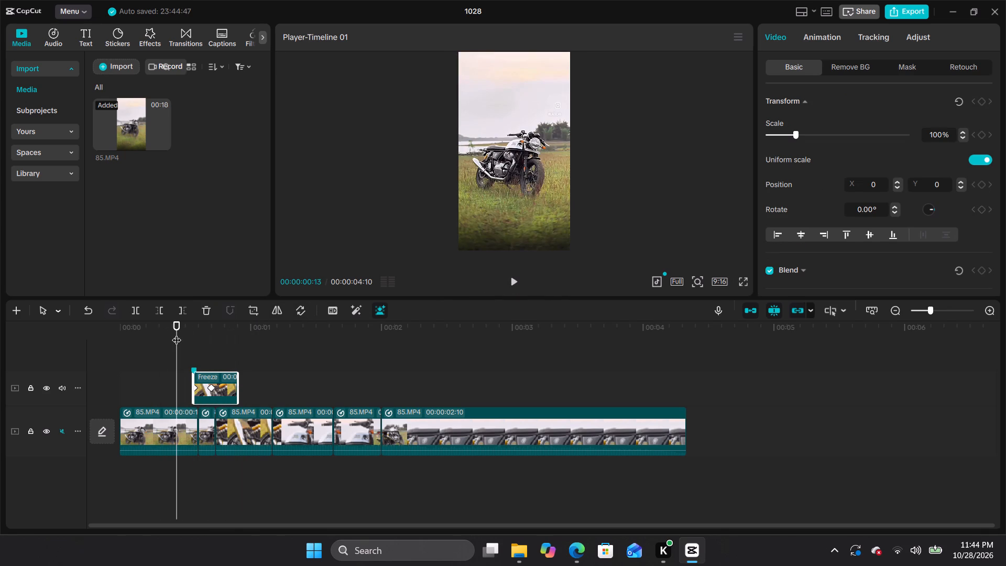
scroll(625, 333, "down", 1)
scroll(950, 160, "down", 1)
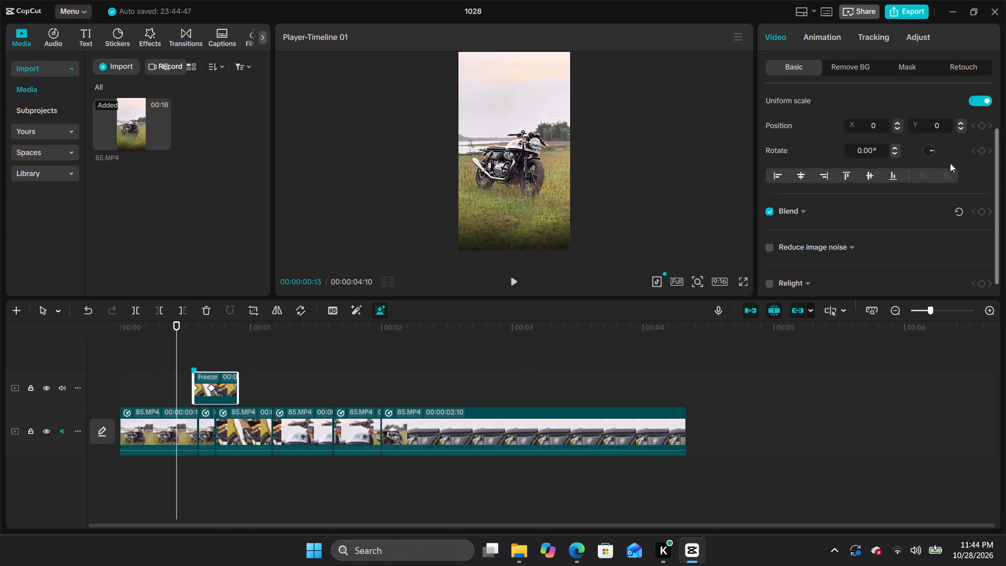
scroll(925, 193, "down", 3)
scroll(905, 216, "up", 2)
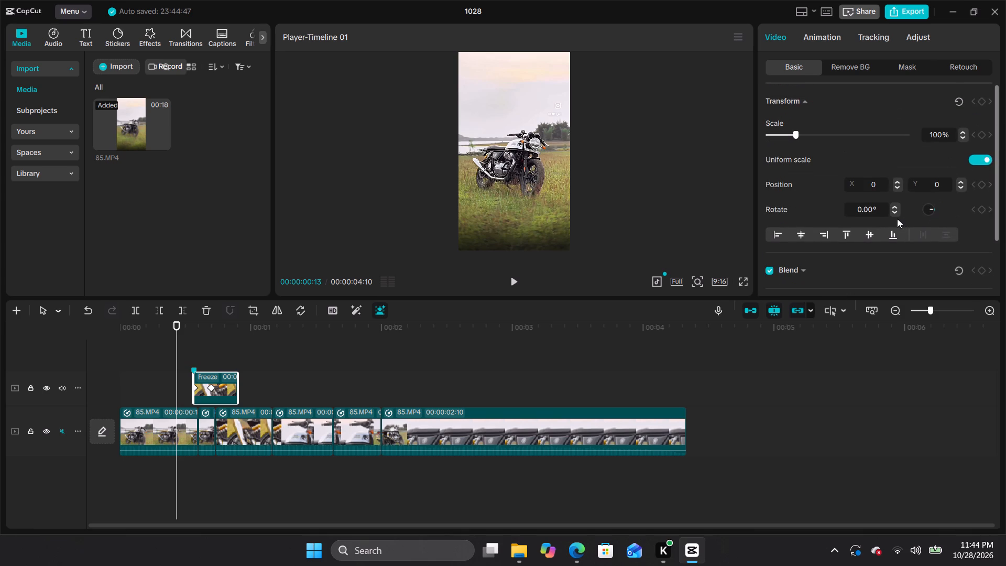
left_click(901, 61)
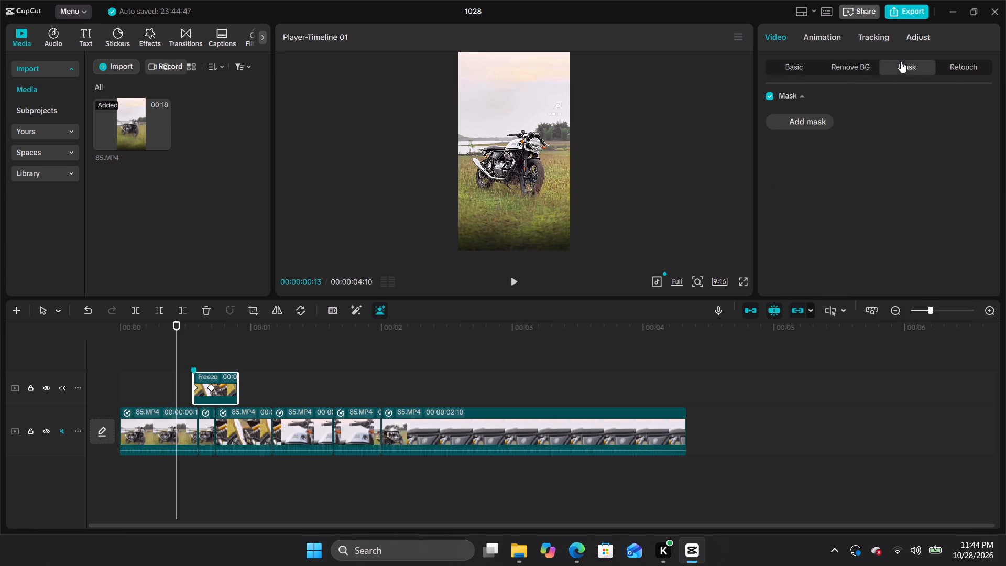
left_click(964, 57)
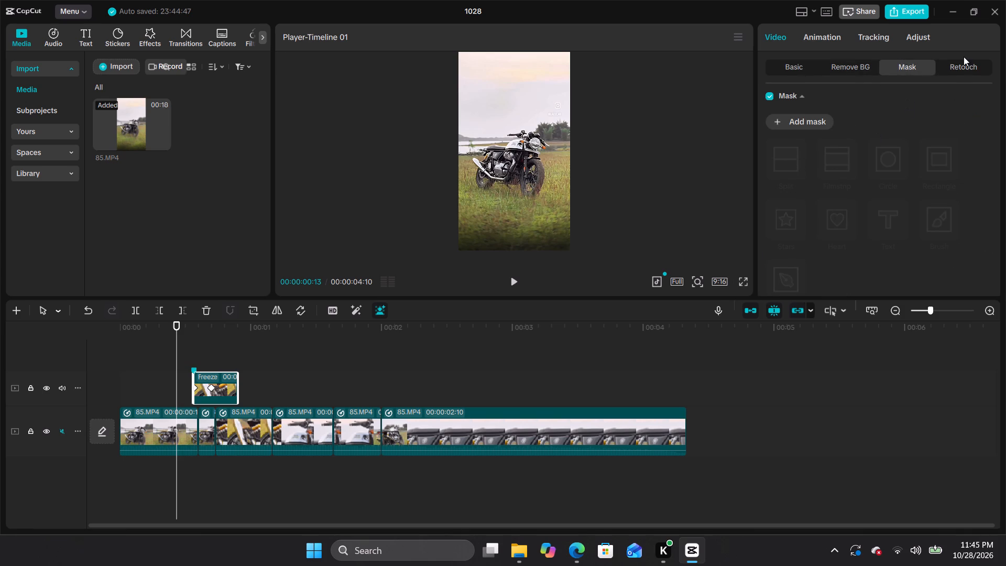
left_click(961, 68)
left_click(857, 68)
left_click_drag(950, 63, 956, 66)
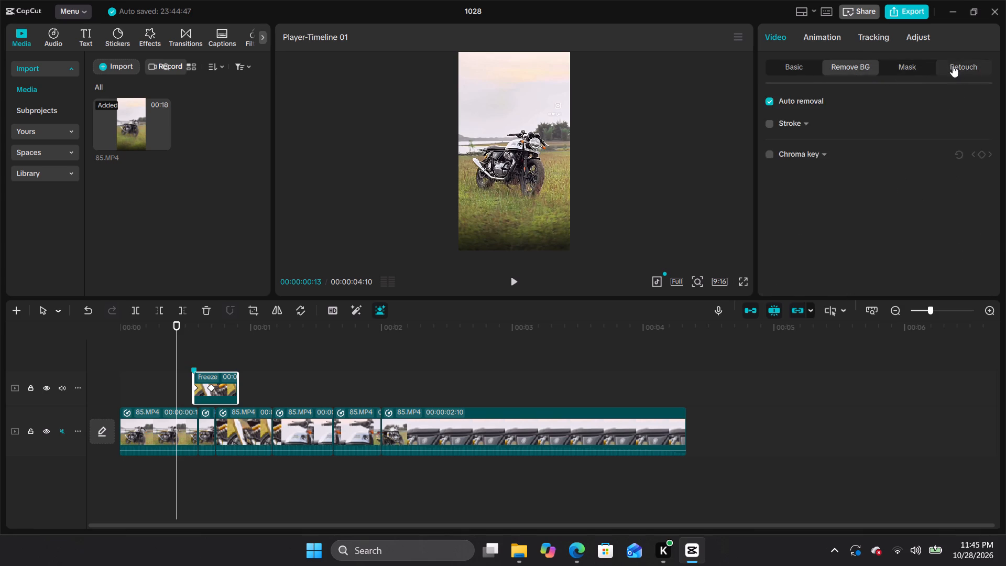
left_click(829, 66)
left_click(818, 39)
Brighten the freeze clip by adding a point to its luma curve and raising it steeply in the shadows.
left_click(918, 41)
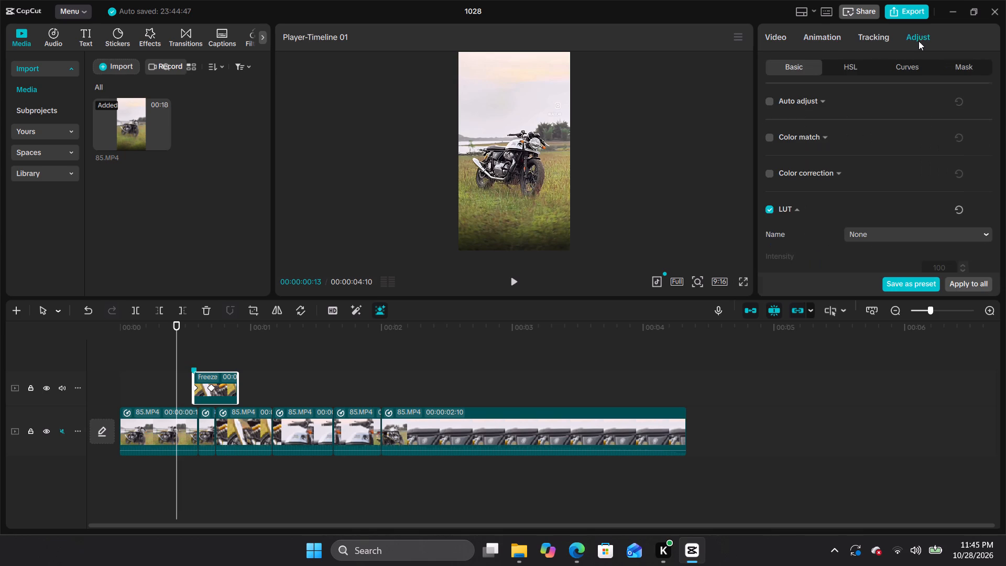
left_click(920, 67)
left_click_drag(885, 202, 861, 180)
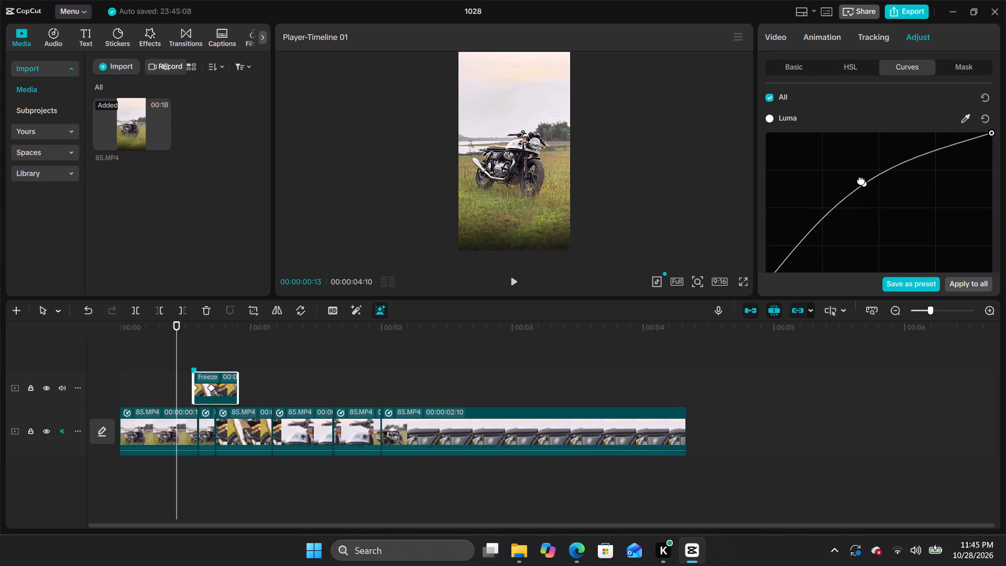
left_click_drag(861, 180, 826, 190)
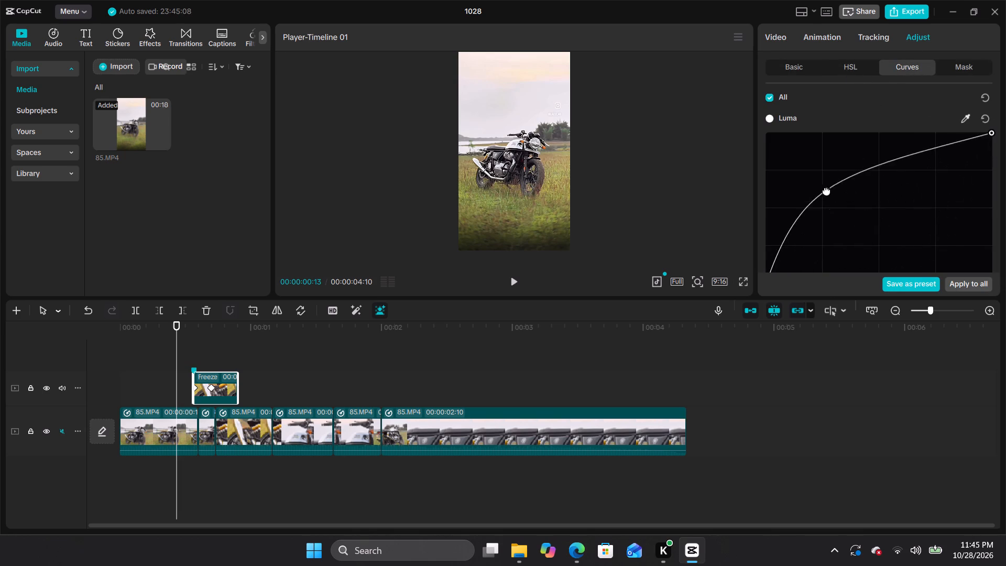
left_click_drag(826, 190, 814, 165)
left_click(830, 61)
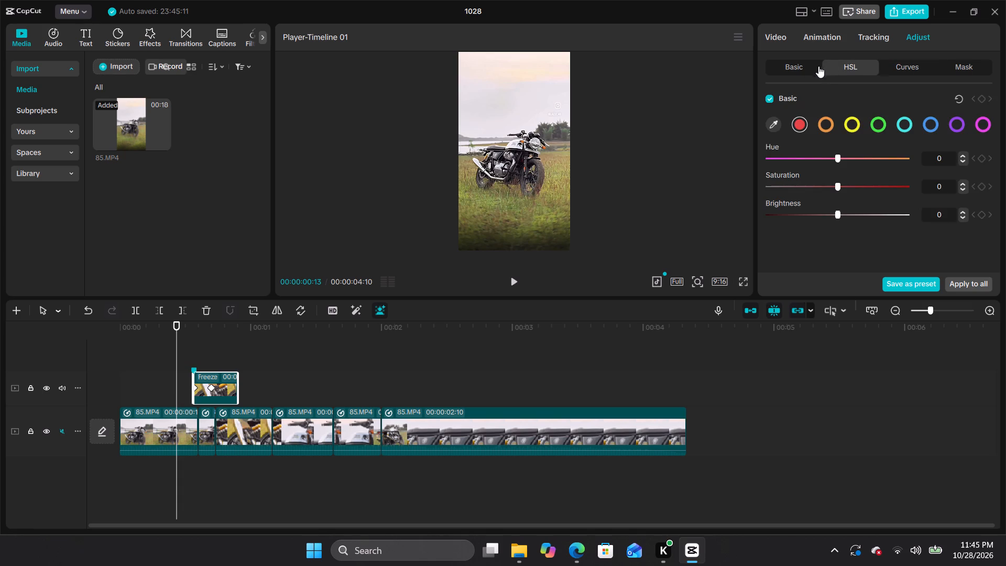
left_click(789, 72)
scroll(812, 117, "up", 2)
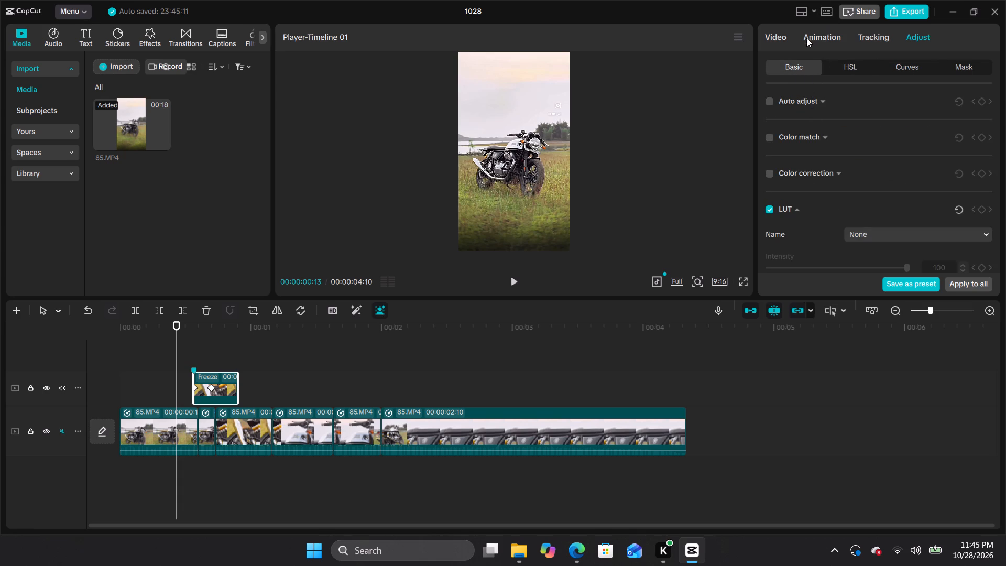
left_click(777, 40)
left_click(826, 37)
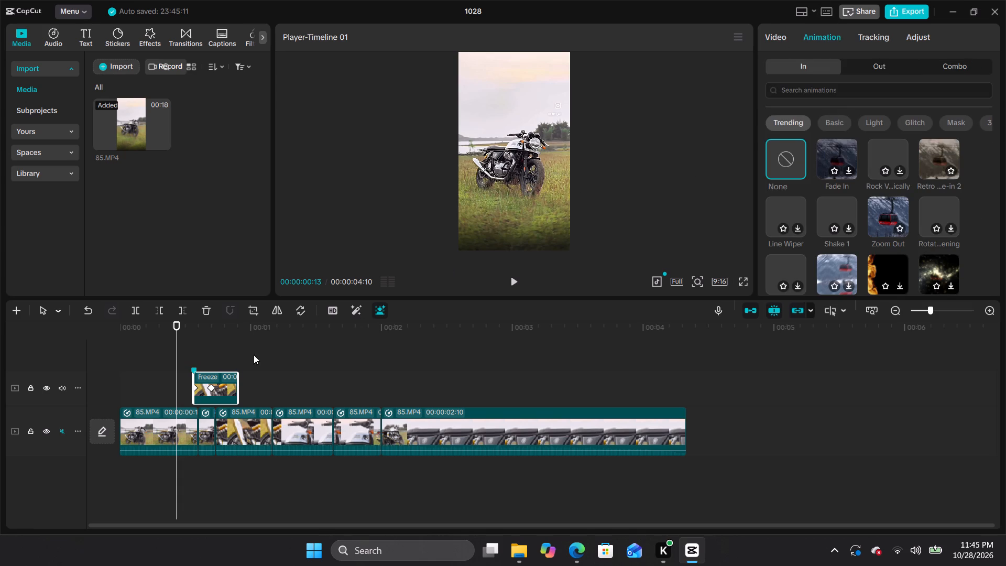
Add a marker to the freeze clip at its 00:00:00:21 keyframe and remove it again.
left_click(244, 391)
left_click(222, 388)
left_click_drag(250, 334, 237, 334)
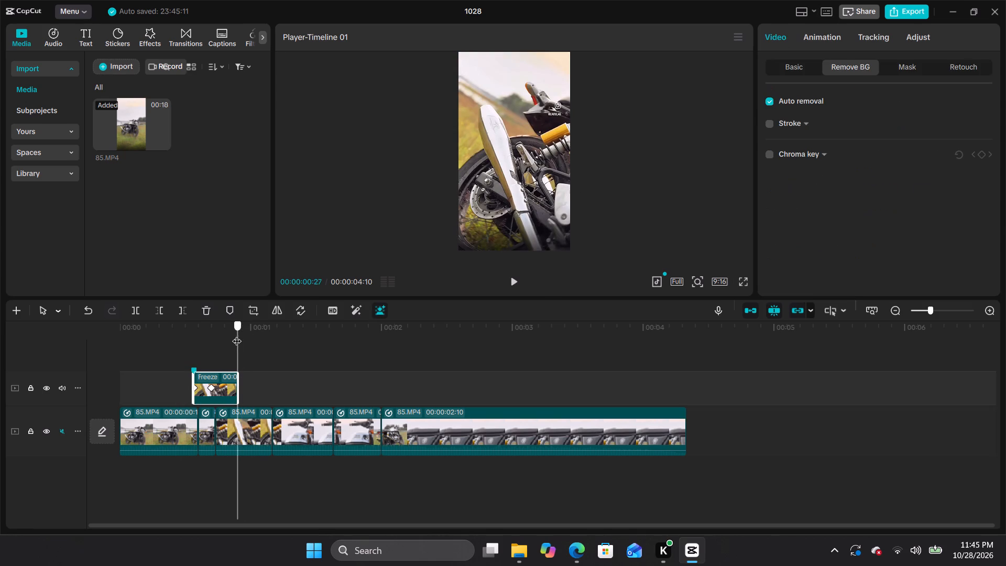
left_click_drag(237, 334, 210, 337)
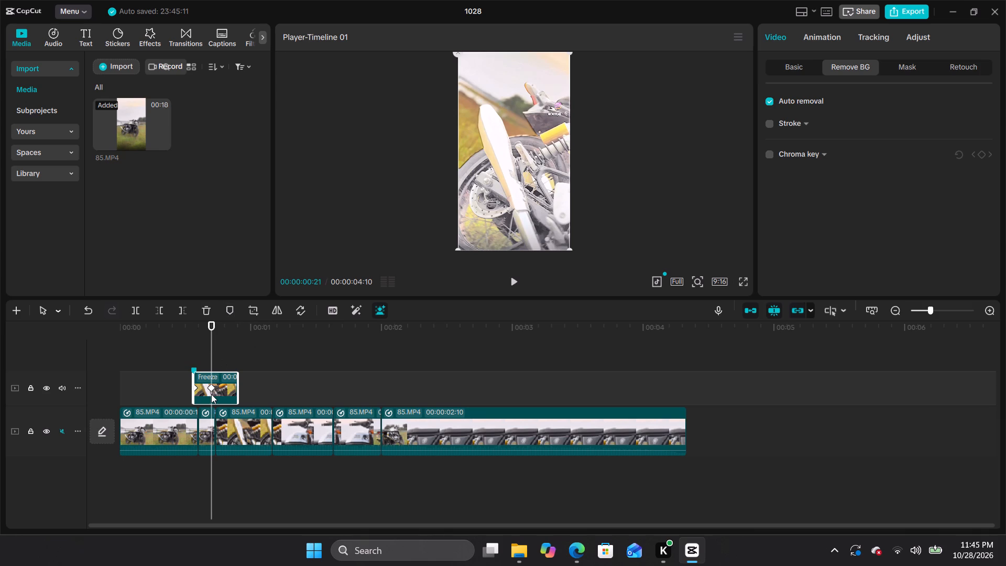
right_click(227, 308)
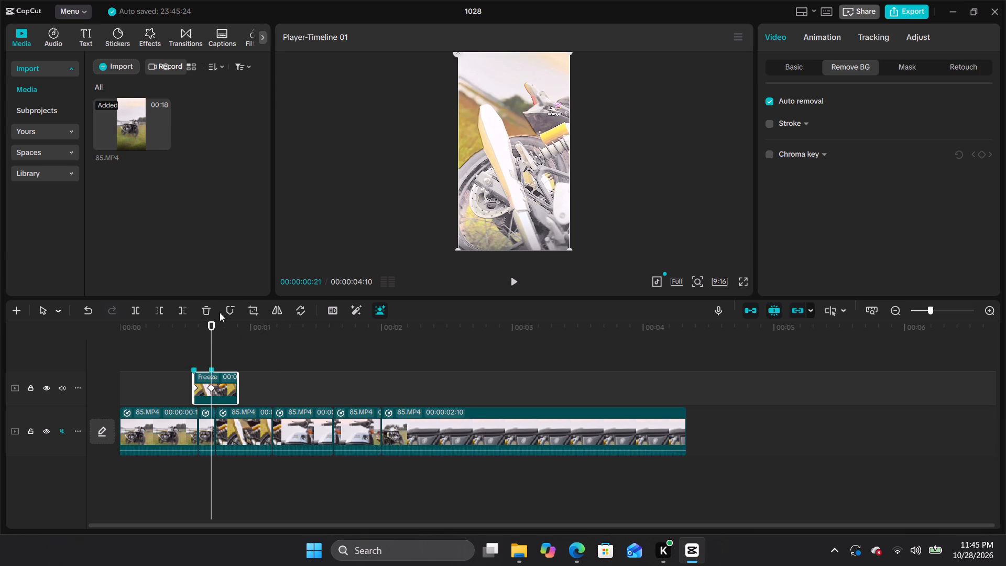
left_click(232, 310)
Play the edit back from within the opening shot to check the freeze transition, return to the timeline start and select the opening clip.
scroll(122, 140, "down", 1)
left_click_drag(210, 324, 214, 336)
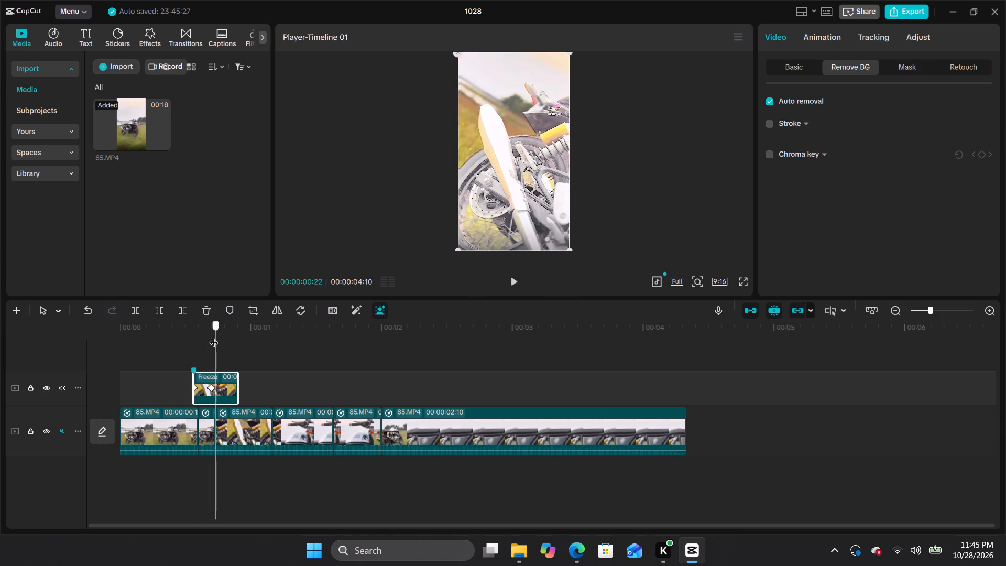
left_click_drag(214, 336, 155, 343)
left_click(516, 286)
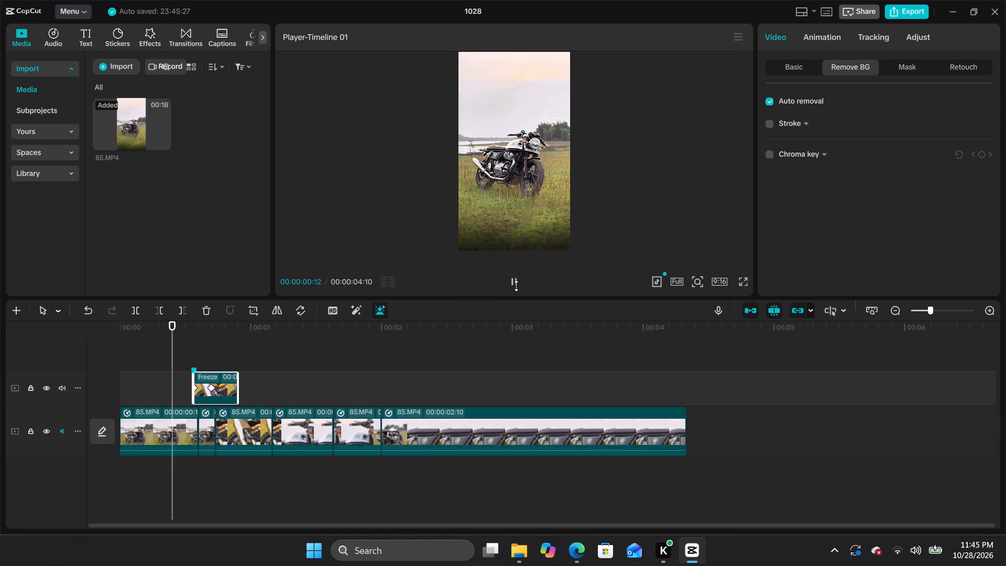
left_click_drag(359, 349, 299, 360)
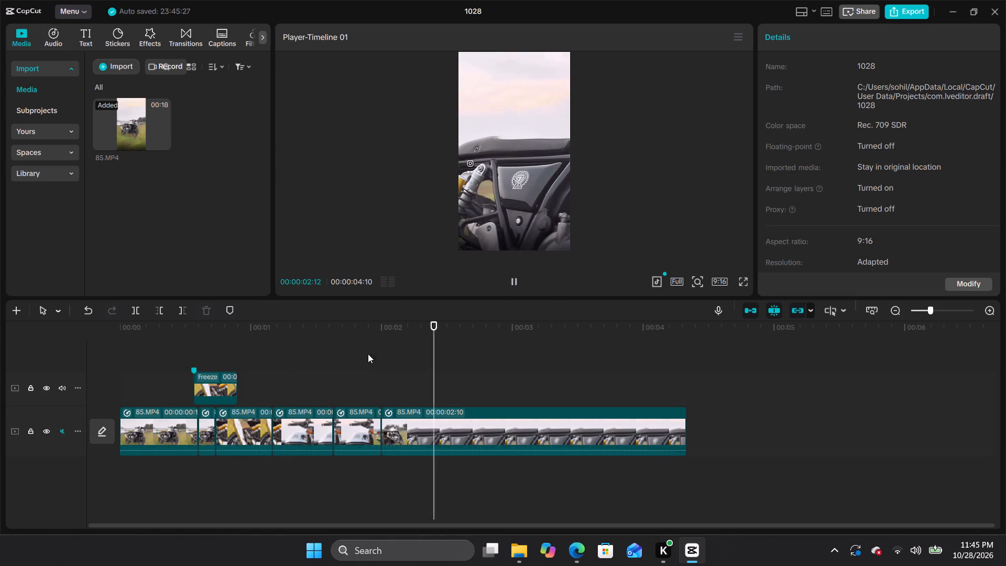
left_click_drag(507, 326, 0, 353)
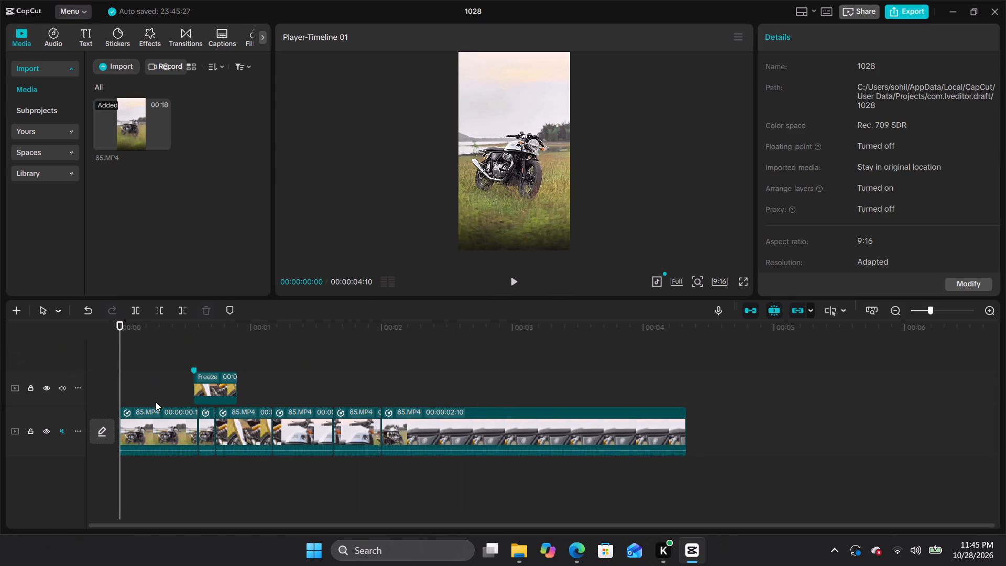
left_click(161, 428)
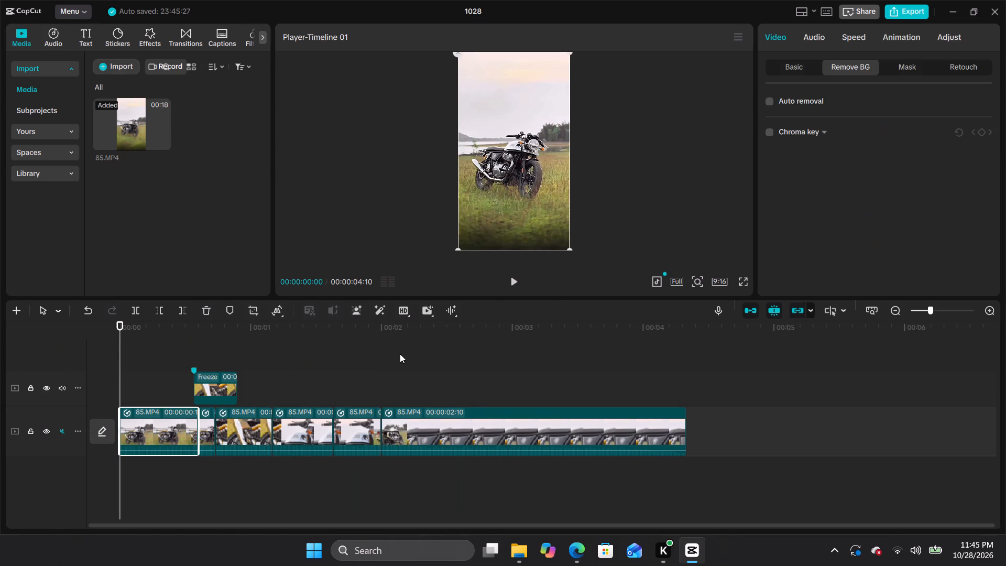
Switch to YouTube in Microsoft Edge and search for "cap cut pc me cilip ko duplicate kaise kare".
left_click(564, 557)
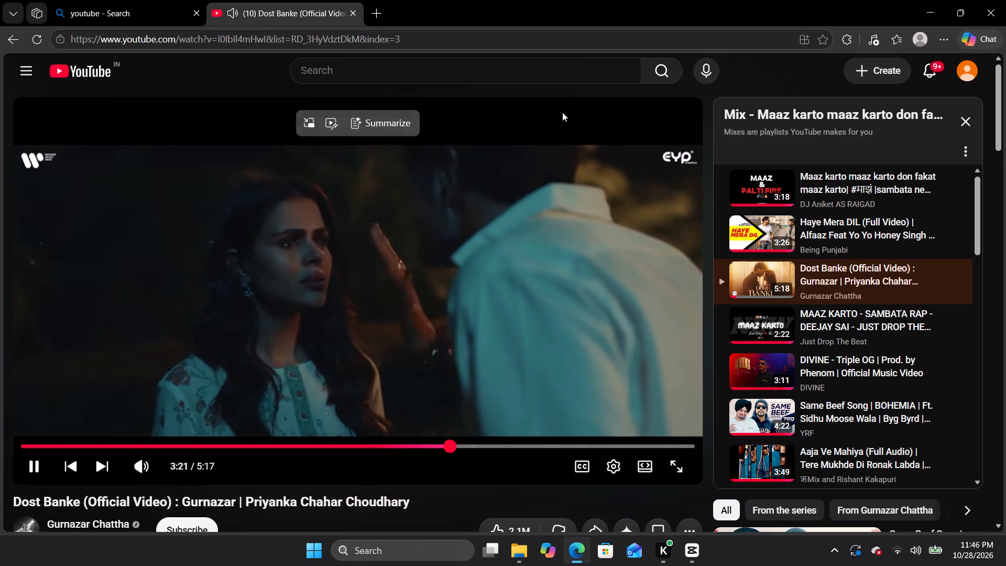
left_click(444, 73)
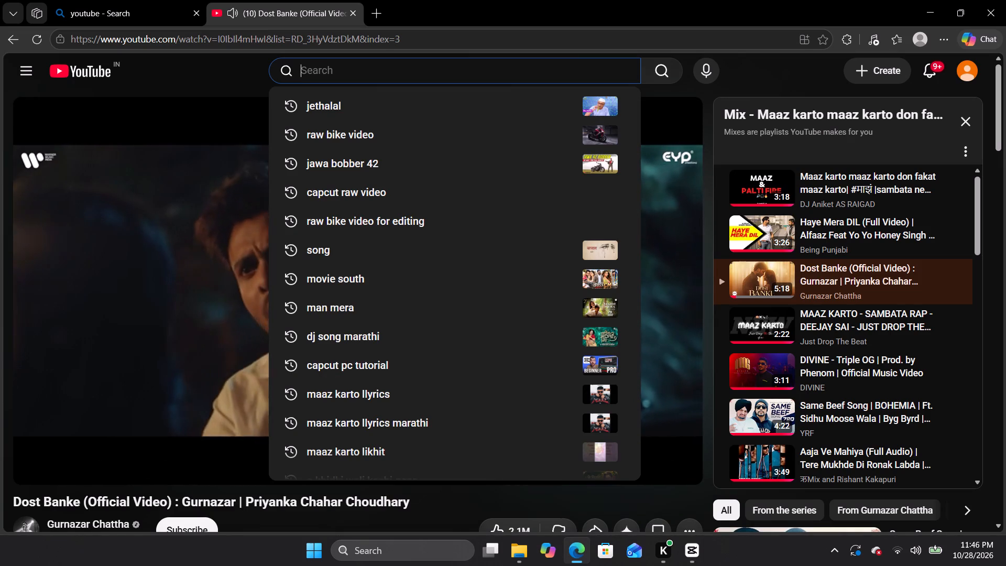
type("cap cur=t")
key("BackSpace")
key("BackSpace")
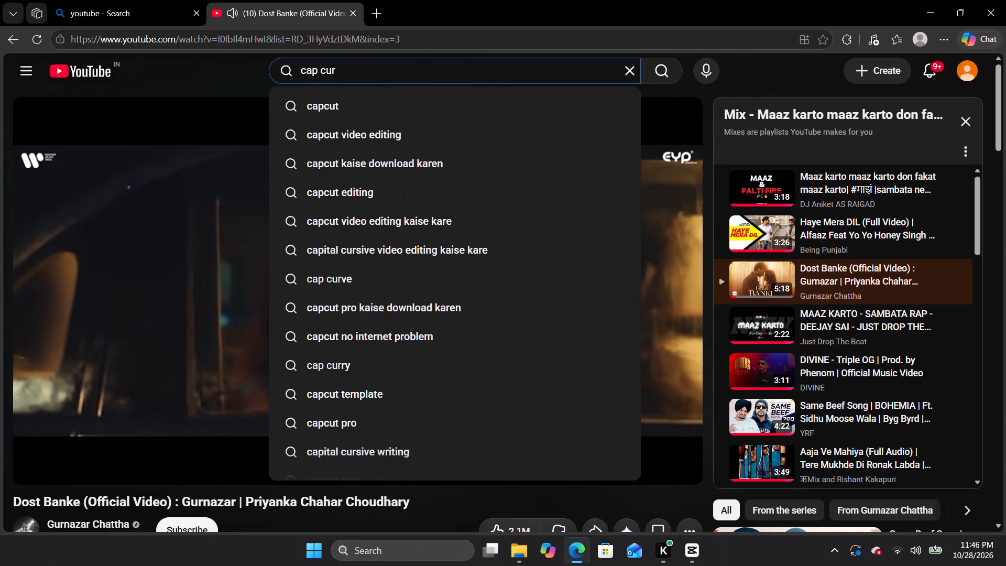
key("BackSpace")
key("r")
key("BackSpace")
type("t")
key("space")
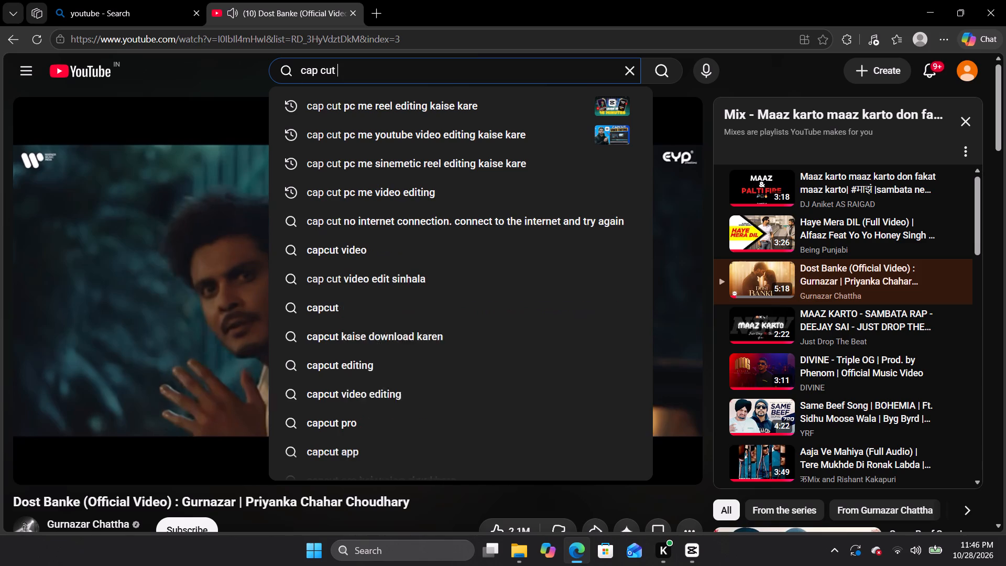
key("p")
type("c me ci")
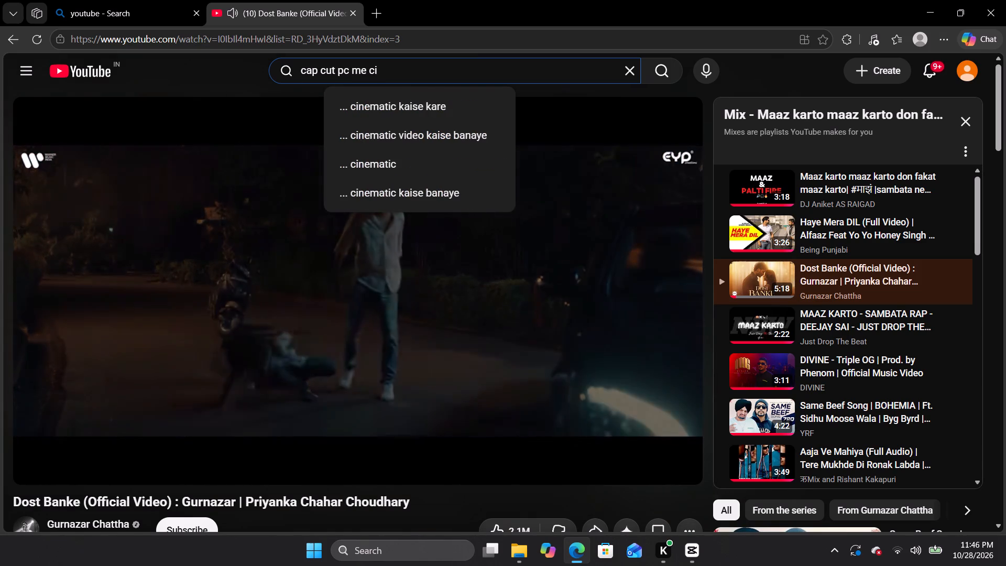
type("li")
key("bracketleft")
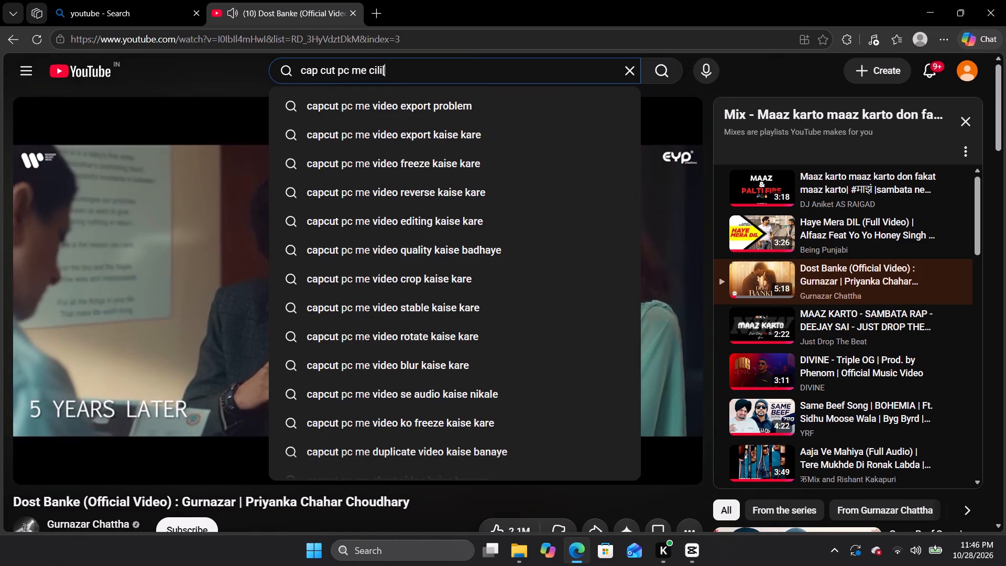
key("BackSpace")
type("p")
key("space")
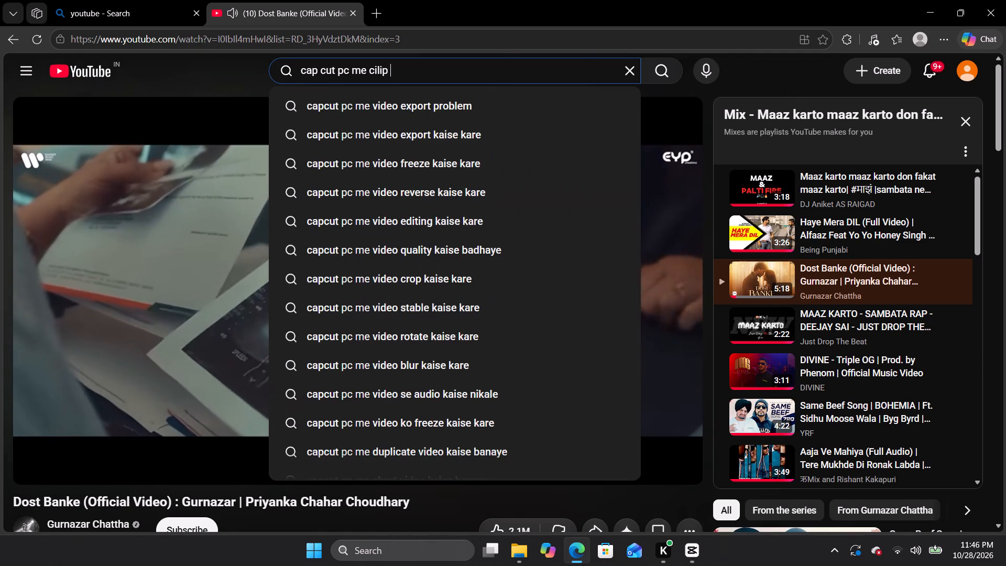
type("ko")
key("space")
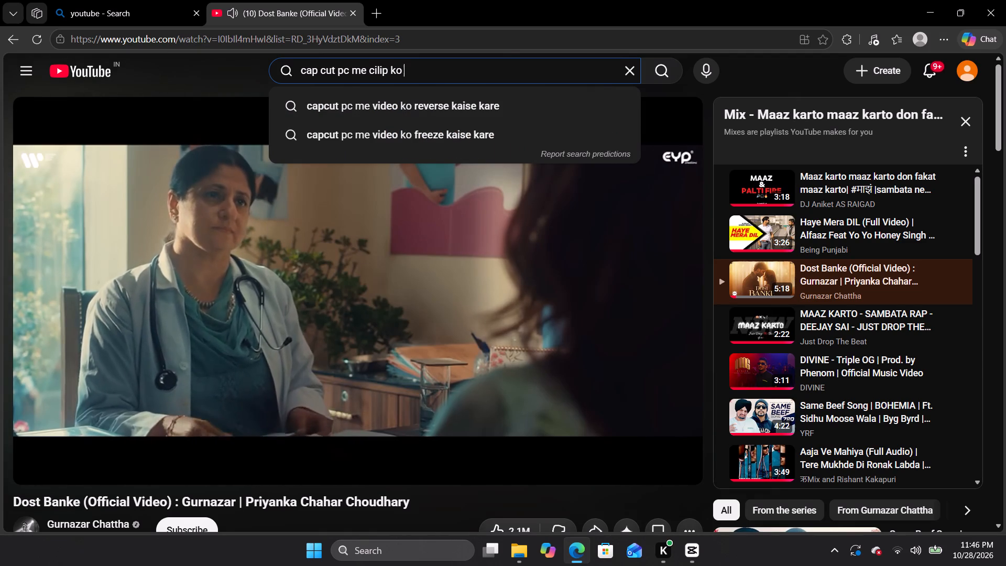
key("d")
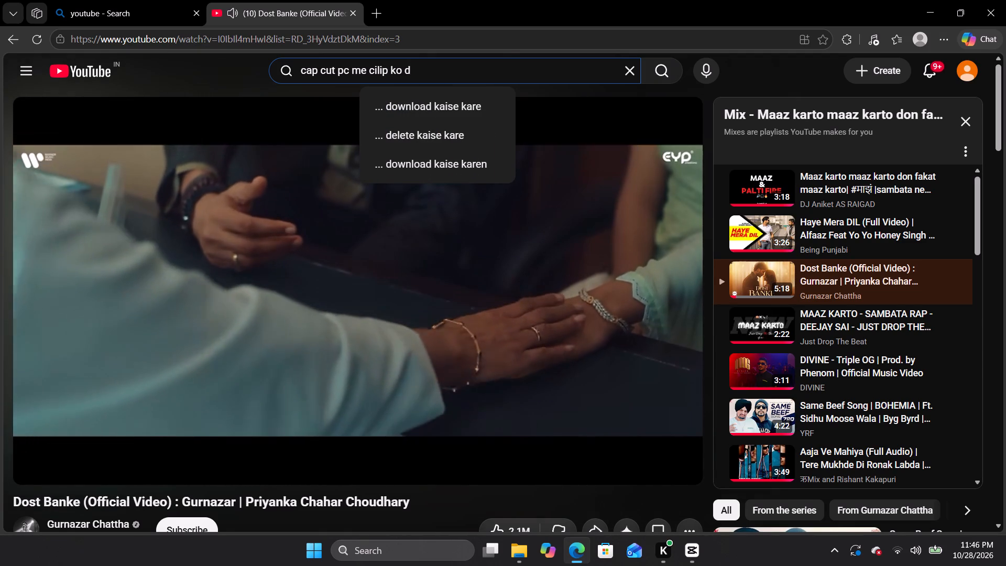
type("ub")
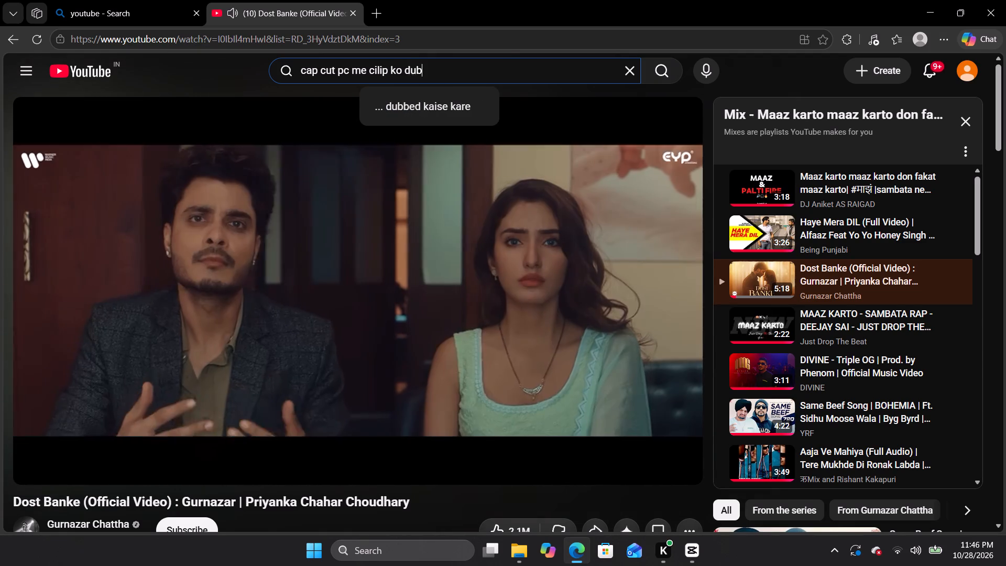
key("BackSpace")
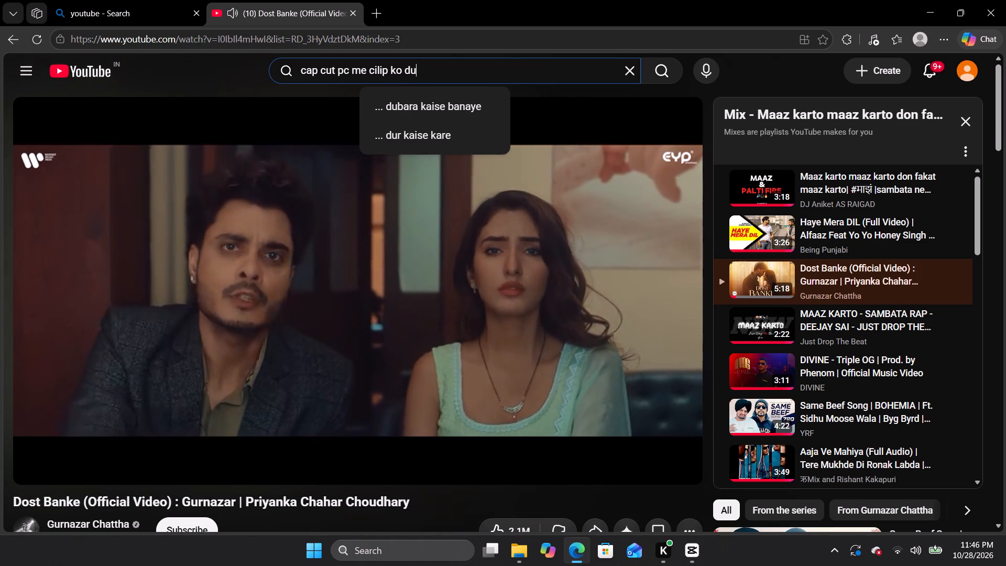
key("b")
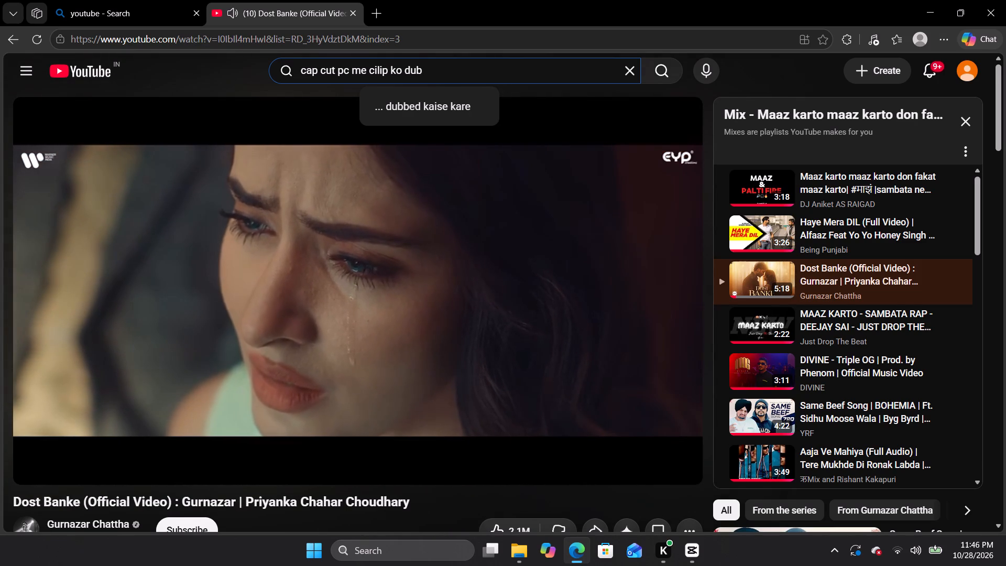
type("li")
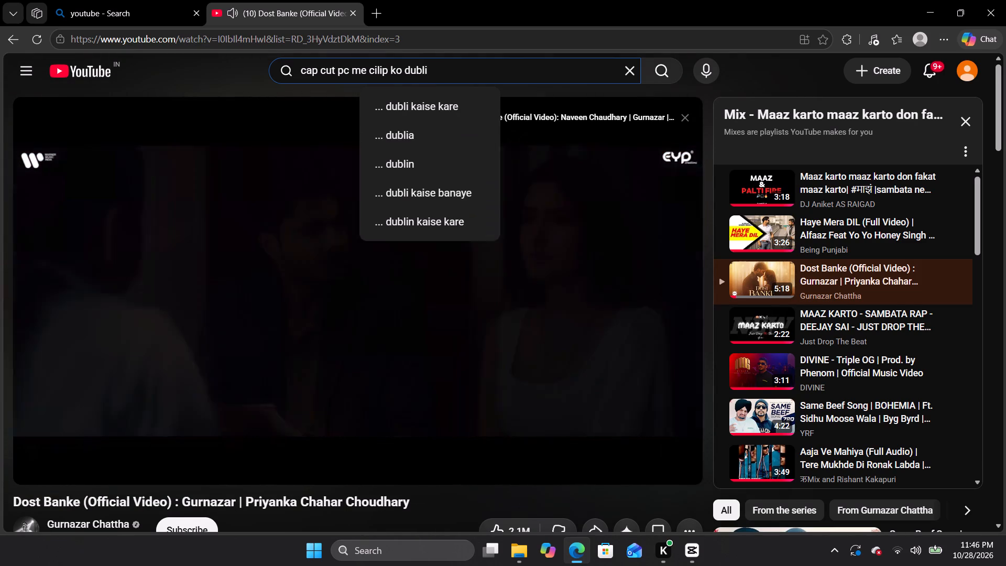
key("c")
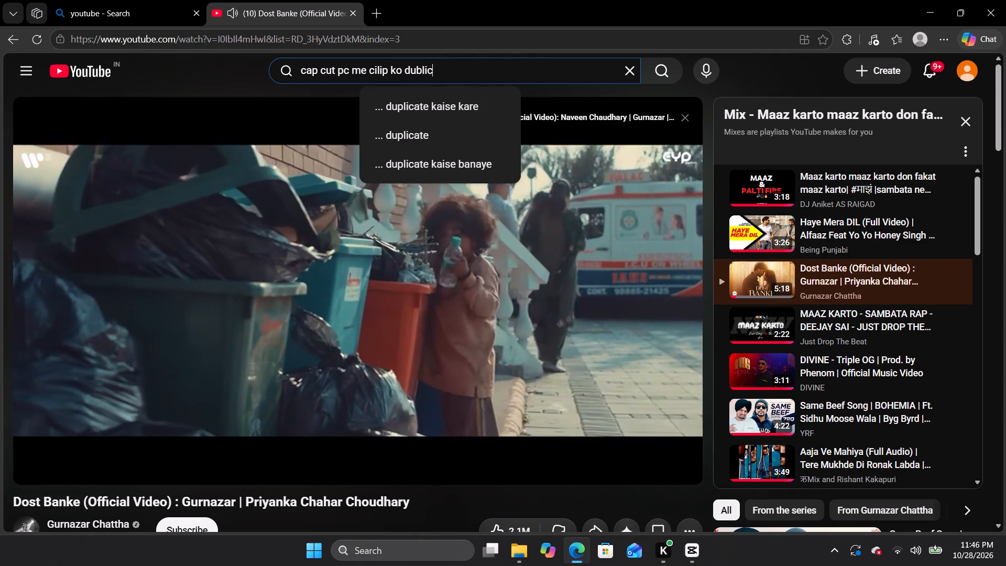
left_click(431, 113)
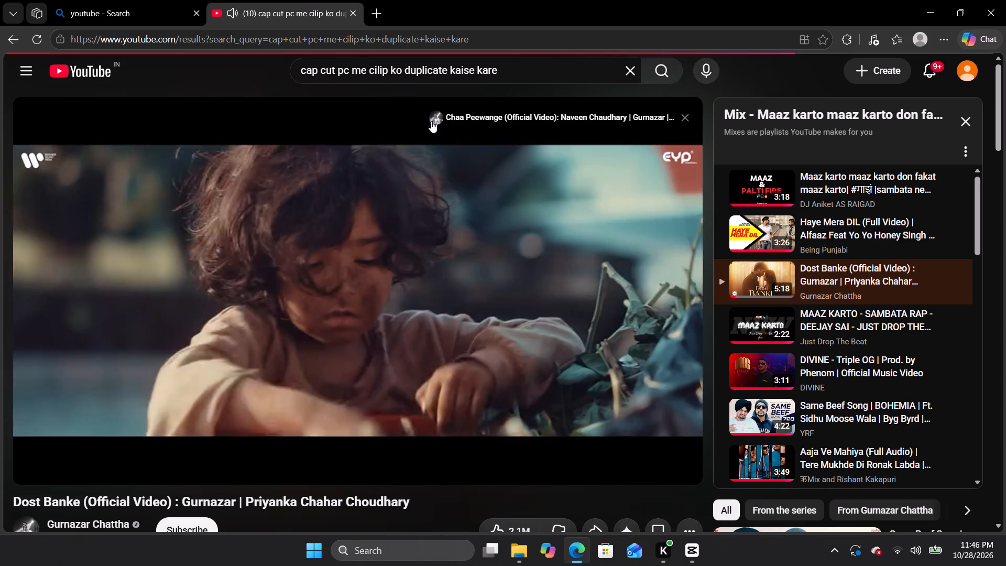
Watch the "How to Duplicate in Capcut on PC/laptop" short with the background music video paused, and go back to the search results.
scroll(465, 213, "down", 1)
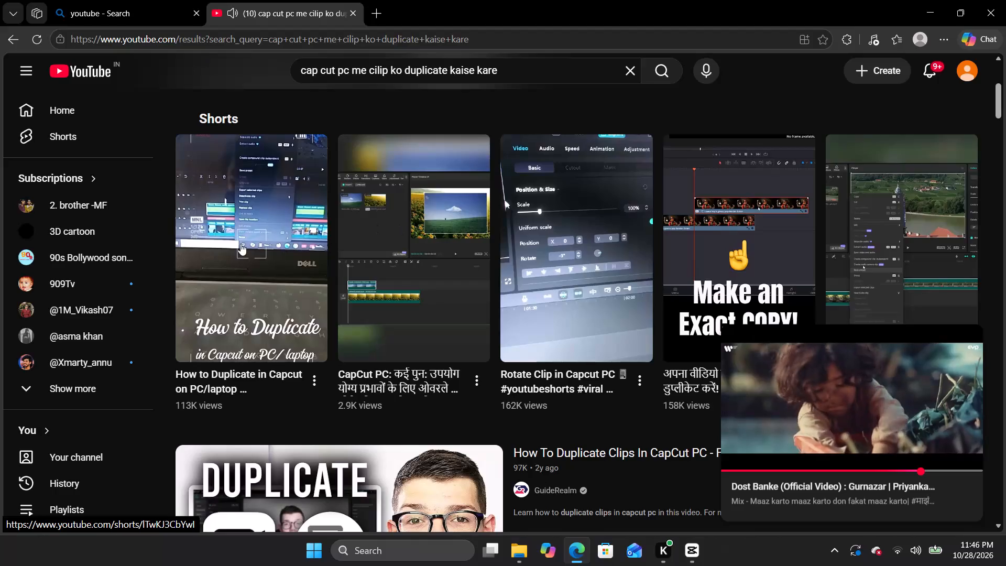
left_click(240, 244)
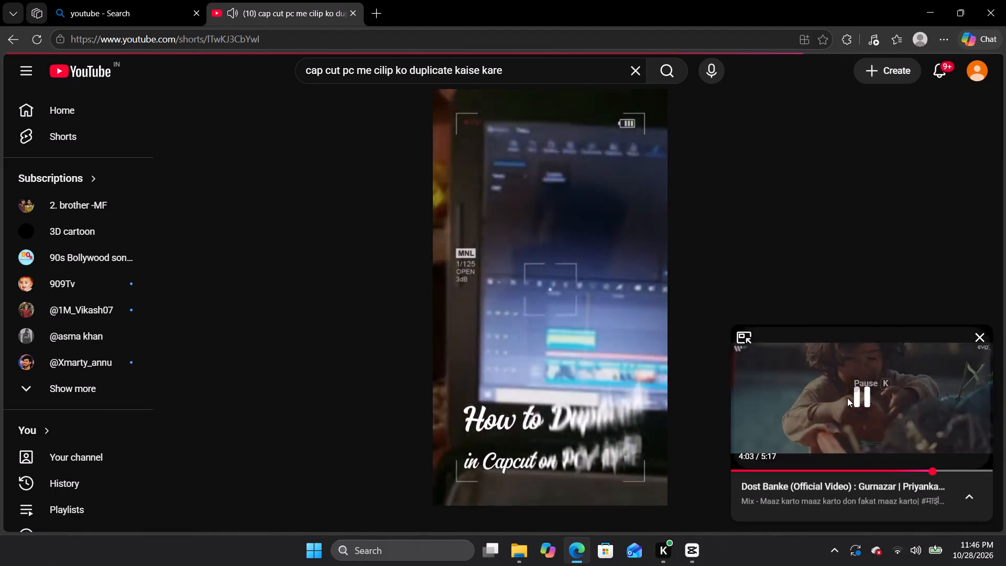
left_click(847, 398)
left_click(858, 394)
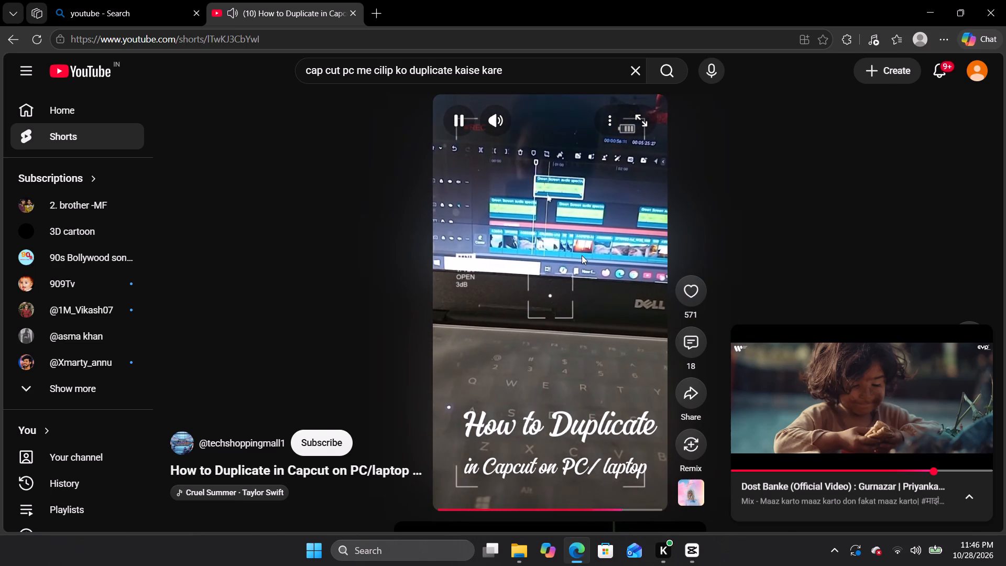
scroll(582, 255, "down", 2)
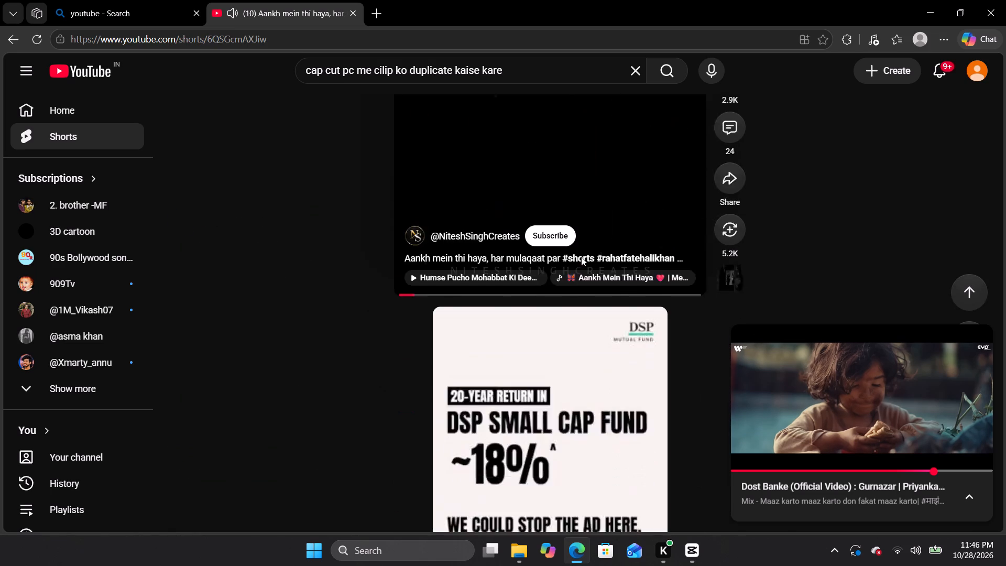
left_click(7, 43)
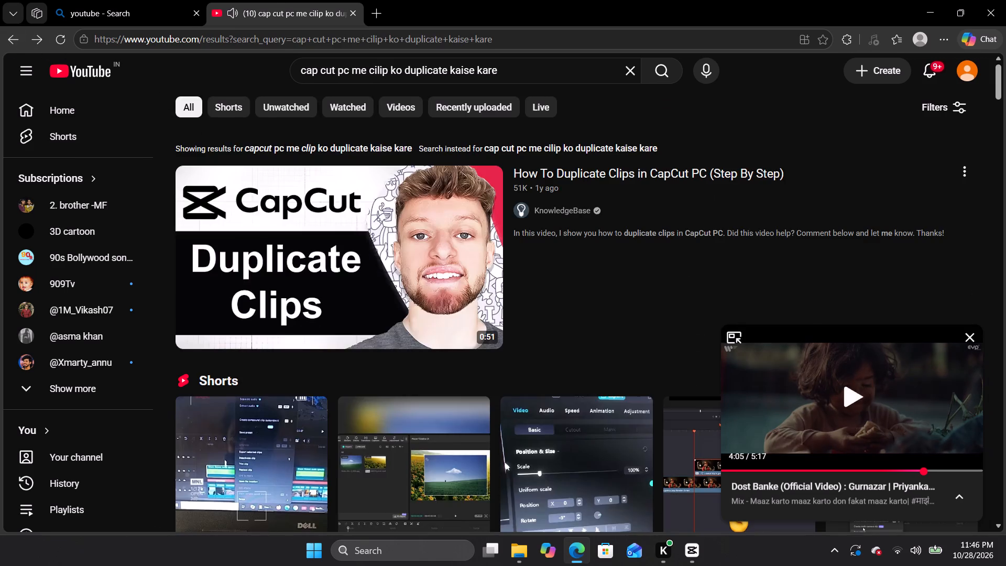
Open the CapCut PC short on adding and duplicating overlays, watch its beginning and pause it.
scroll(369, 228, "down", 1)
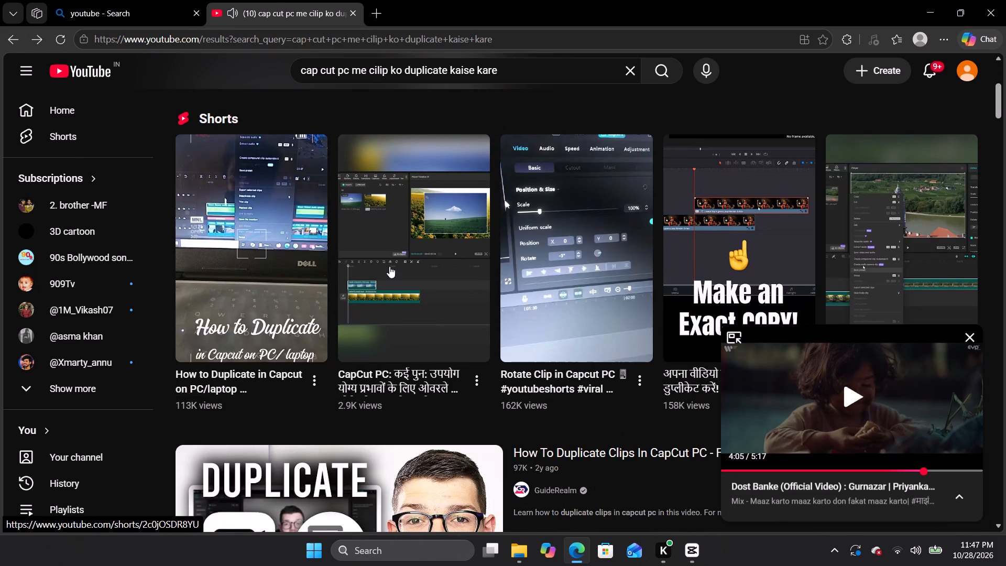
left_click(438, 260)
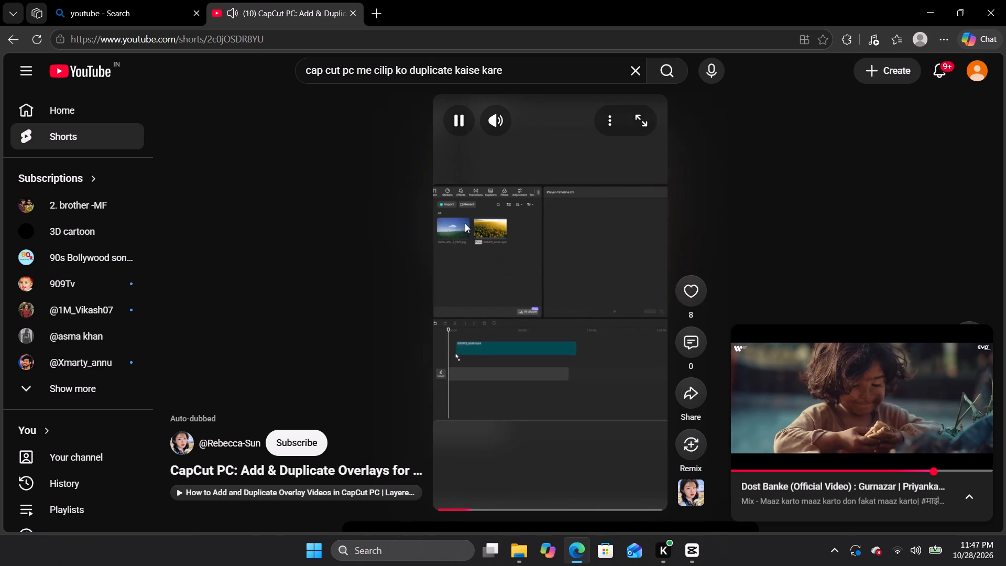
left_click(530, 193)
Resume the music video in its full player, switch to "MAAZ KARTO - SAMBATA RAP" from the mix, skip the ad and browse the playlist.
left_click(858, 400)
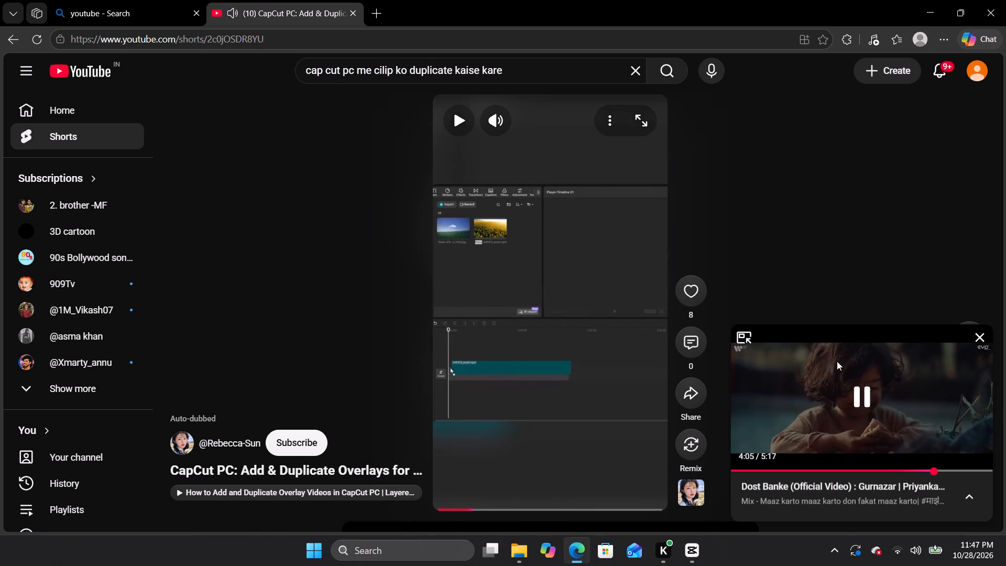
left_click(747, 333)
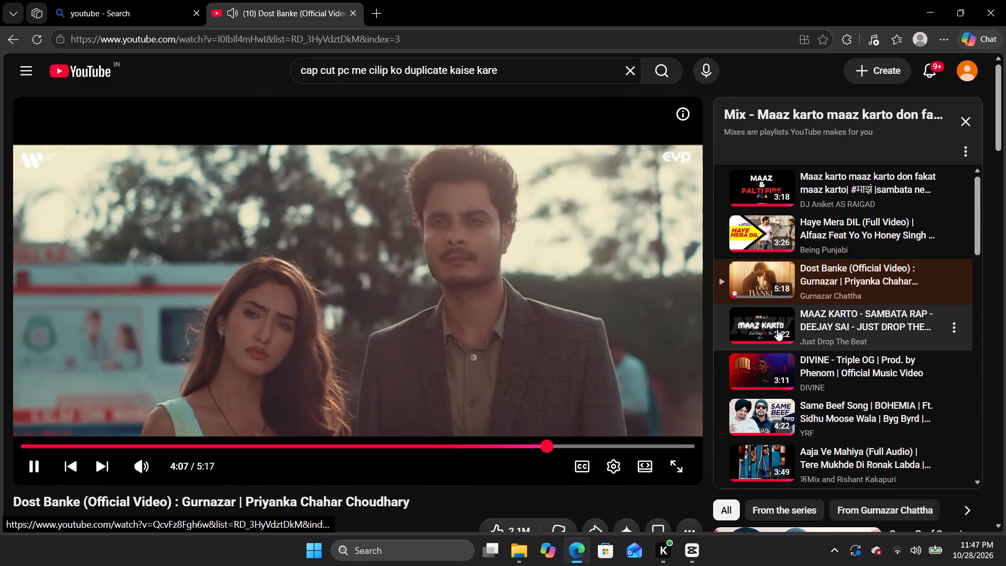
scroll(776, 414, "down", 1)
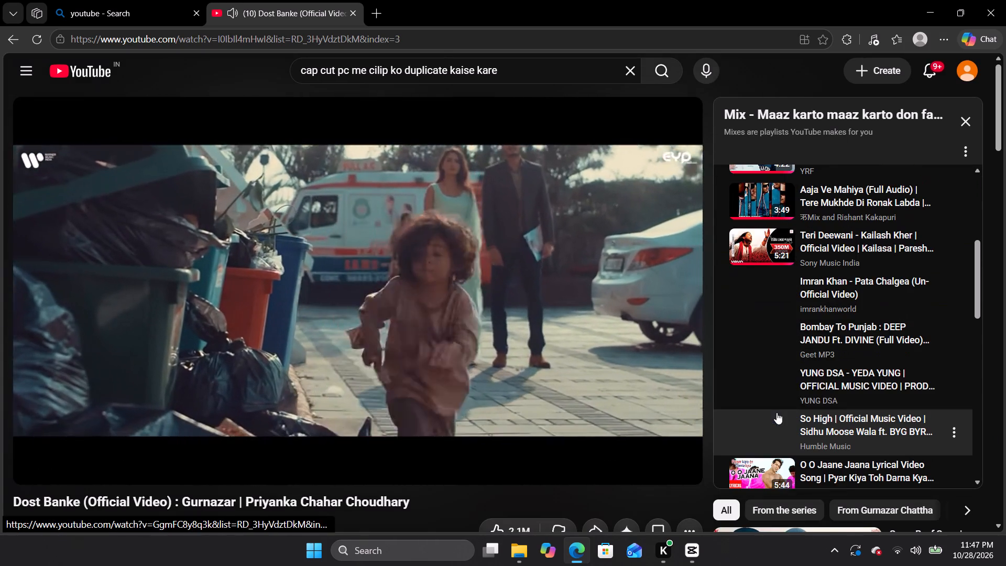
scroll(803, 346, "up", 1)
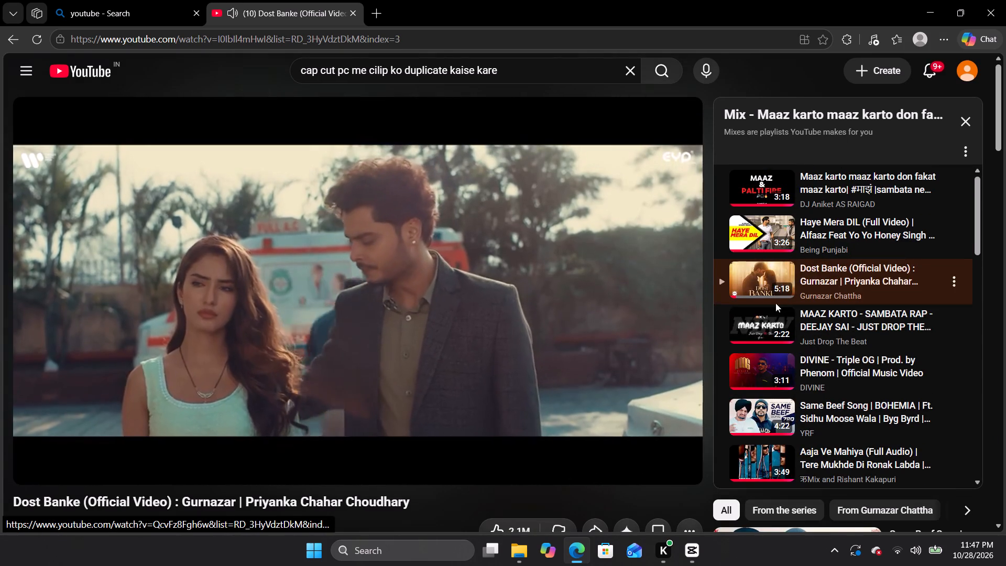
left_click(775, 342)
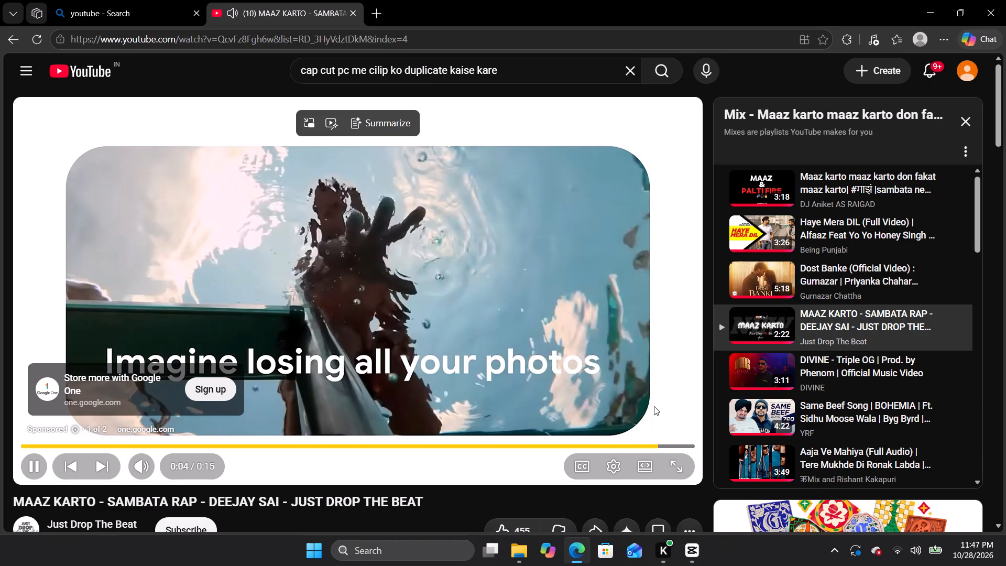
left_click(666, 417)
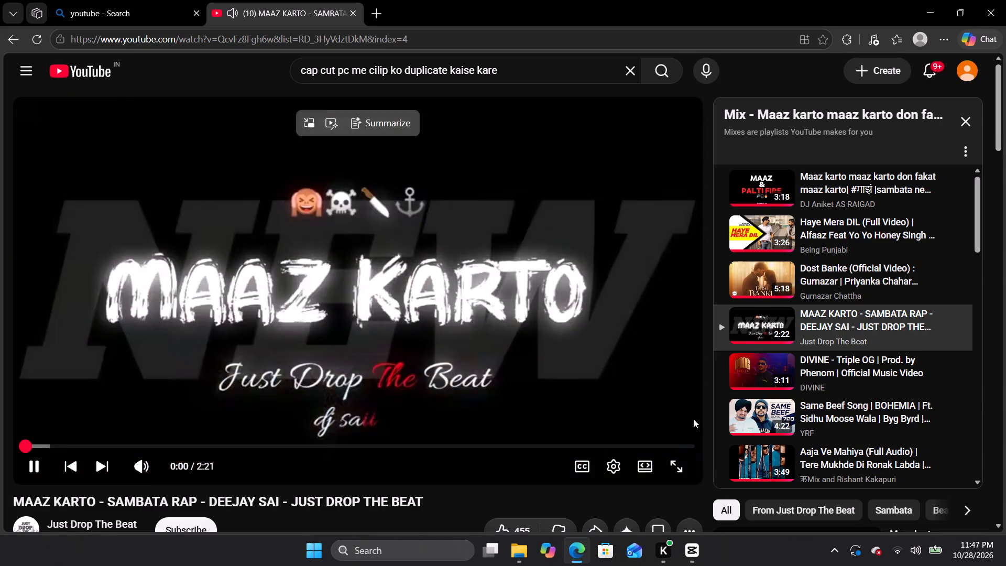
scroll(752, 425, "down", 2)
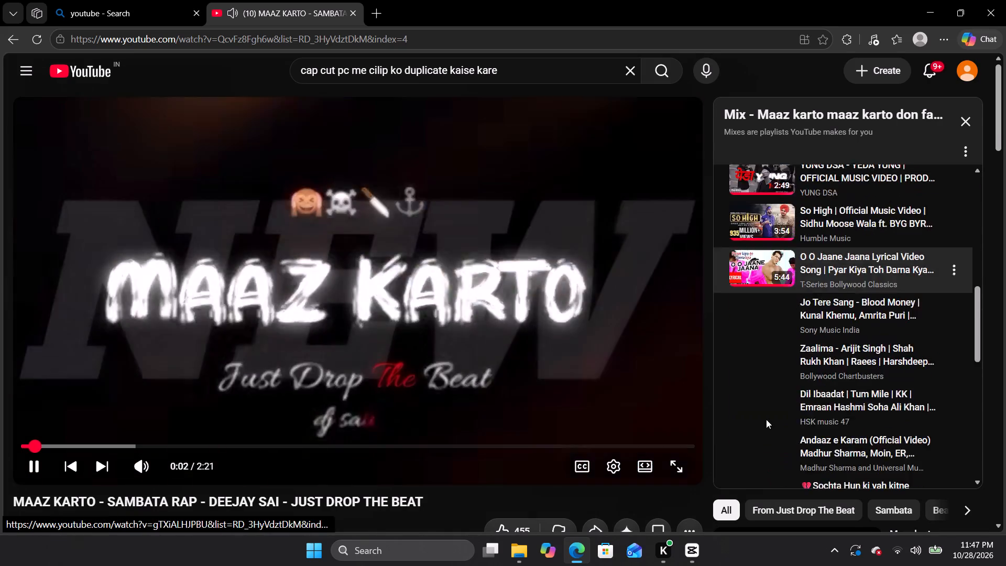
Switch the background music to the first song in the mix, "Maaz karto maaz karto don fakat maaz karto".
scroll(785, 413, "up", 5)
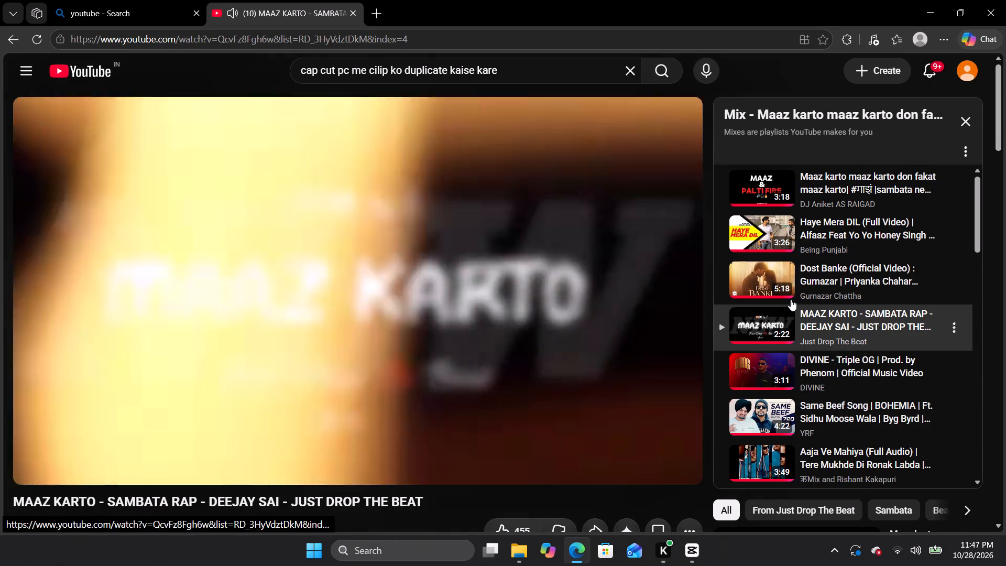
left_click(779, 190)
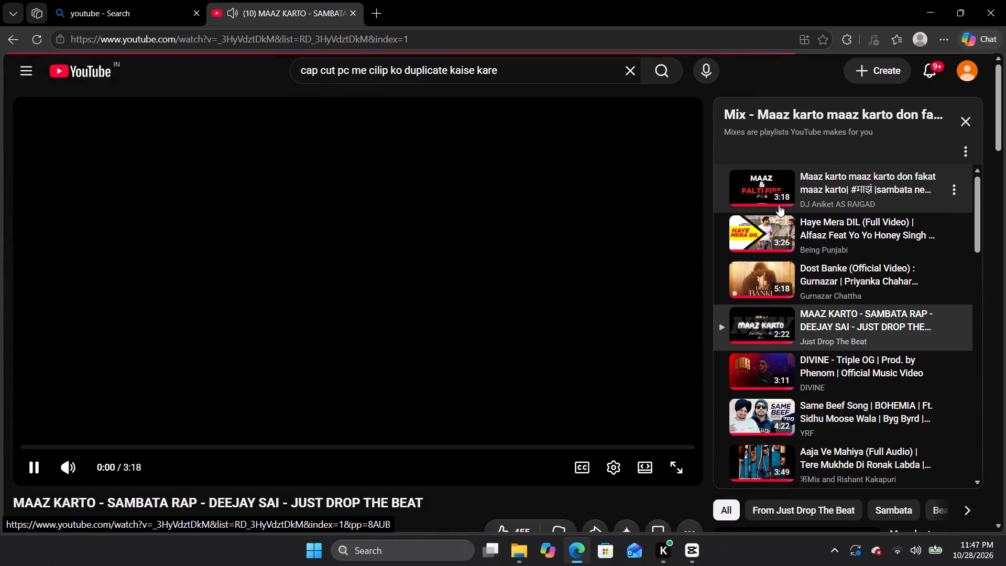
Switch to CapCut, insert another copy of 85.MP4 at the start of the main track and scrub through its opening.
left_click(696, 556)
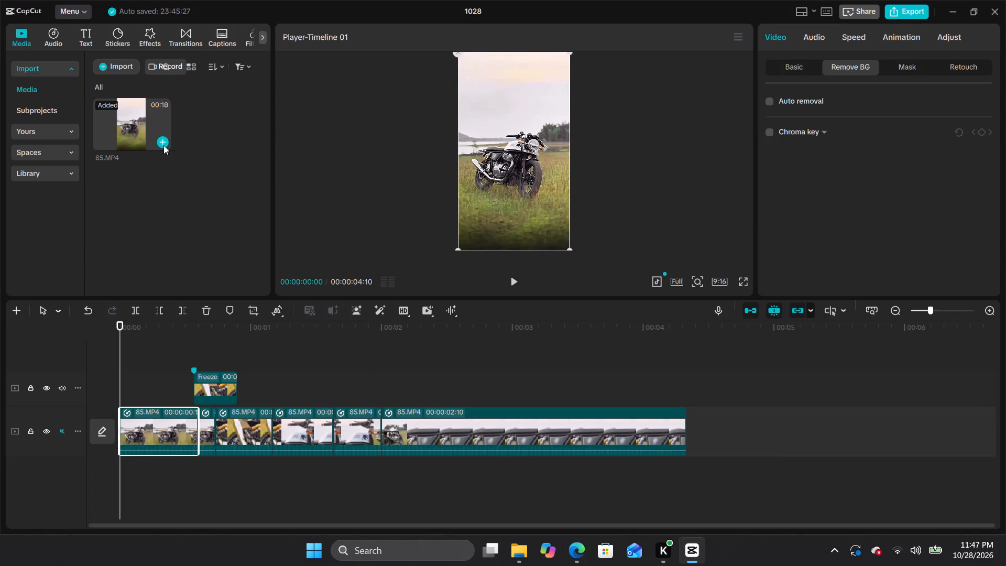
left_click(163, 145)
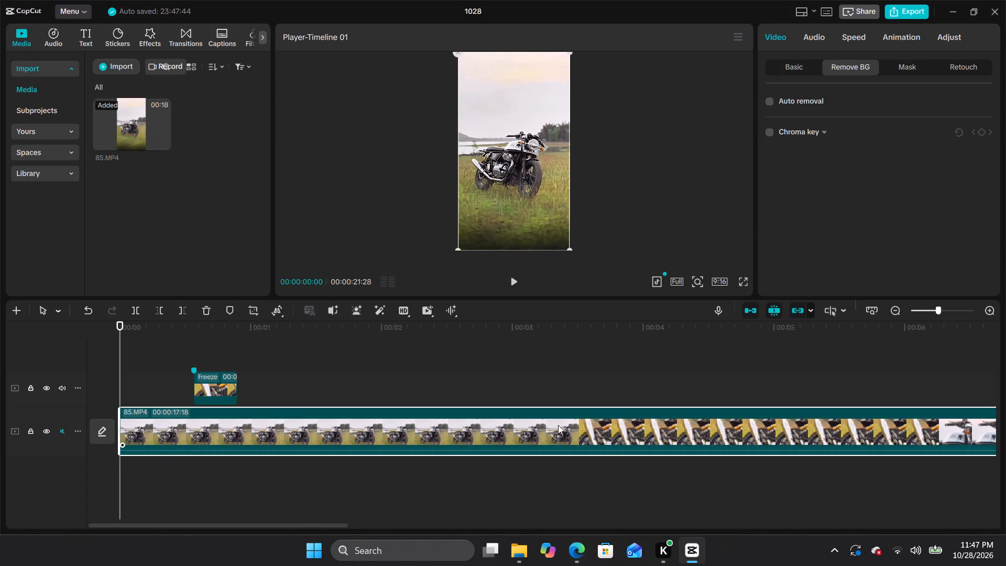
left_click(650, 433)
left_click(579, 418)
left_click_drag(117, 322, 183, 323)
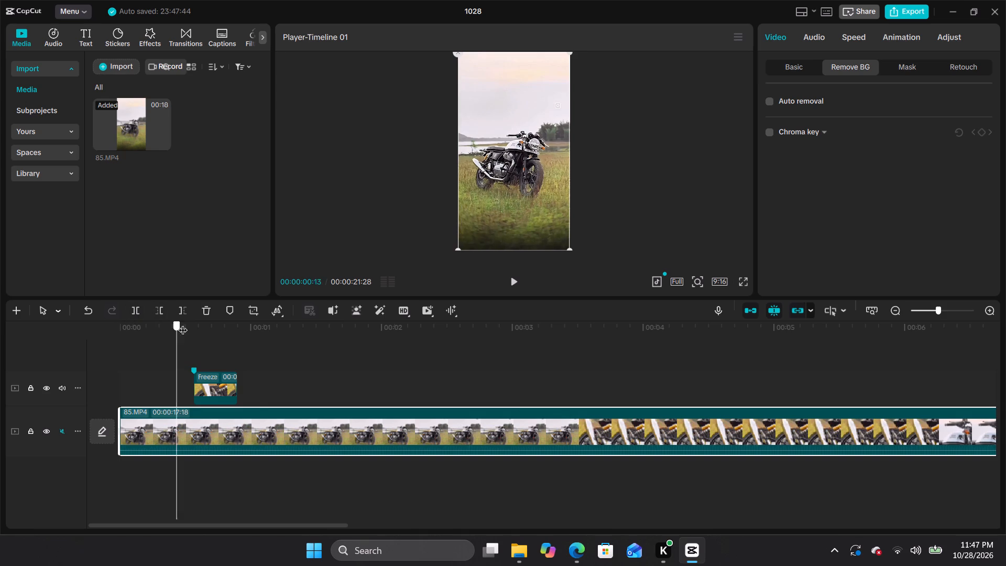
left_click_drag(183, 323, 148, 334)
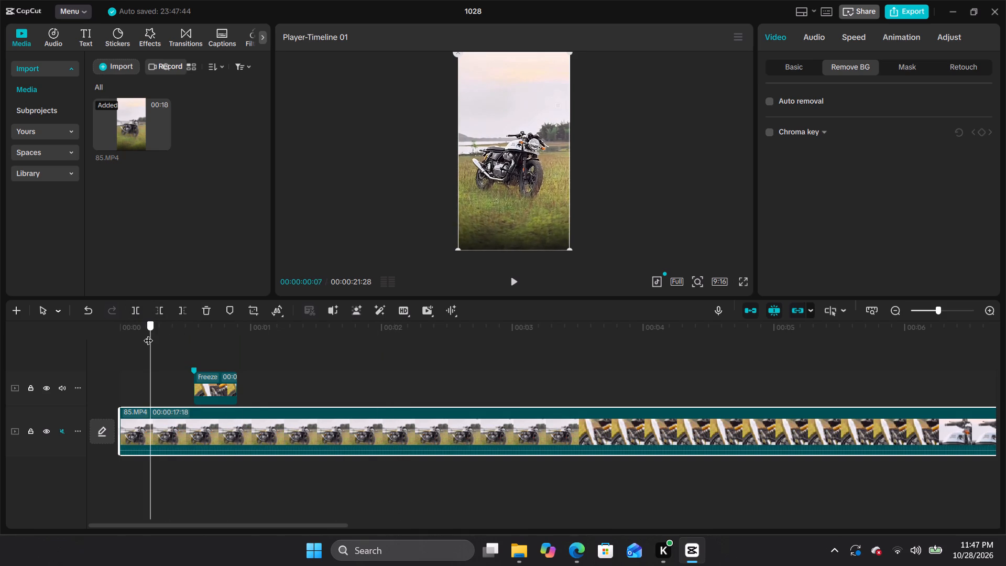
left_click_drag(148, 334, 150, 347)
Delete the freeze-frame overlay clip above the main track.
left_click(224, 379)
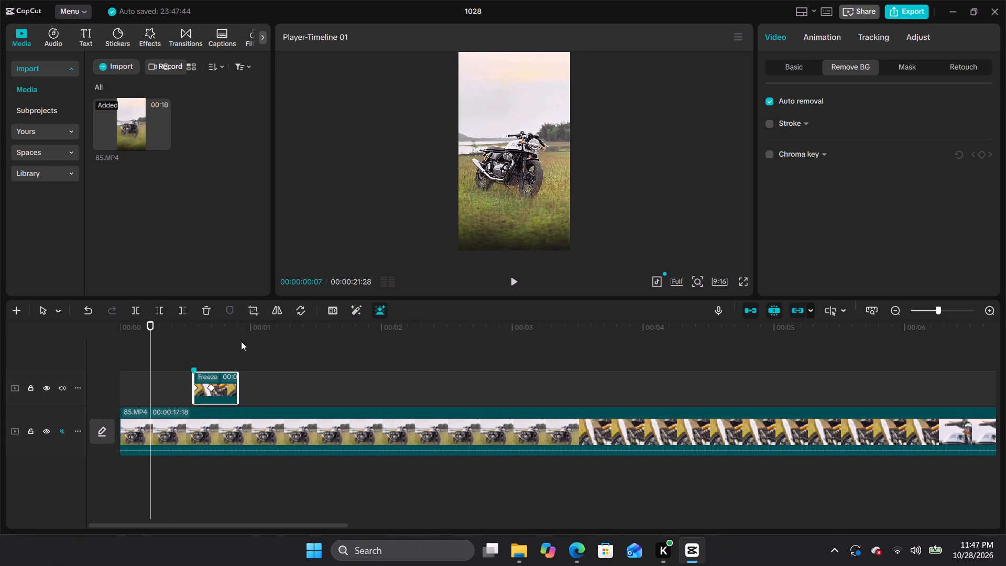
left_click(201, 308)
Split the newly inserted 85.MP4 clip at 00:00:03:07 and delete the part after the cut.
left_click_drag(150, 324, 509, 367)
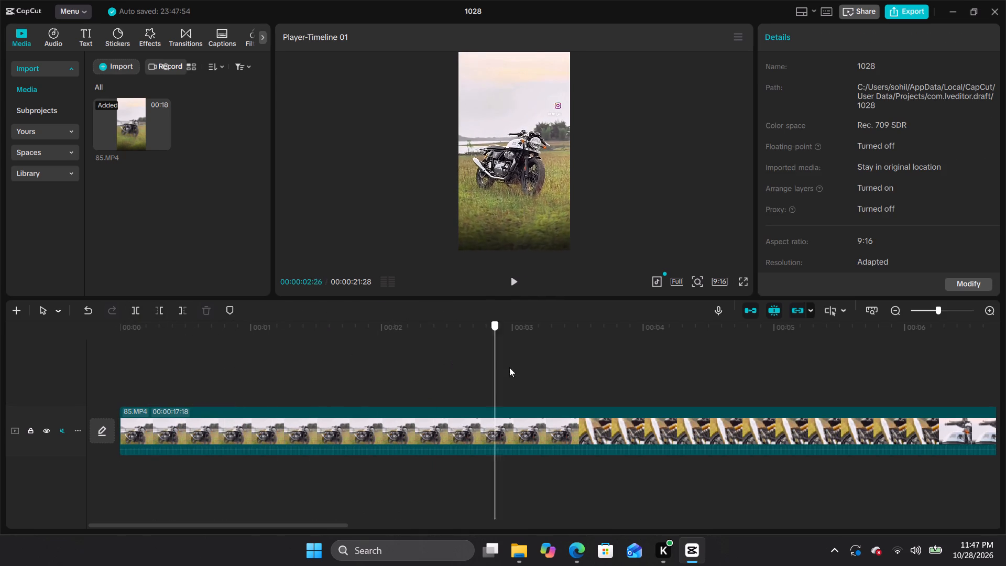
left_click_drag(509, 367, 543, 372)
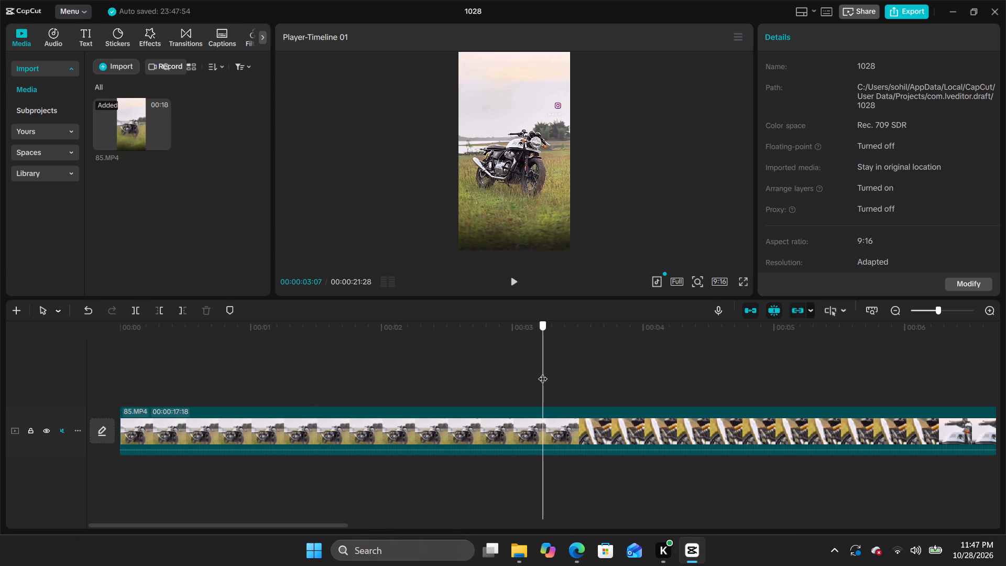
left_click_drag(543, 372, 544, 370)
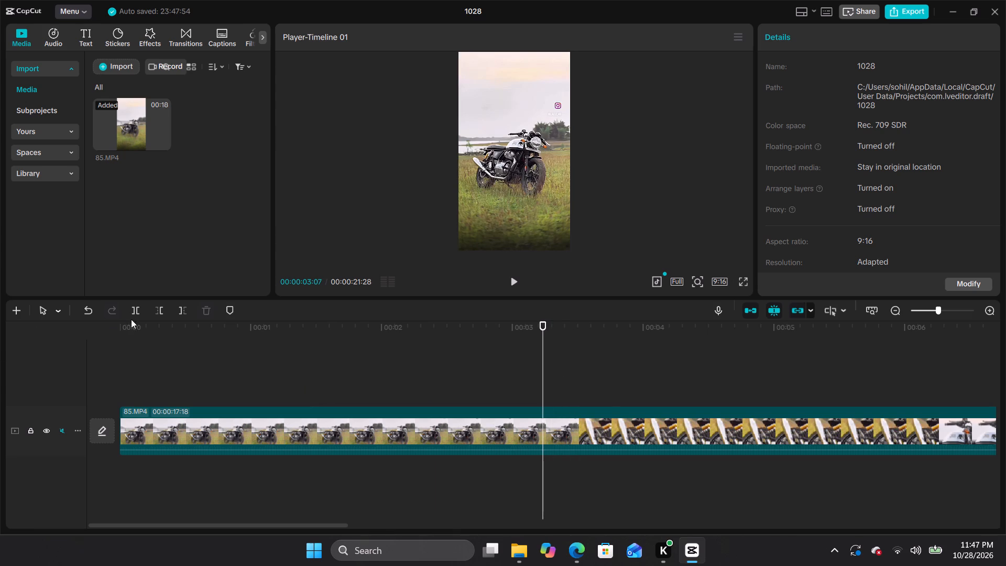
left_click(134, 312)
left_click(673, 448)
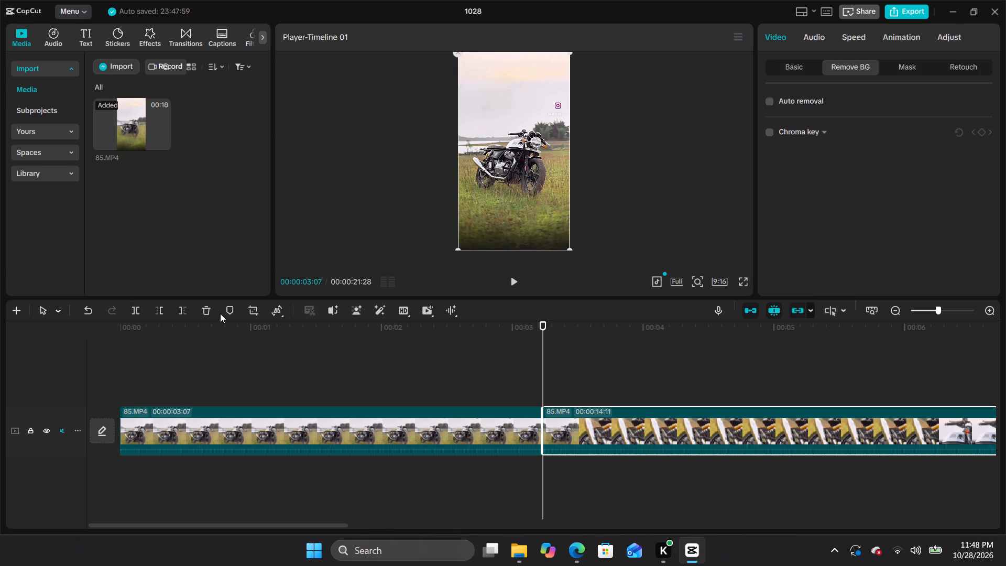
left_click(203, 306)
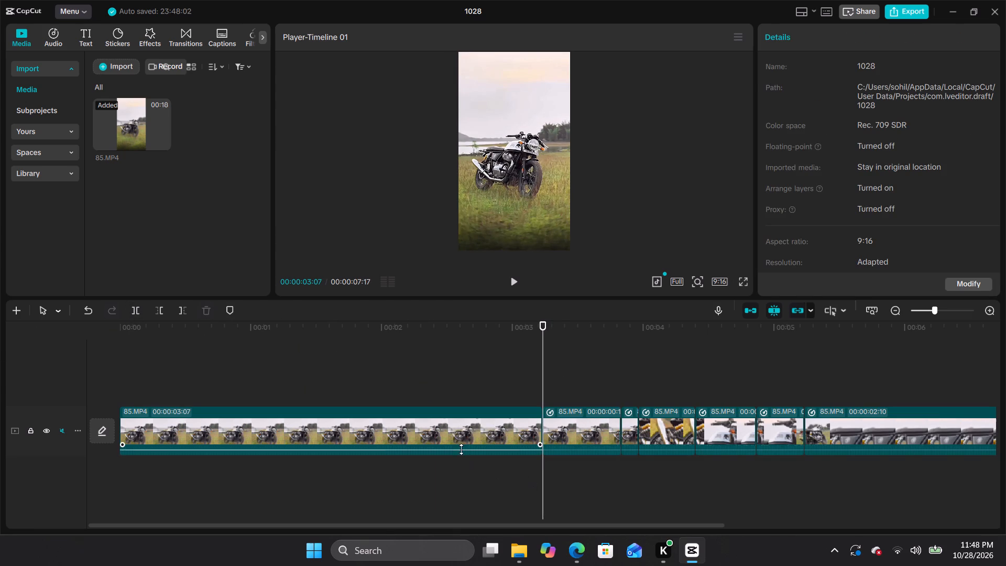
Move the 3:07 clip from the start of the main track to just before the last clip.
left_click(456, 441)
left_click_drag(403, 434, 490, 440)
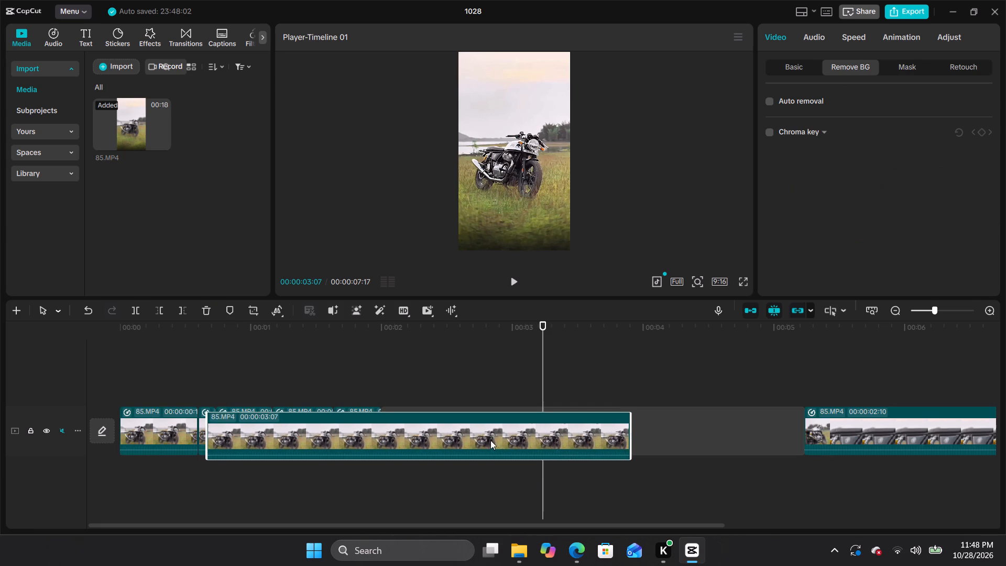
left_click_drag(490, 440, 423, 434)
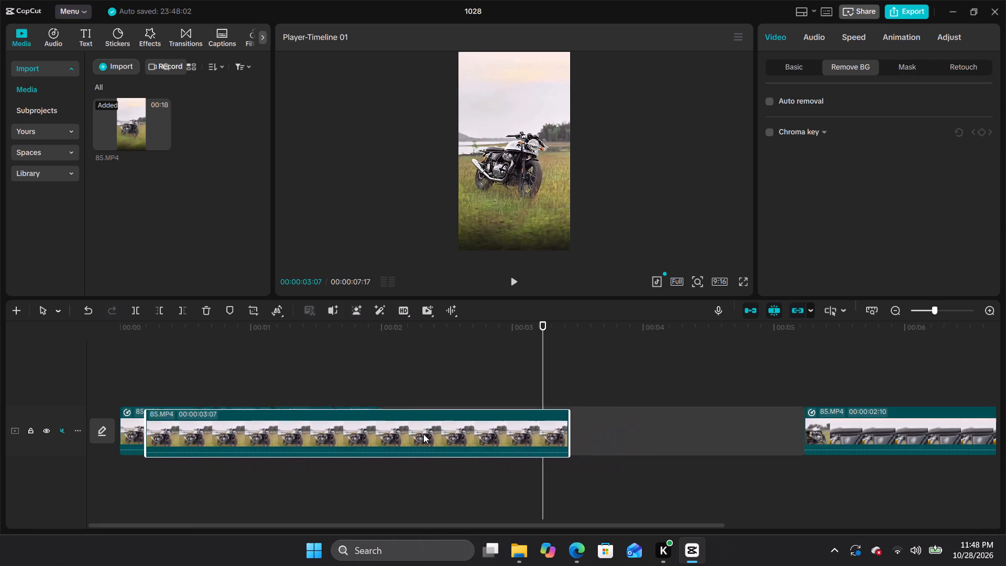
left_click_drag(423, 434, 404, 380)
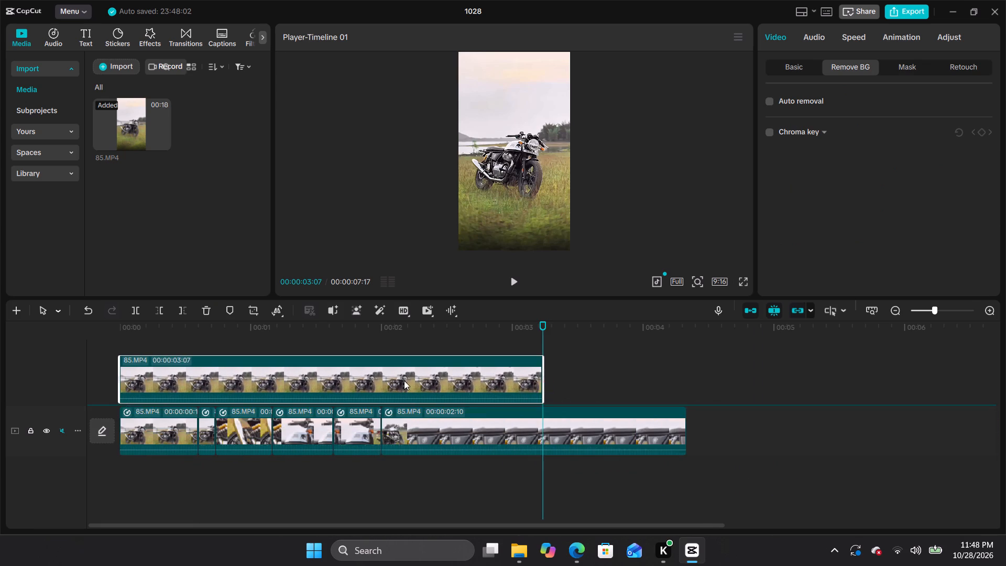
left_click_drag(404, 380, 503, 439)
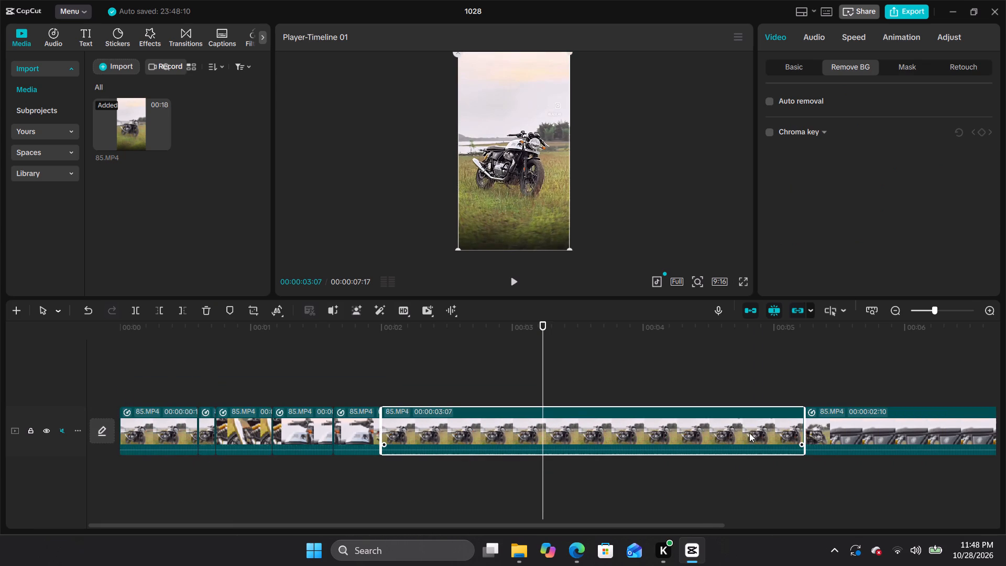
Trim the moved clip's end to 18 frames and place it right after the short second clip on the main track.
left_click_drag(806, 451, 460, 433)
left_click_drag(436, 428, 277, 486)
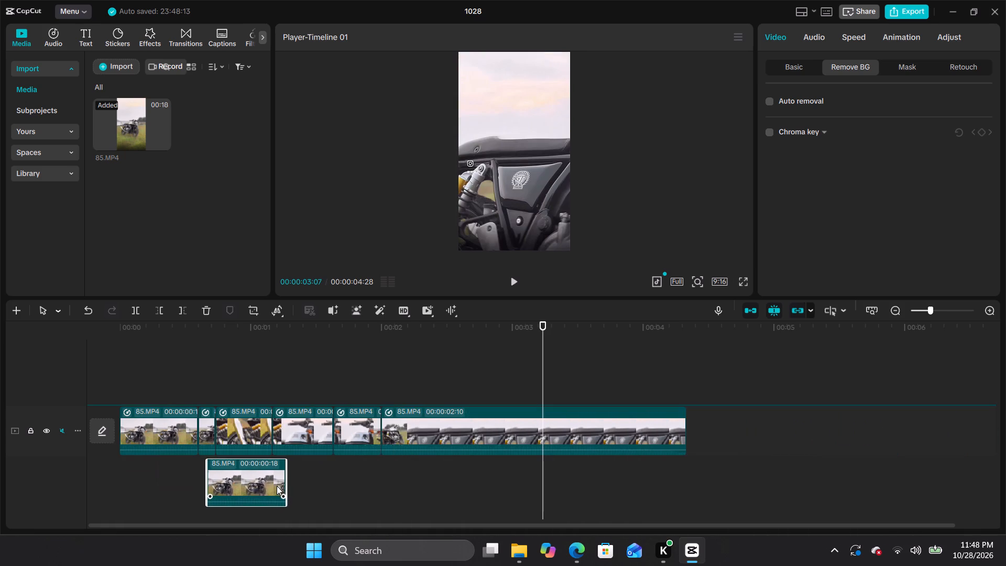
left_click_drag(277, 486, 225, 426)
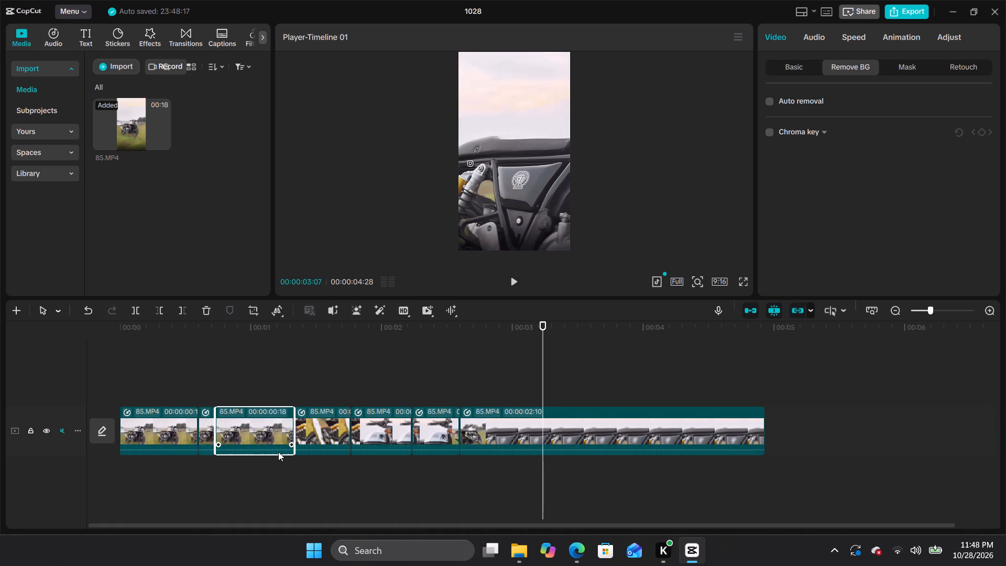
Play the rearranged timeline from the start to review the inserted clip, and return the playhead to the beginning.
left_click(265, 436)
left_click_drag(540, 358, 12, 383)
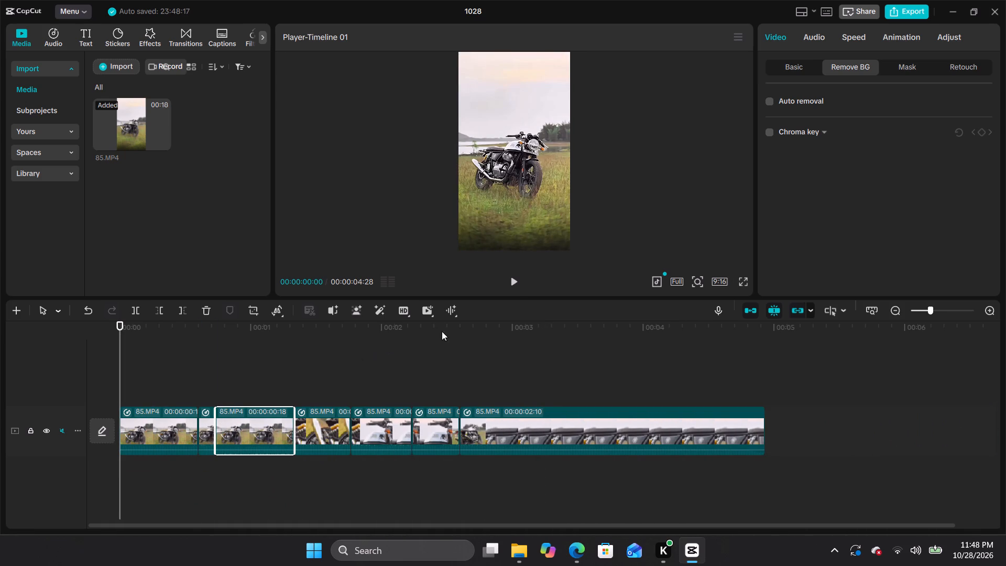
left_click(514, 285)
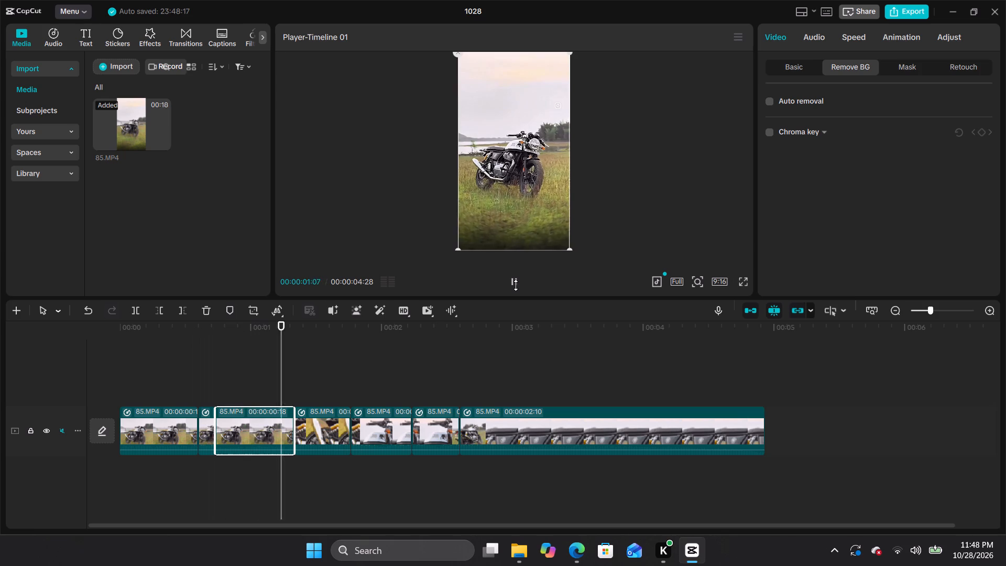
left_click_drag(376, 371, 0, 407)
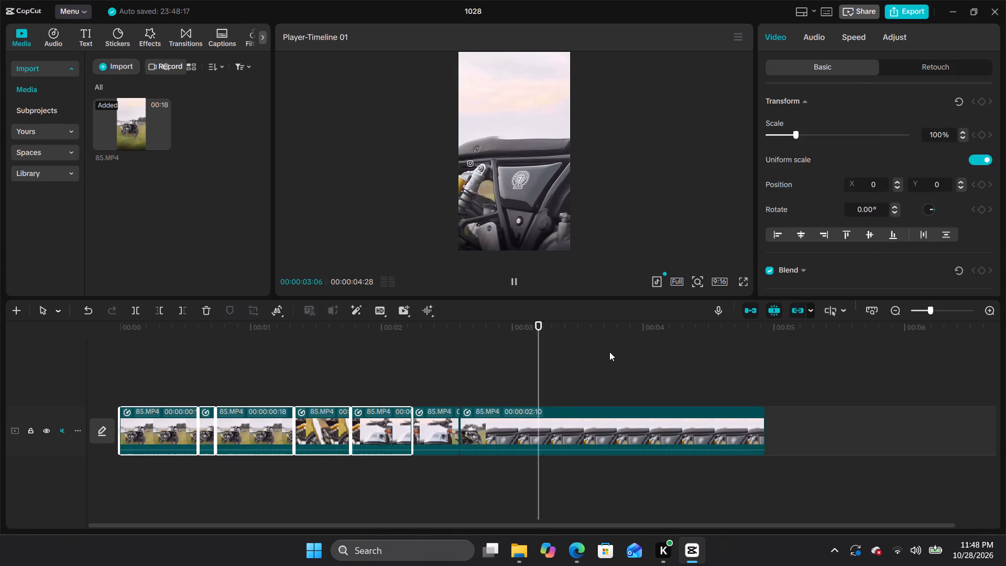
left_click(610, 351)
left_click_drag(610, 347, 0, 381)
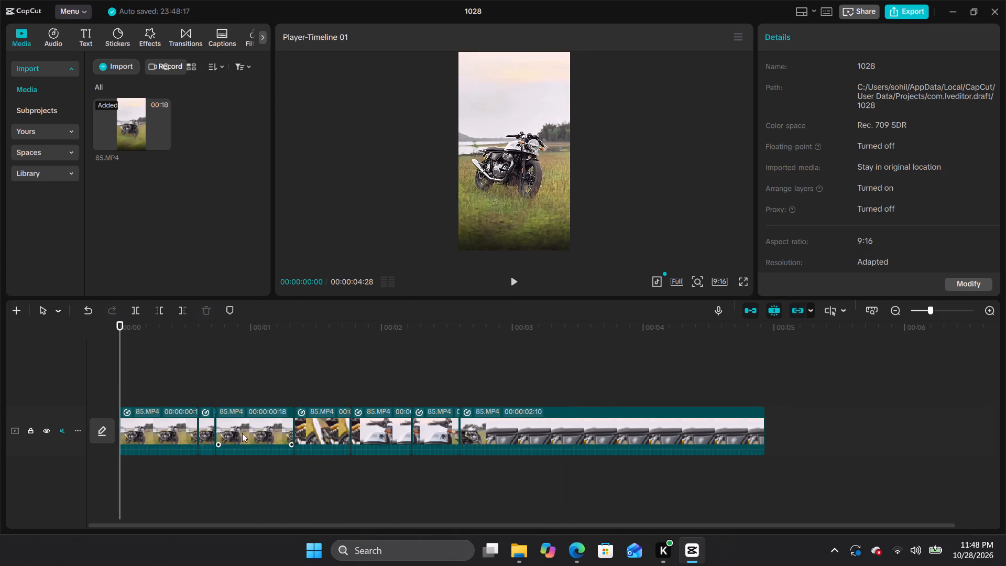
Extend the end of the inserted third clip to a duration of 00:00:01:11.
left_click(242, 433)
left_click_drag(293, 444, 317, 445)
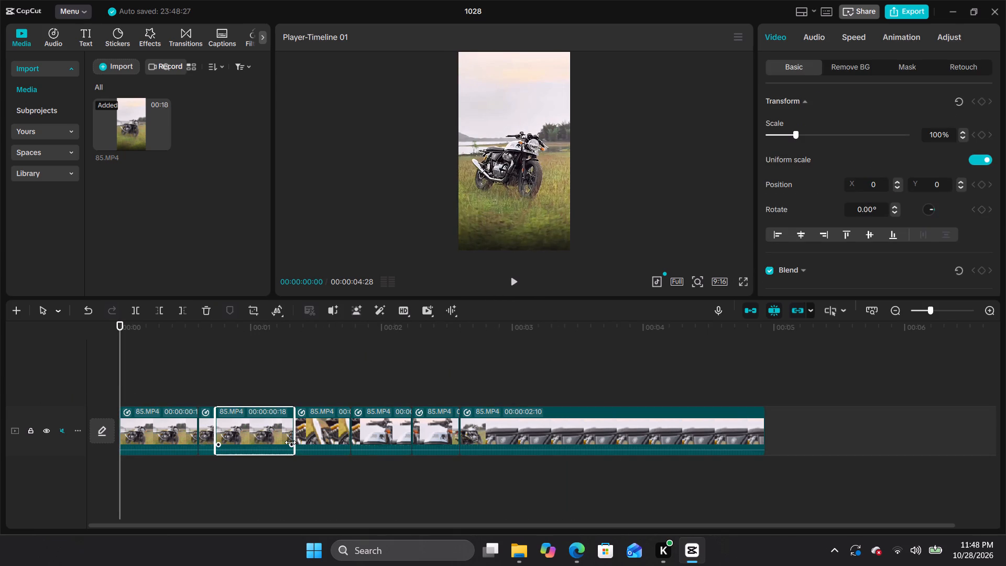
left_click_drag(285, 442, 298, 446)
left_click_drag(298, 444, 222, 449)
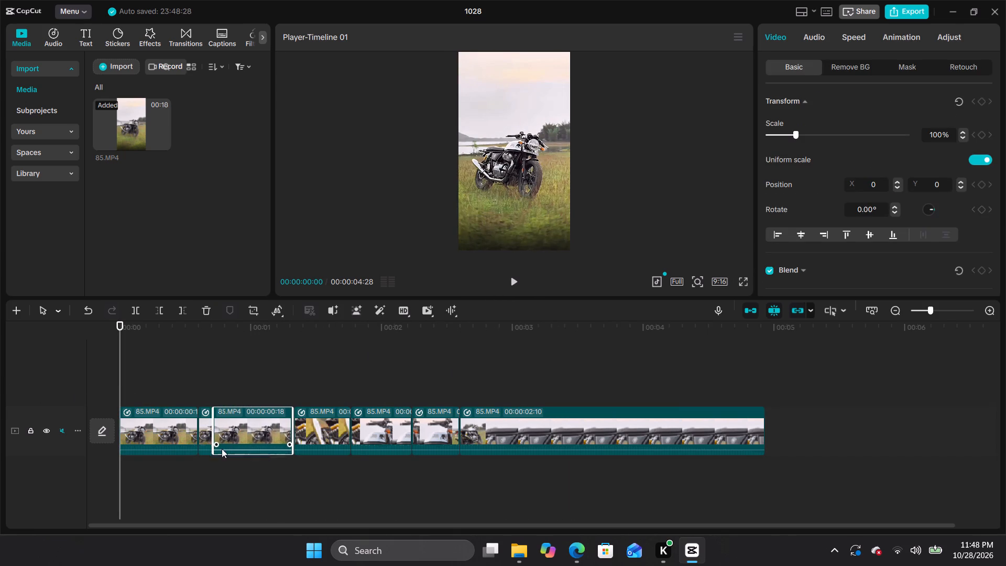
left_click_drag(222, 449, 224, 449)
scroll(277, 433, "down", 1)
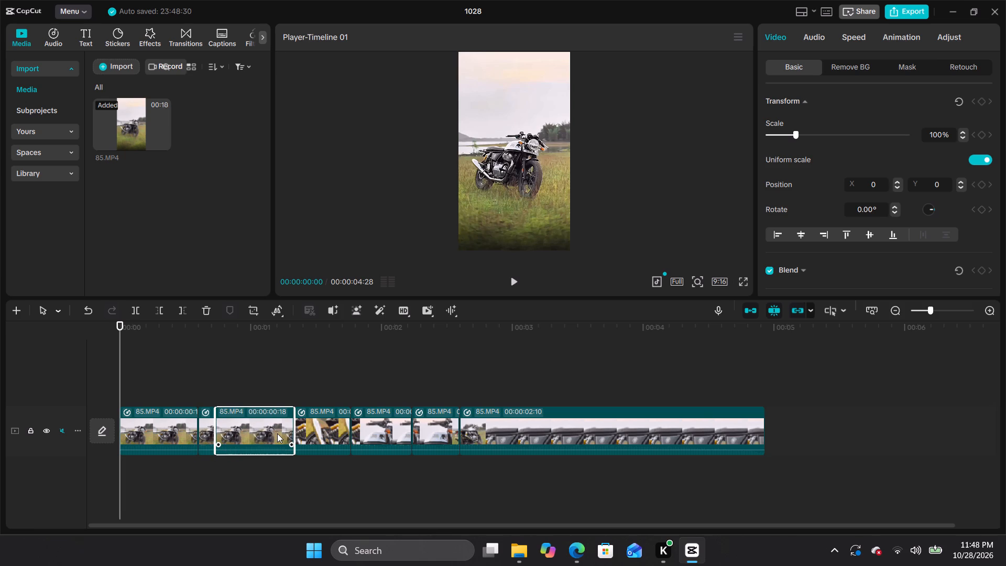
left_click_drag(292, 453, 418, 463)
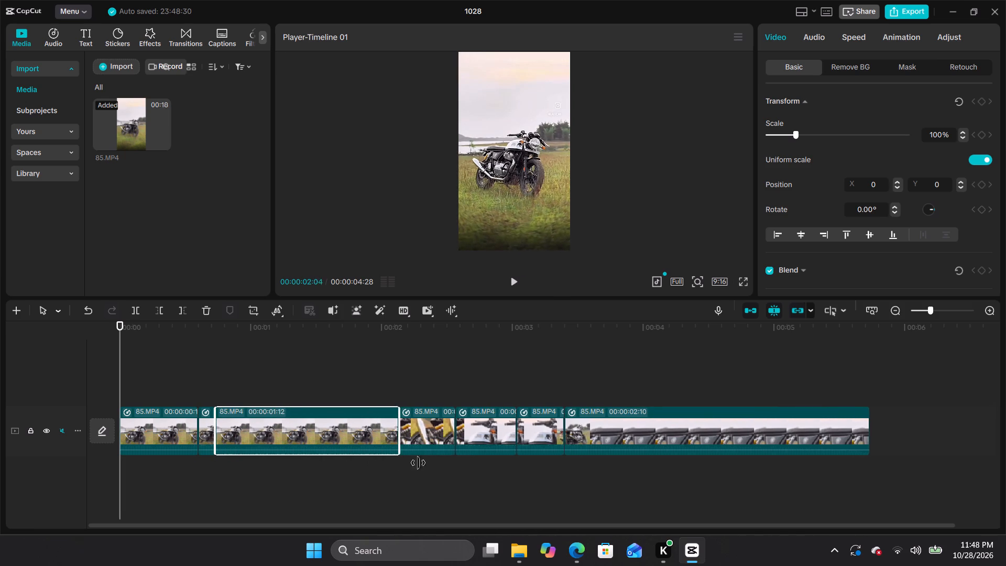
left_click_drag(418, 463, 400, 463)
left_click_drag(400, 463, 386, 461)
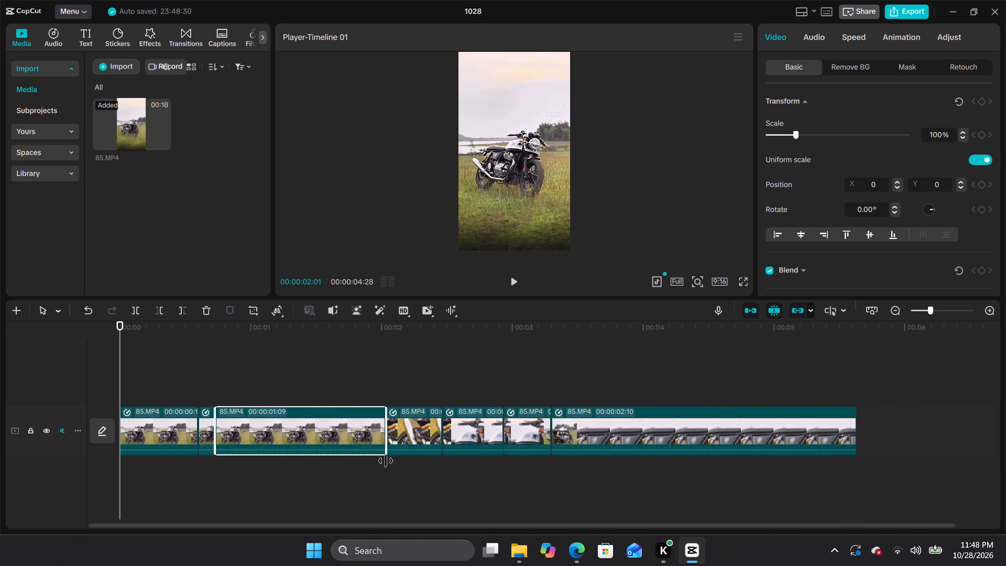
left_click_drag(386, 461, 391, 460)
Play the timeline from the start to check the extended clip, and pause the replay just after the short second clip.
left_click(509, 286)
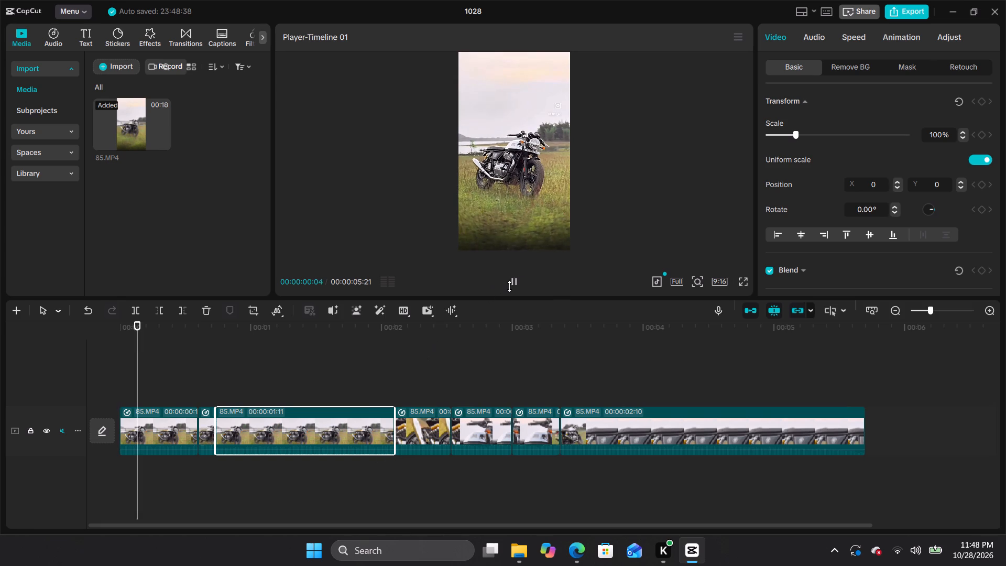
left_click_drag(407, 366, 405, 367)
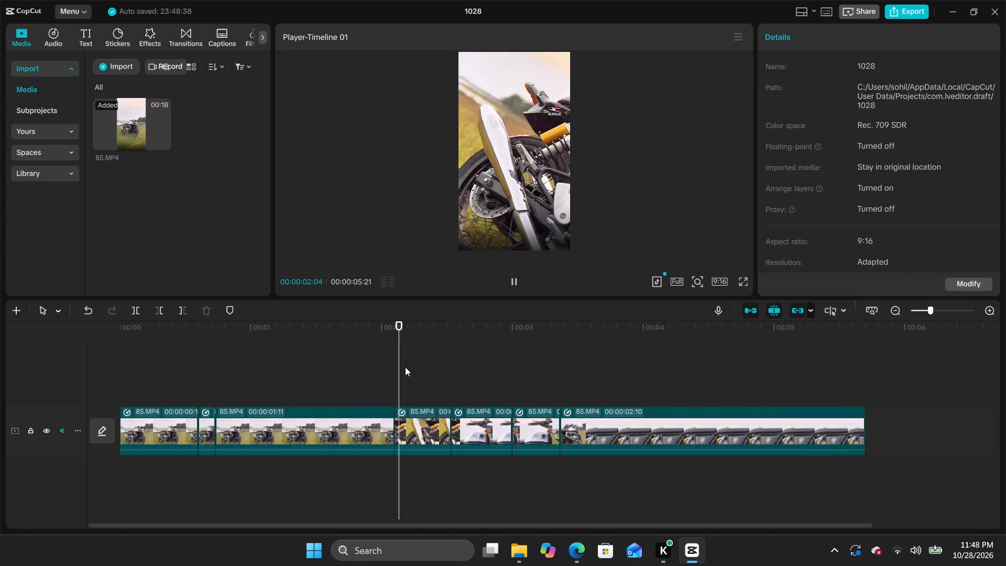
left_click_drag(405, 367, 296, 376)
left_click_drag(527, 329, 57, 353)
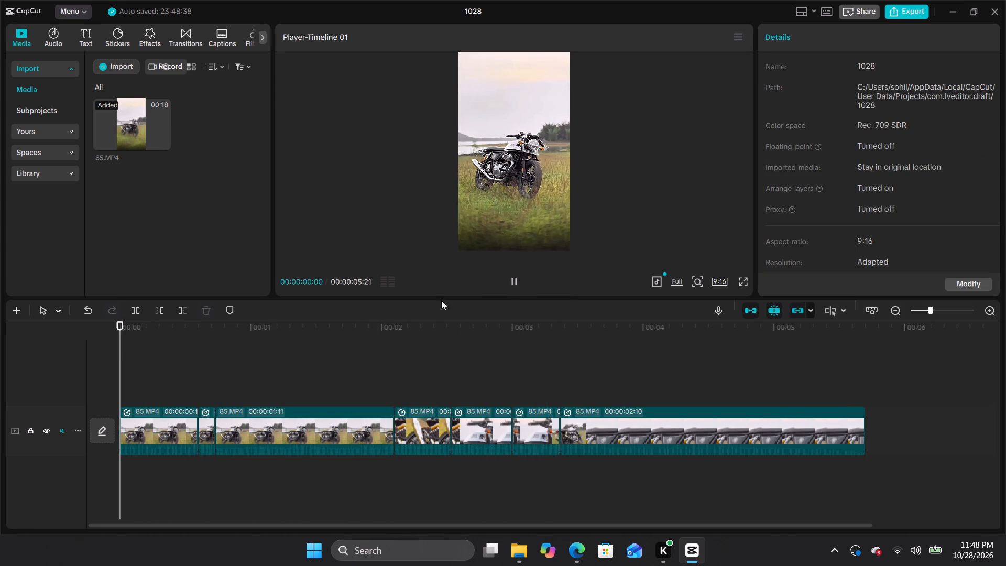
left_click(505, 284)
left_click(515, 281)
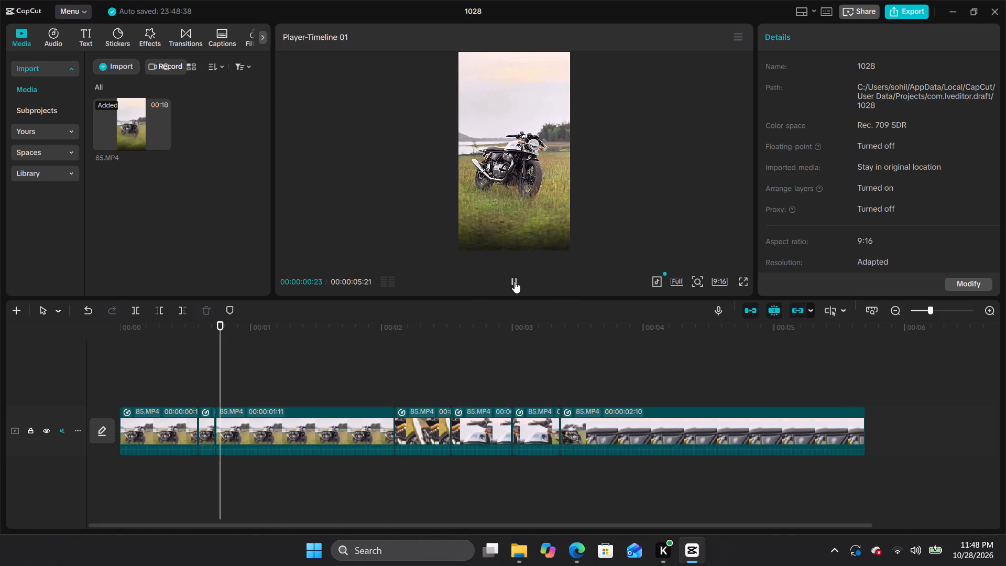
Delete the very short clip between the first clip and the inserted wide shot on the main track.
left_click(203, 425)
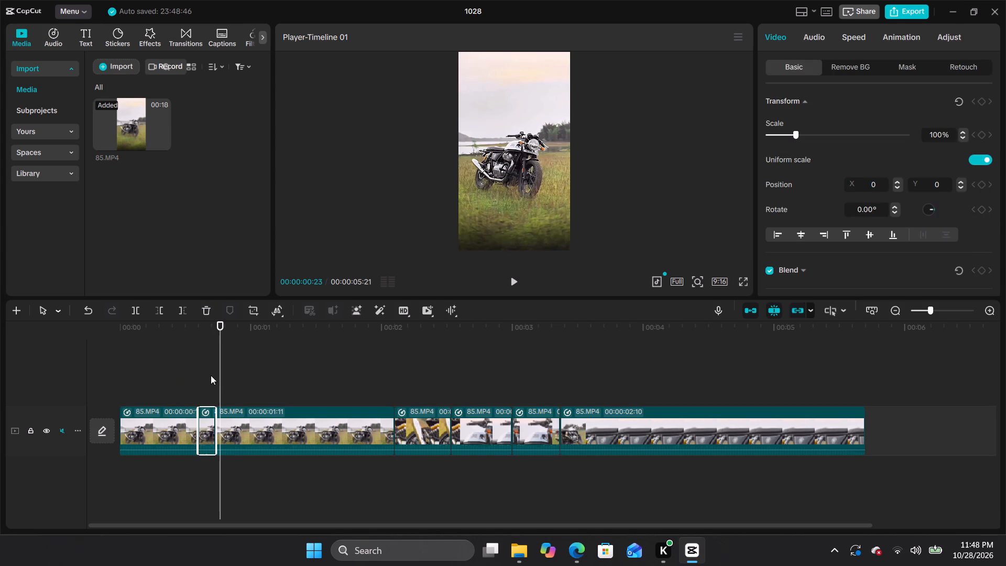
left_click_drag(213, 368, 204, 373)
left_click_drag(224, 337, 219, 338)
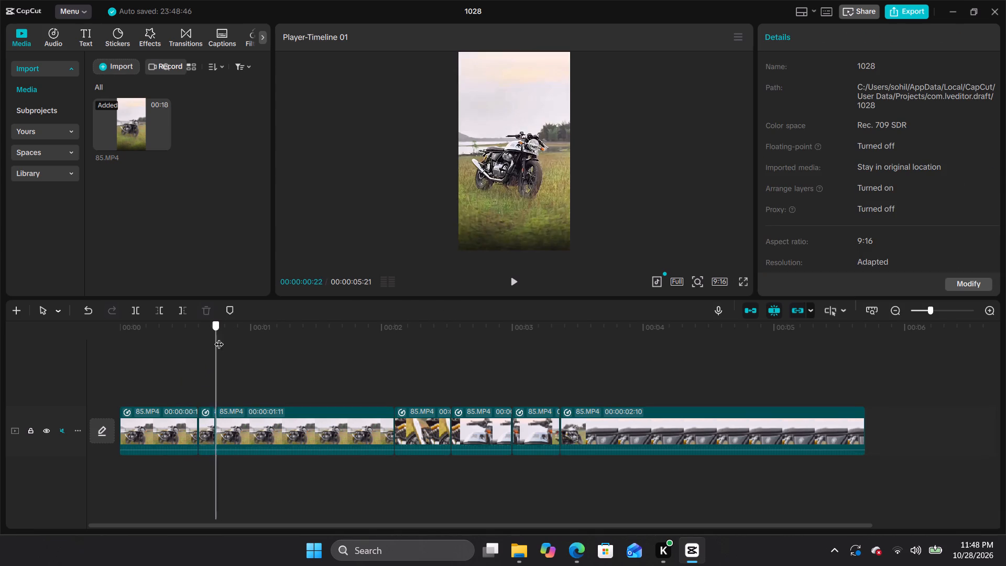
left_click_drag(219, 338, 212, 339)
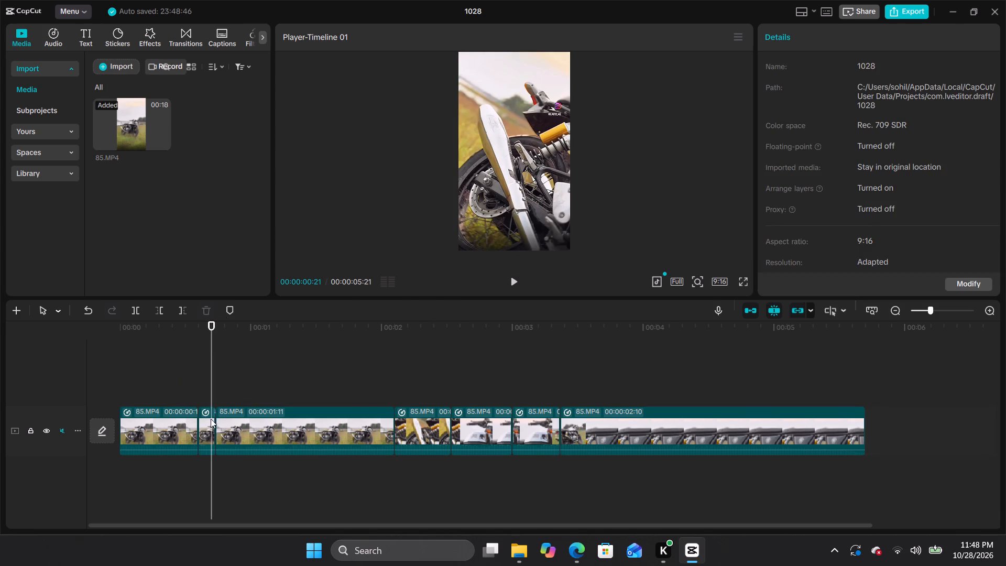
left_click(211, 420)
left_click(209, 309)
Play the timeline from the start to check the cut between the first two clips, and return the playhead to the beginning.
left_click_drag(209, 341, 150, 355)
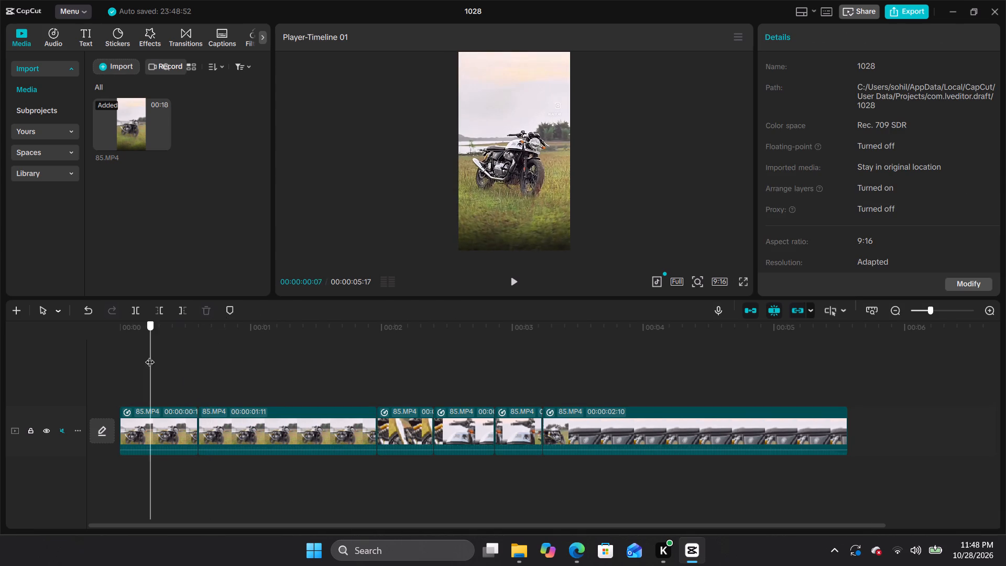
left_click_drag(150, 355, 58, 360)
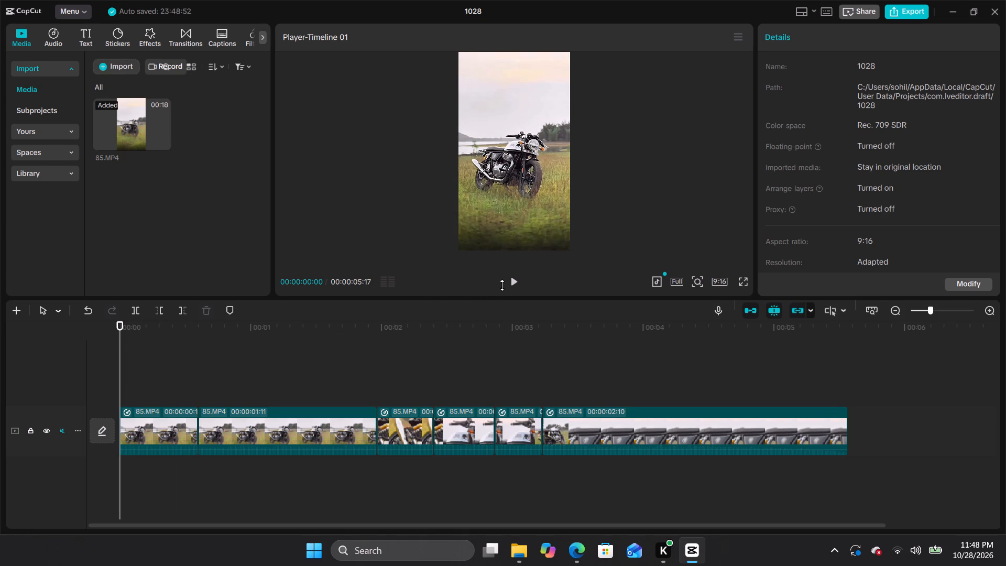
left_click(510, 285)
left_click(510, 285)
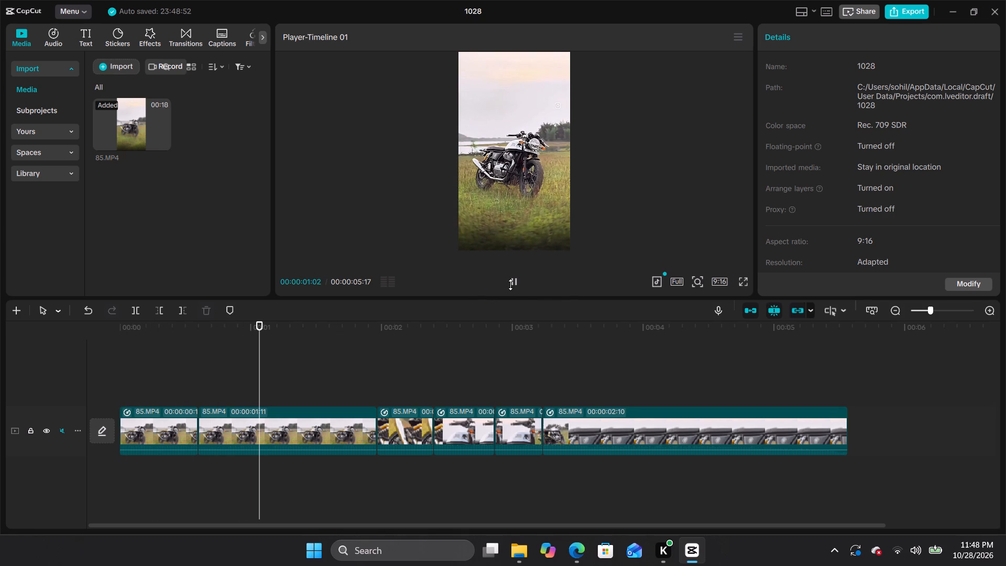
left_click_drag(251, 386, 229, 378)
left_click_drag(262, 340, 193, 353)
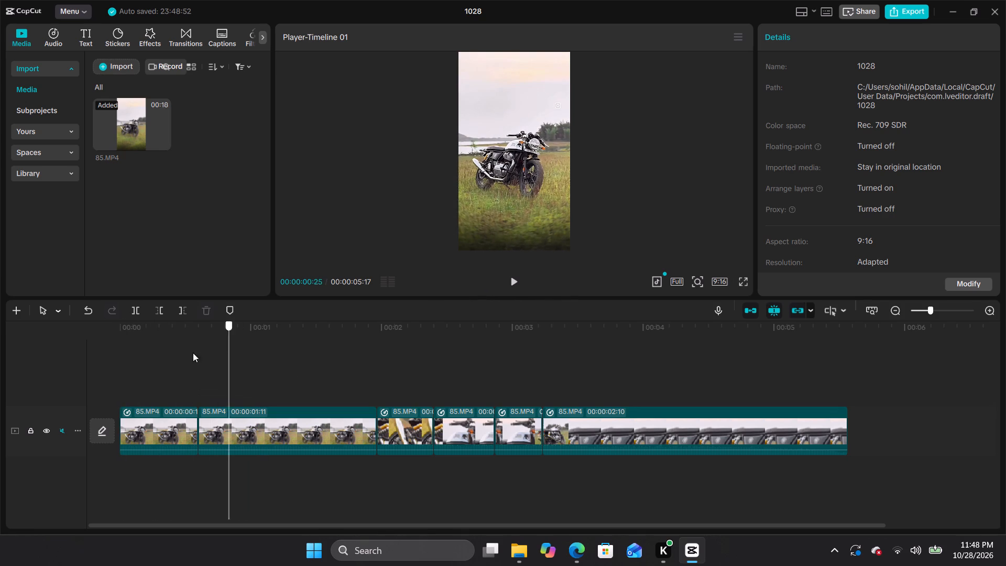
left_click_drag(193, 353, 108, 368)
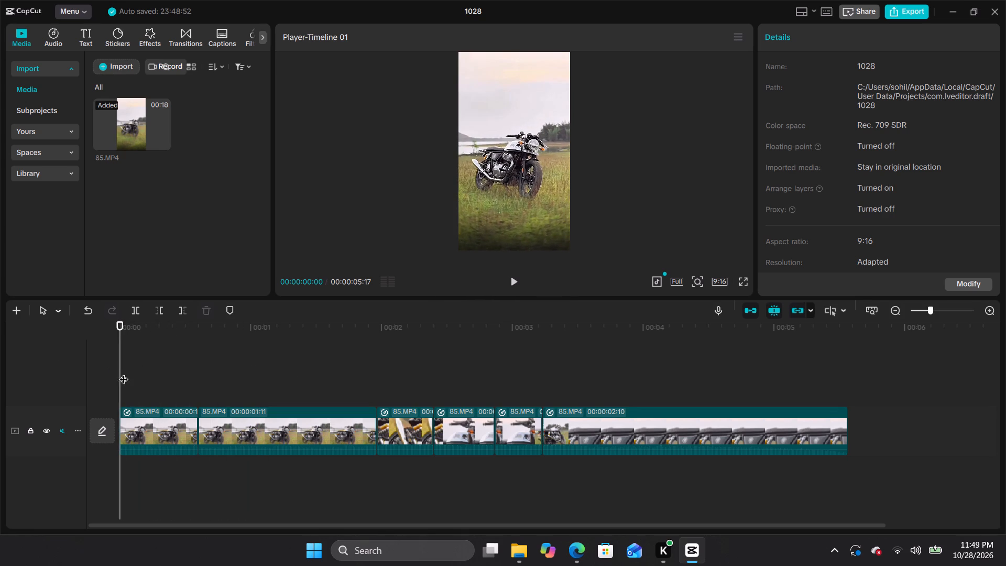
Mirror the second clip, the 00:00:01:11 wide shot, so the bike faces the opposite way.
left_click(263, 439)
left_click(276, 307)
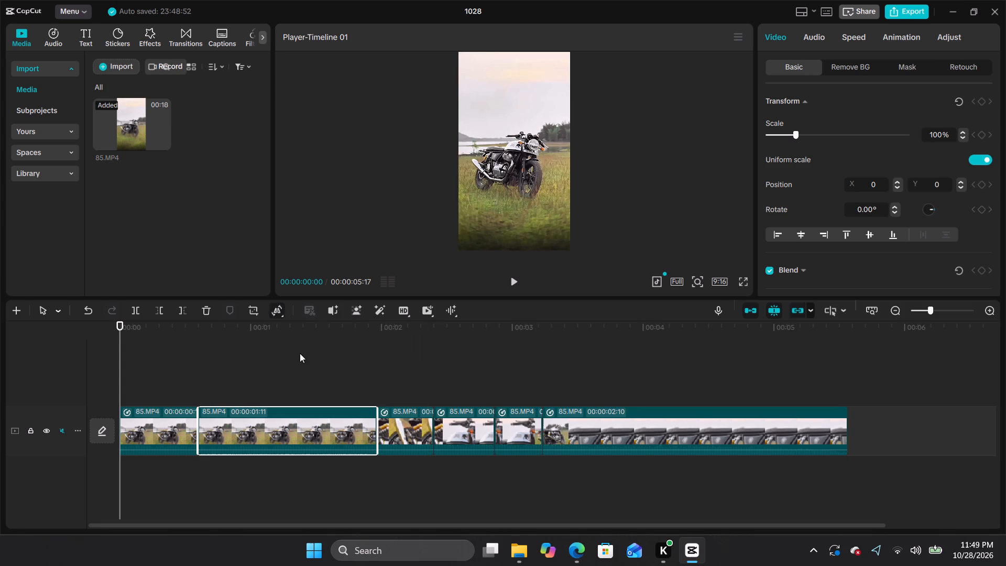
left_click(276, 314)
left_click(299, 382)
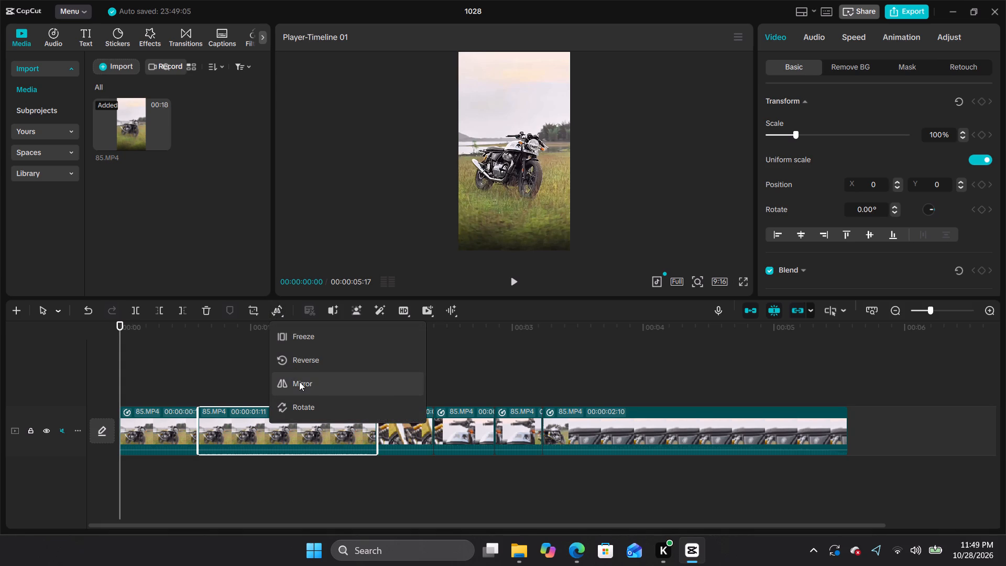
left_click(299, 382)
left_click(361, 422)
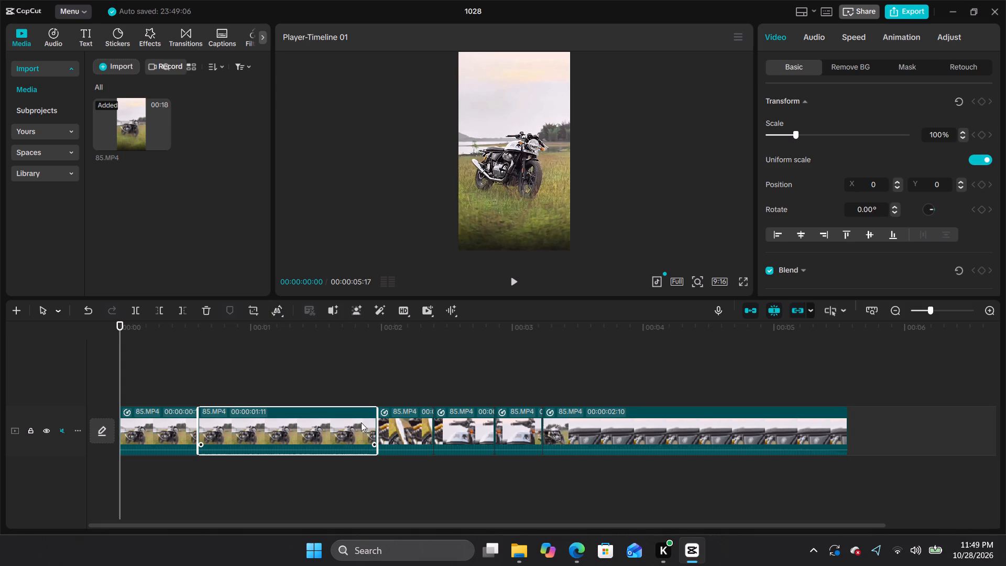
right_click(344, 426)
left_click(813, 355)
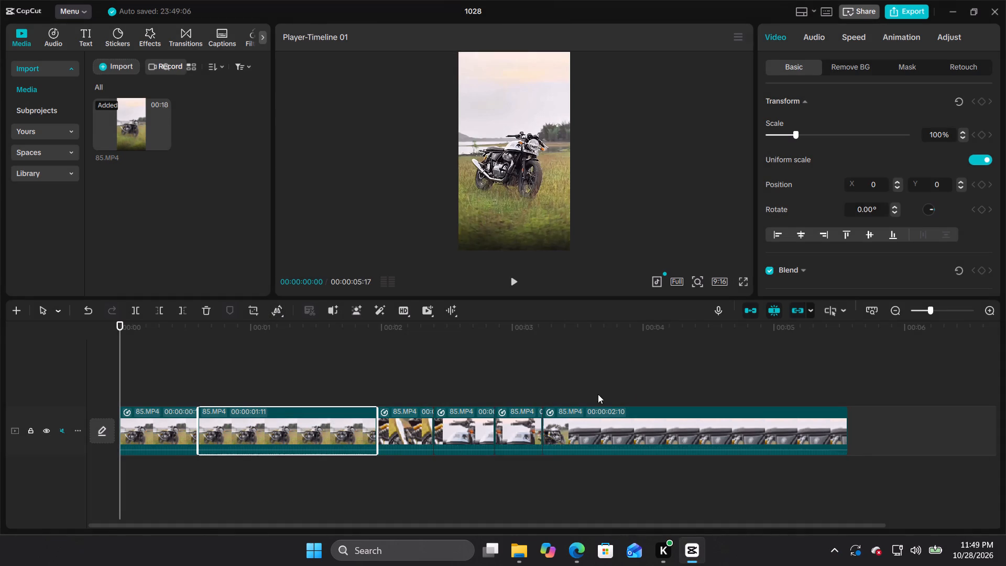
left_click_drag(119, 330, 302, 339)
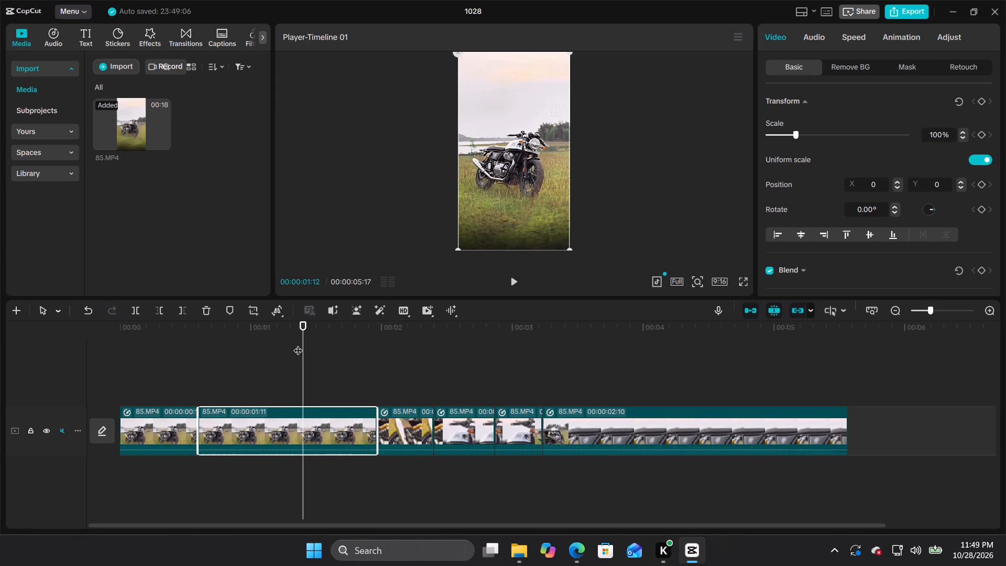
left_click(318, 436)
left_click(279, 310)
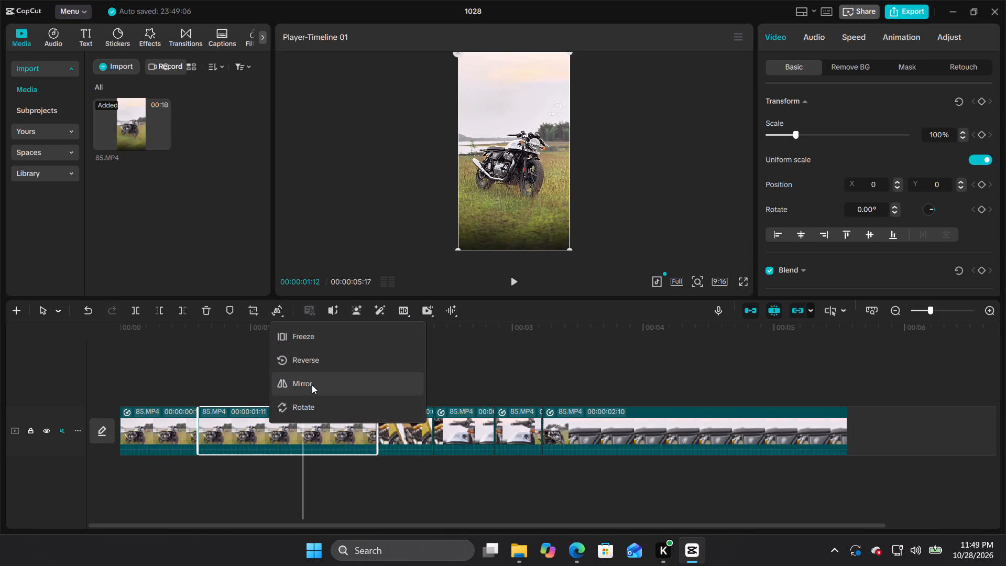
left_click(312, 385)
left_click(509, 364)
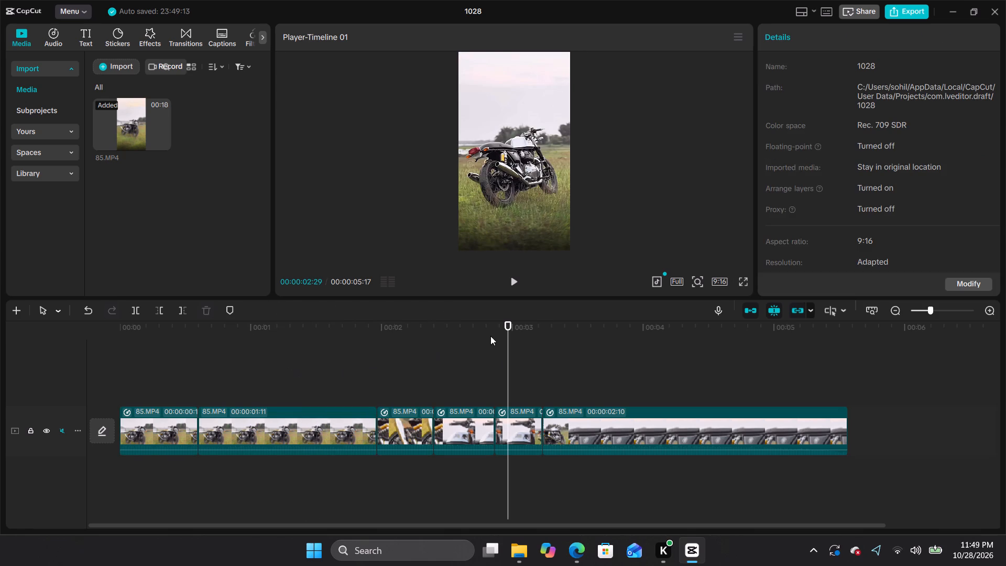
Scrub back over the mirrored clip and examine the speed curve of the first clip.
left_click_drag(499, 334, 269, 363)
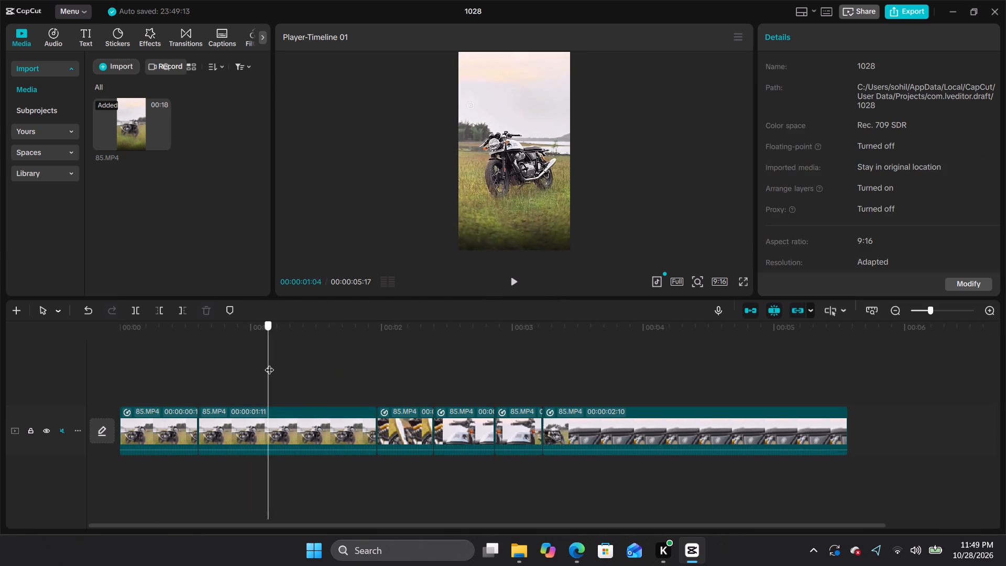
left_click_drag(269, 363, 134, 379)
left_click(176, 430)
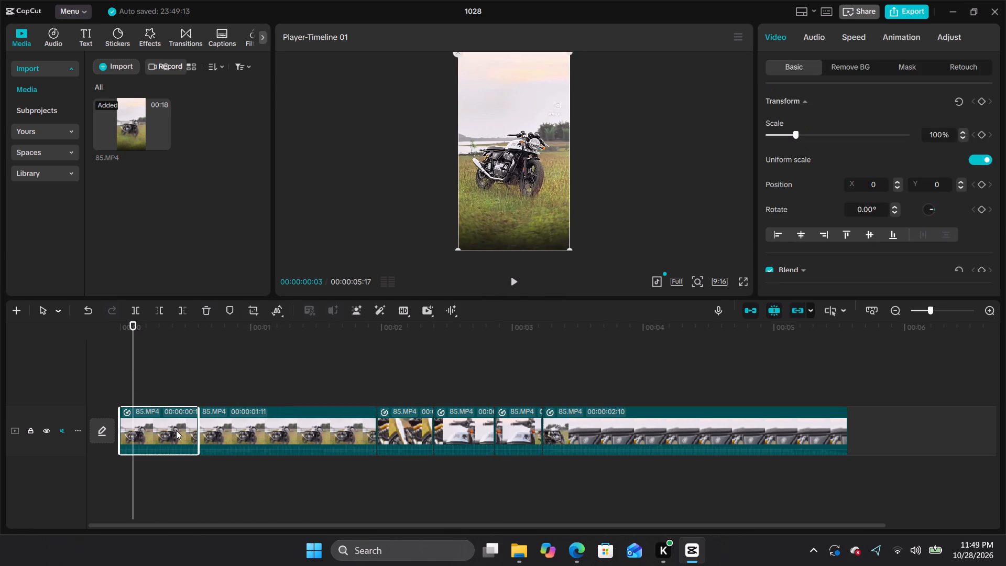
left_click(847, 38)
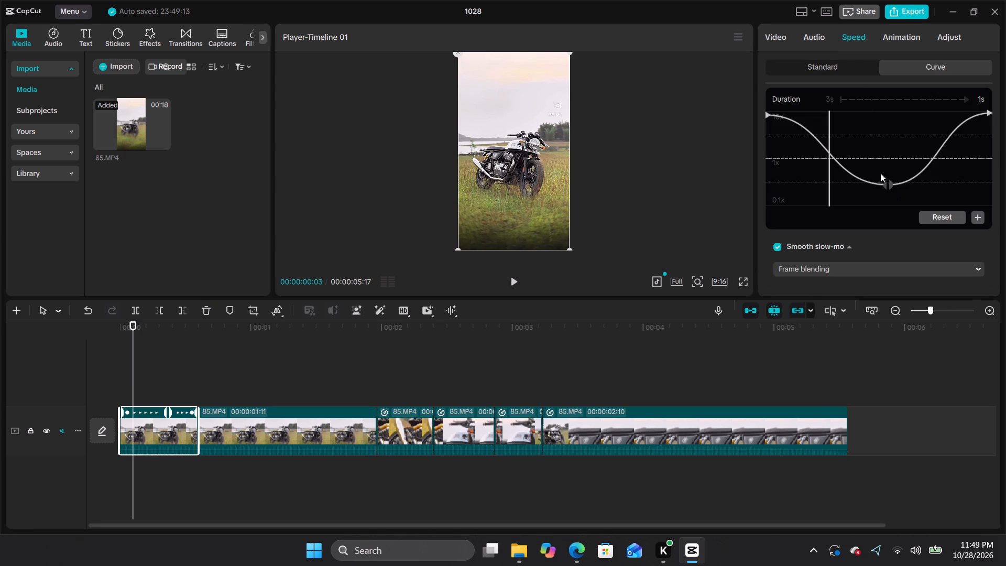
left_click_drag(830, 138, 958, 142)
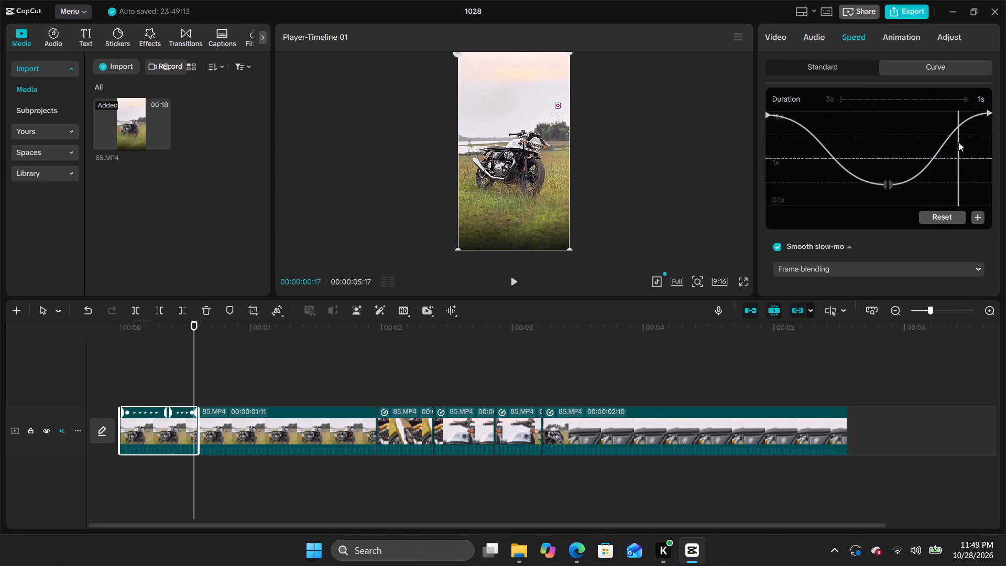
left_click_drag(958, 142, 964, 140)
Apply the Bullet speed curve to the mirrored second clip and remove the intermediate point before the dip for a smooth single valley.
left_click(250, 437)
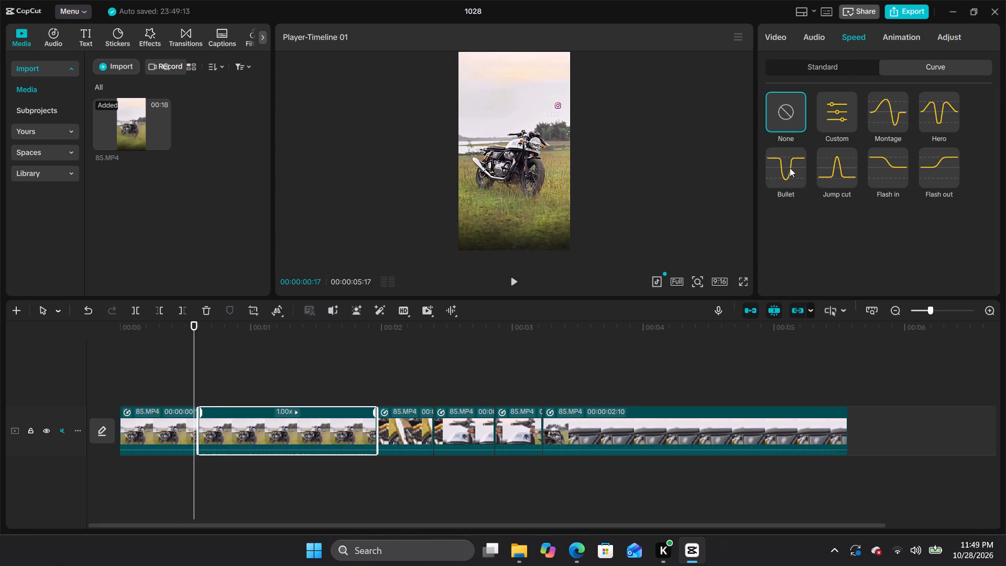
left_click(785, 168)
scroll(884, 237, "down", 1)
left_click(856, 138)
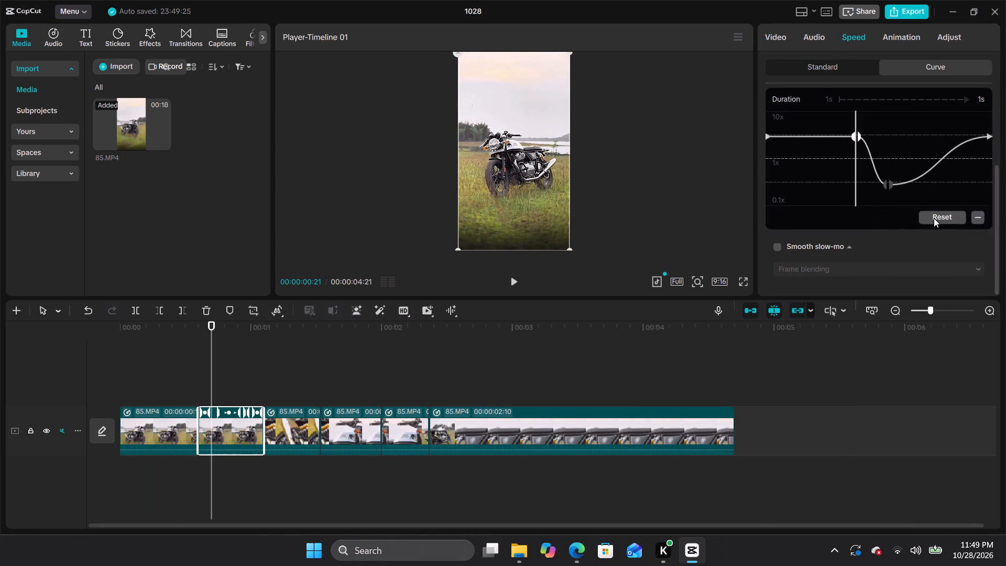
left_click(972, 216)
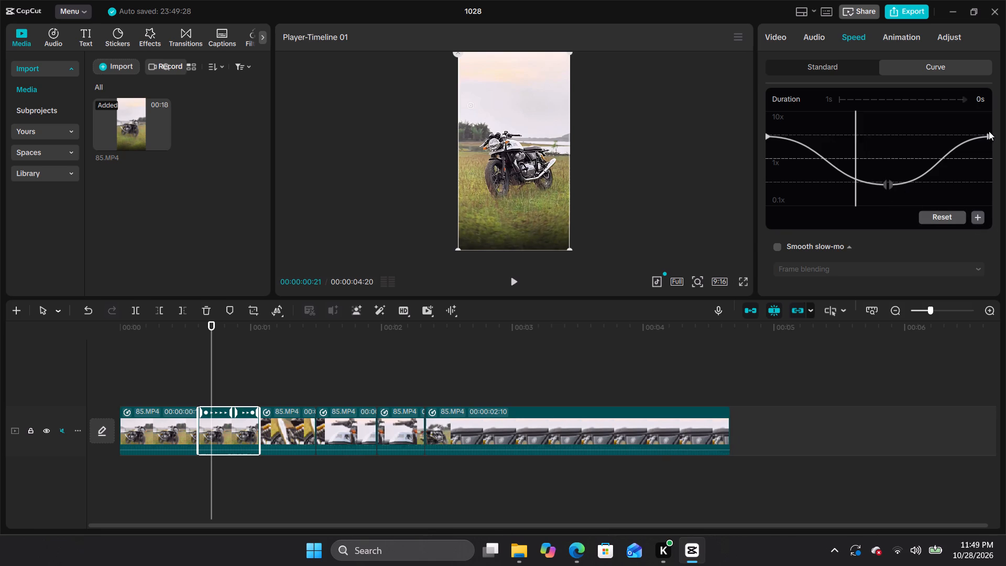
Raise the end point of the second clip's speed curve slightly above its start point, keeping the start point at its preset height.
left_click_drag(992, 136, 989, 127)
left_click_drag(983, 135, 980, 118)
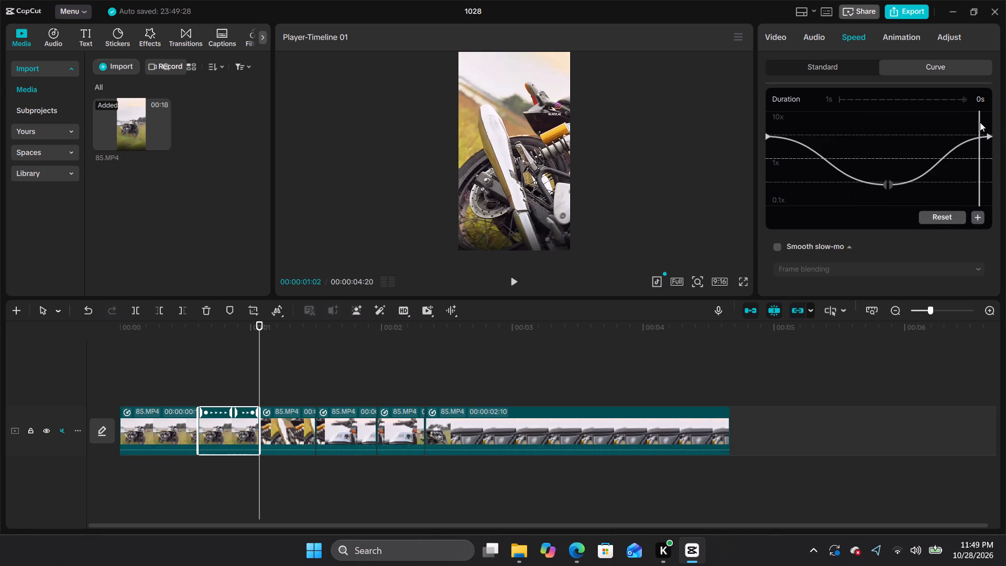
left_click_drag(766, 138, 776, 157)
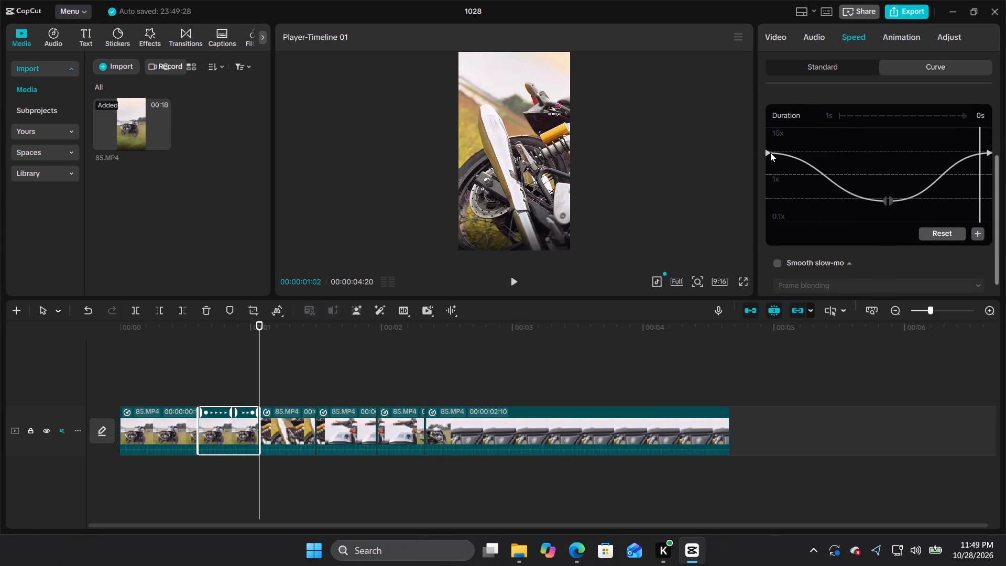
left_click_drag(769, 151, 763, 165)
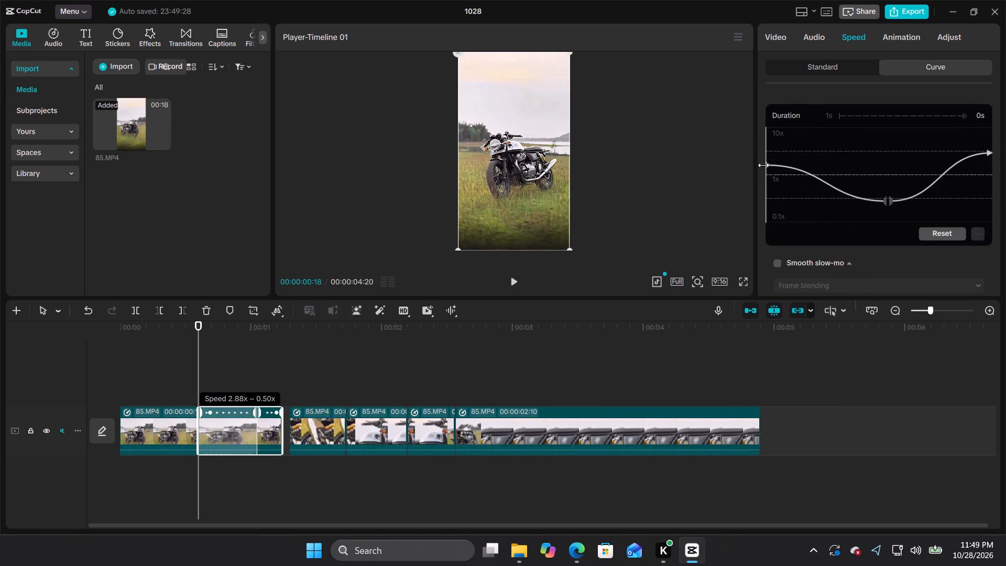
left_click_drag(763, 165, 760, 153)
left_click_drag(985, 150, 982, 133)
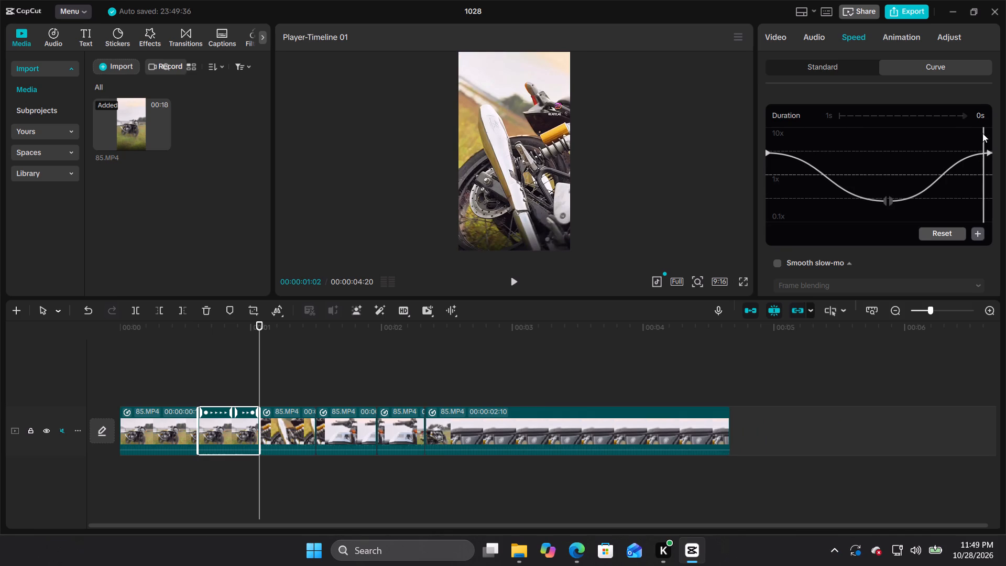
left_click_drag(982, 133, 982, 132)
left_click(989, 149)
left_click(989, 155)
left_click_drag(988, 149, 988, 145)
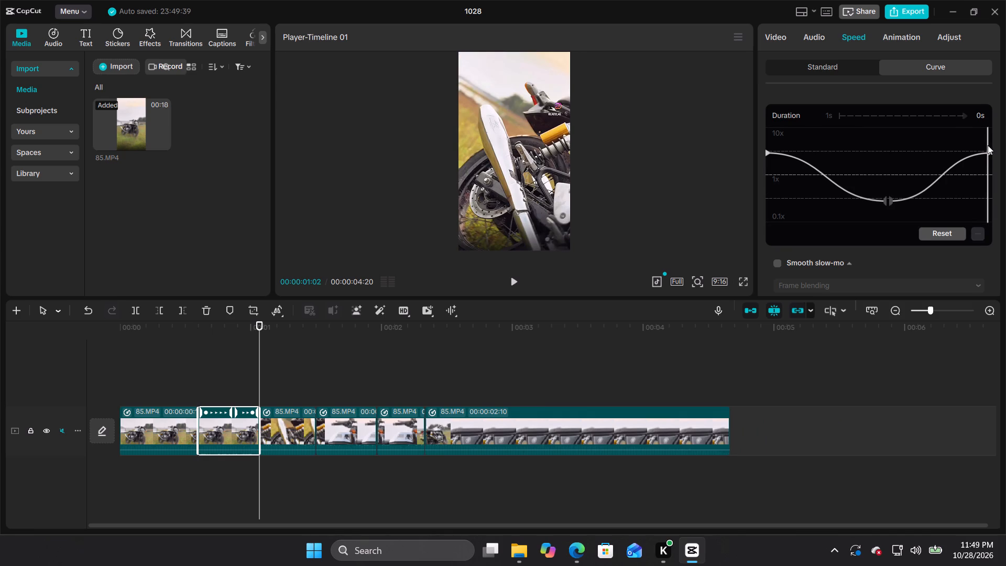
left_click_drag(988, 145, 986, 134)
left_click_drag(990, 153, 990, 145)
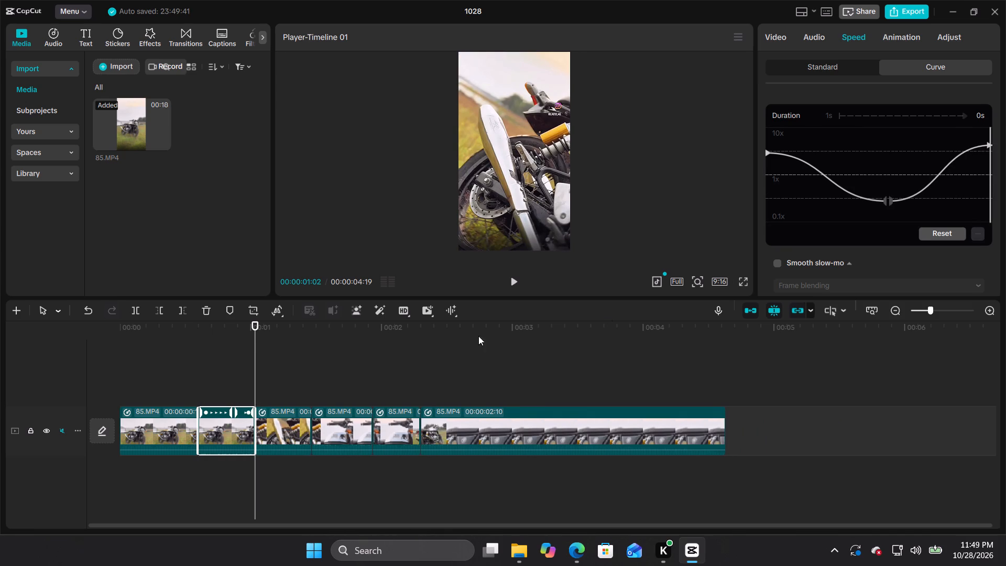
Play the timeline from the start to review the second clip's speed ramp, and return the playhead to the beginning.
left_click_drag(258, 334, 103, 351)
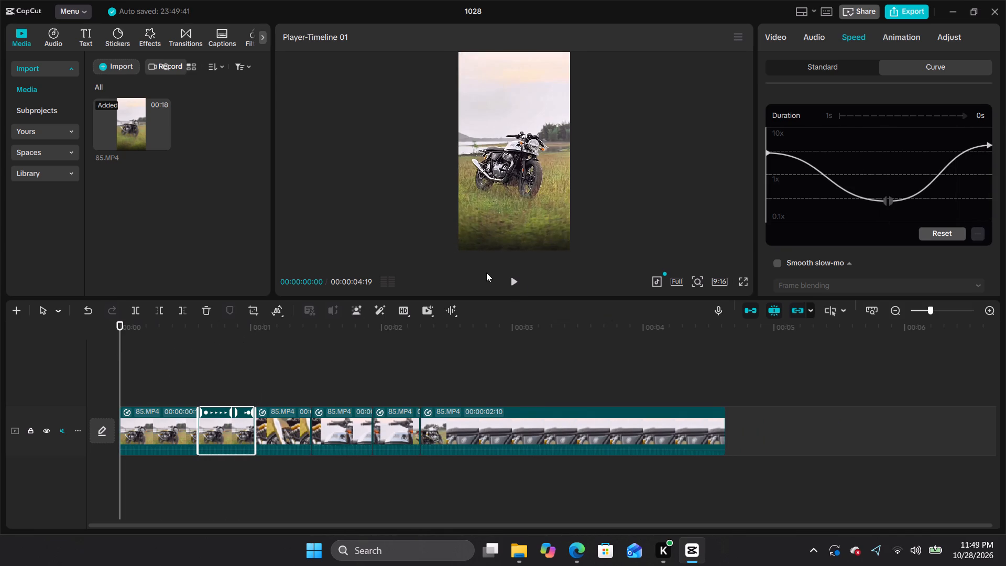
left_click(518, 279)
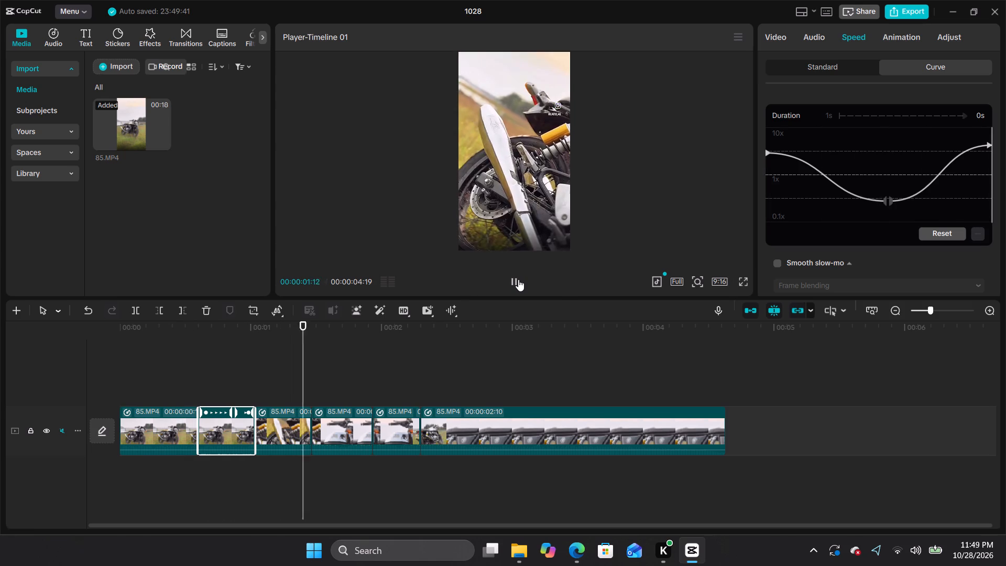
left_click(517, 279)
left_click_drag(371, 322, 350, 325)
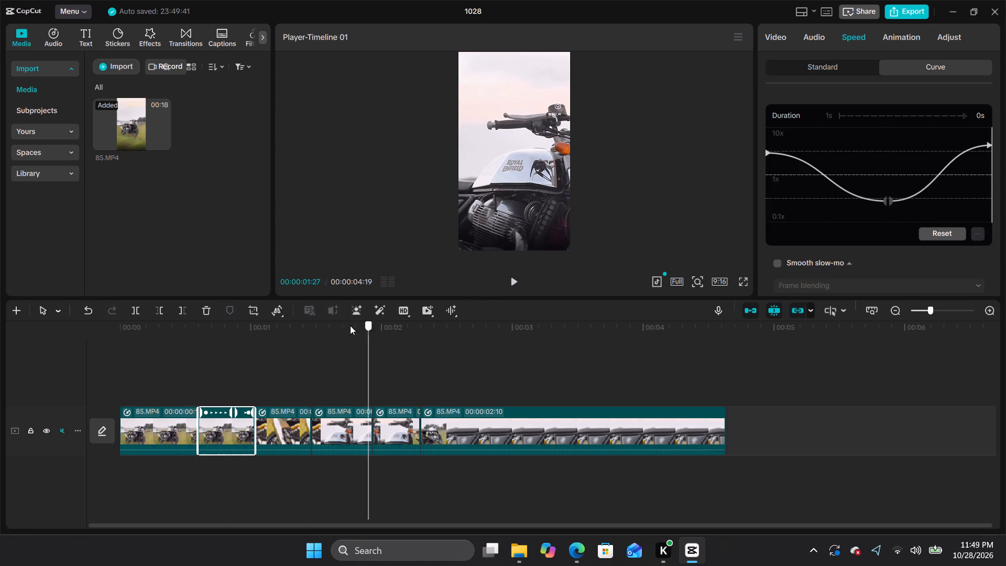
left_click_drag(350, 325, 42, 357)
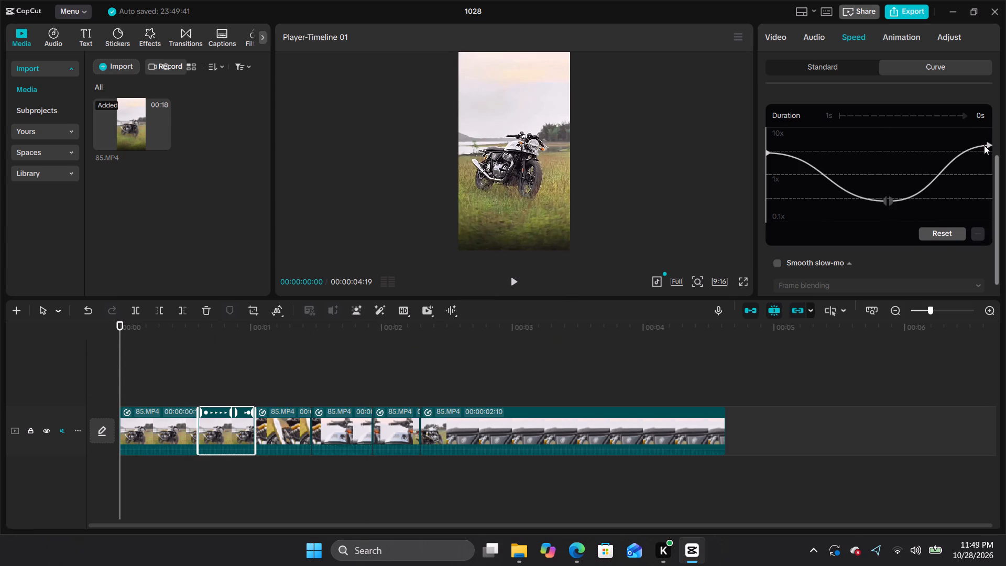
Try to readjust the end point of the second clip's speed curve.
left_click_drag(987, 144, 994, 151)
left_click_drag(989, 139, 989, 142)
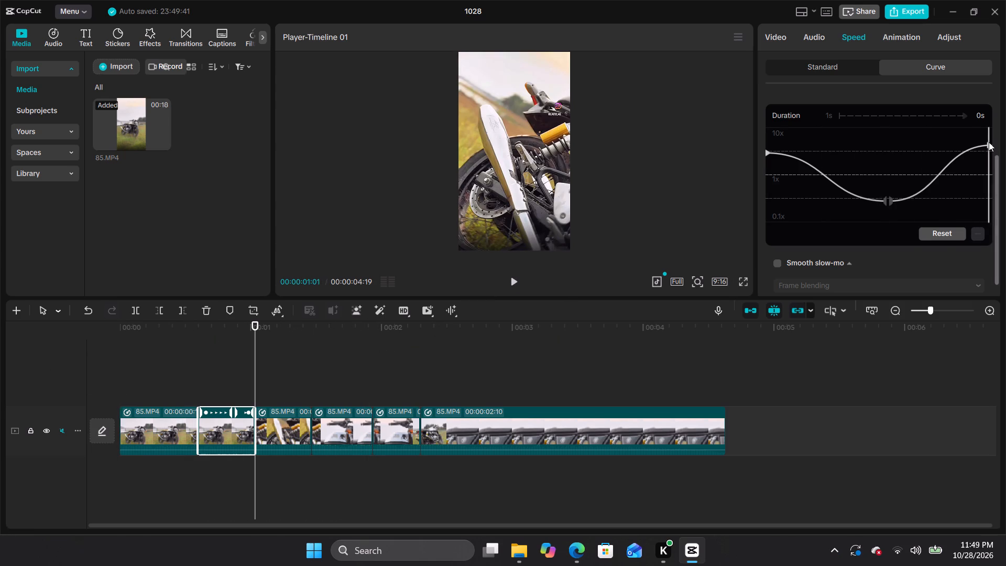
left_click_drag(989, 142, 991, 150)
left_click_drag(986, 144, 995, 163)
Lower the end point of the first clip's speed curve to slightly above the 1x line.
left_click(155, 433)
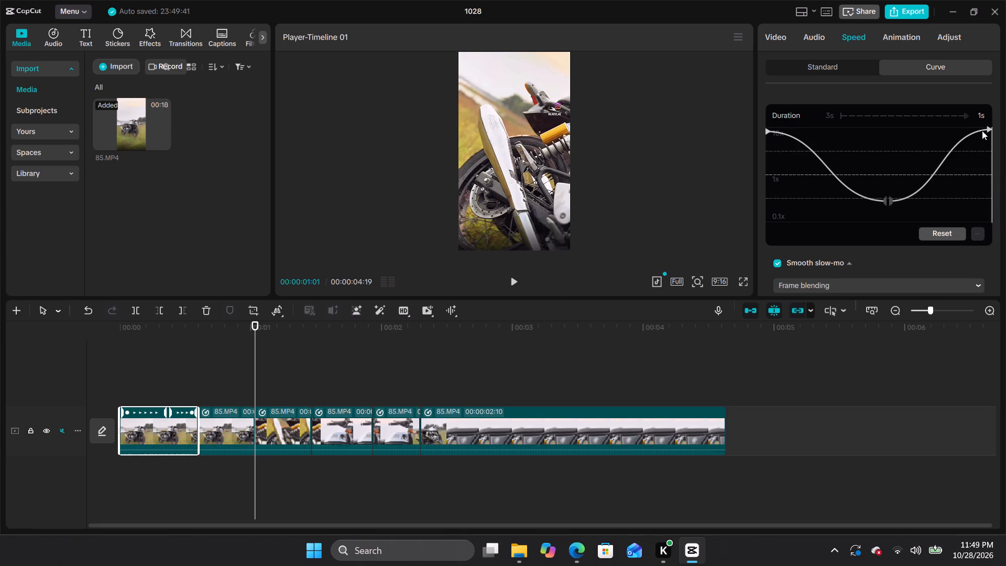
left_click(982, 129)
left_click_drag(988, 128, 1005, 158)
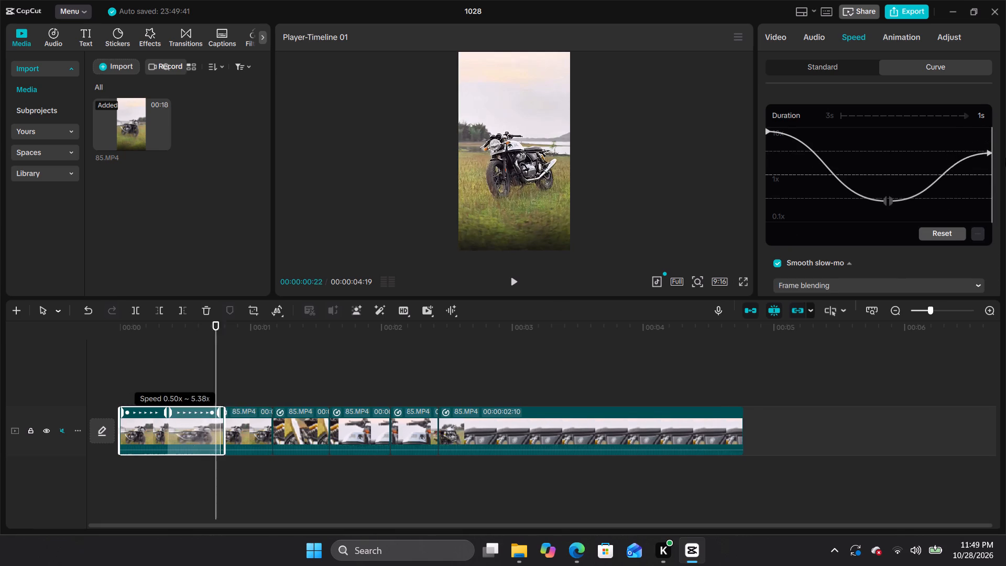
left_click_drag(1005, 158, 1005, 164)
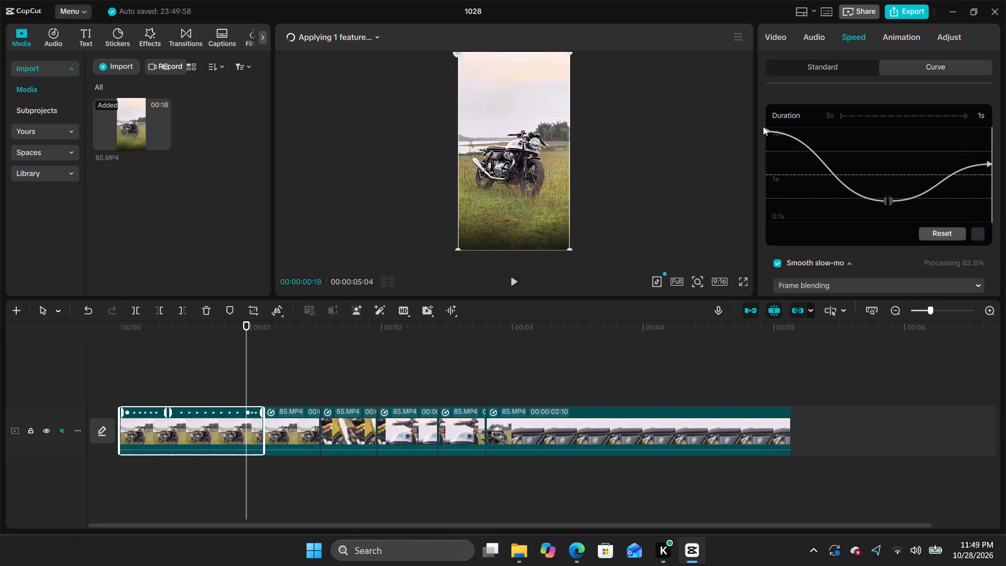
Play the timeline from the start to review the first clip's adjusted speed ramp.
left_click_drag(251, 331, 31, 370)
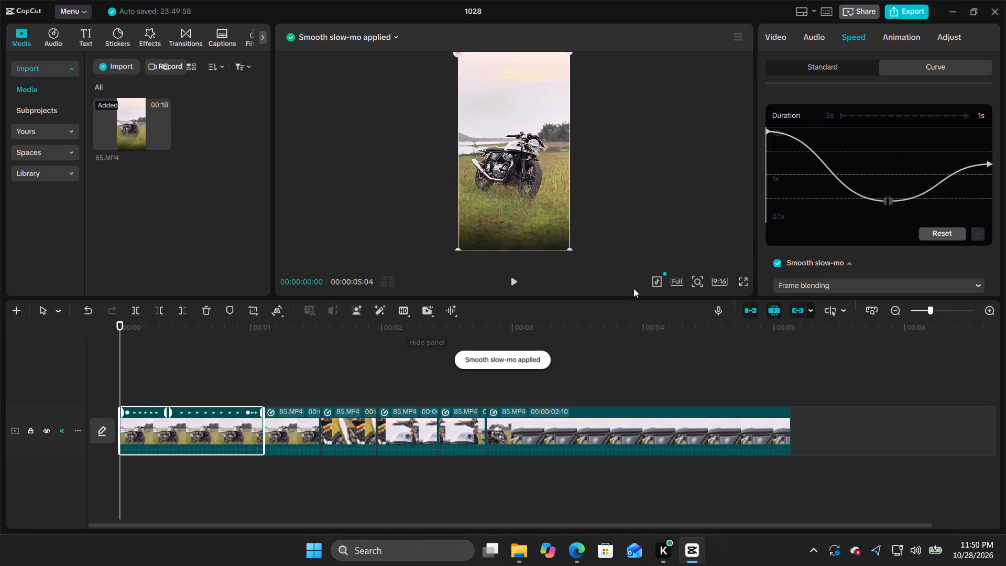
left_click(519, 279)
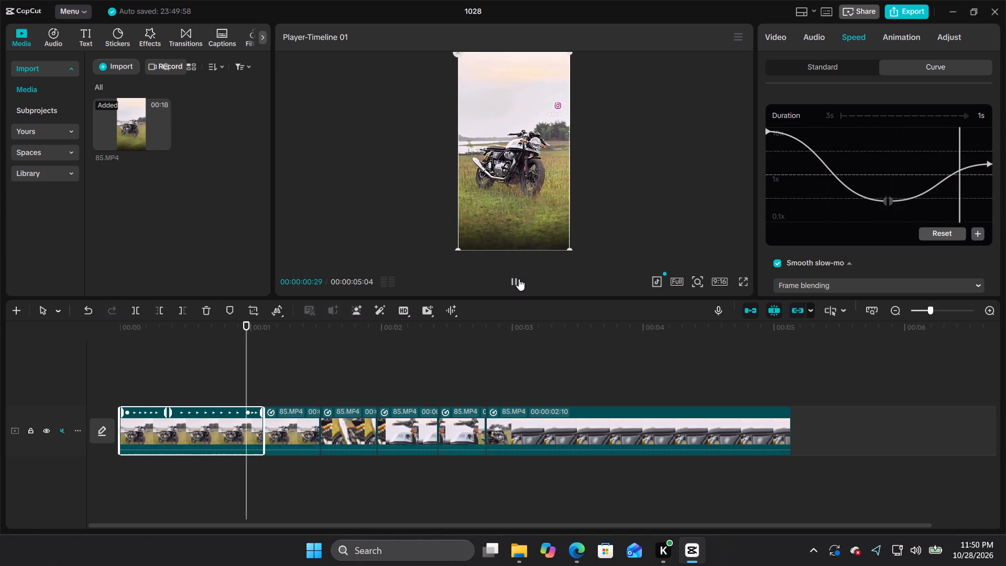
Lower the start point of the second clip's speed curve to about 1x and raise its end point slightly.
left_click(258, 436)
left_click(288, 429)
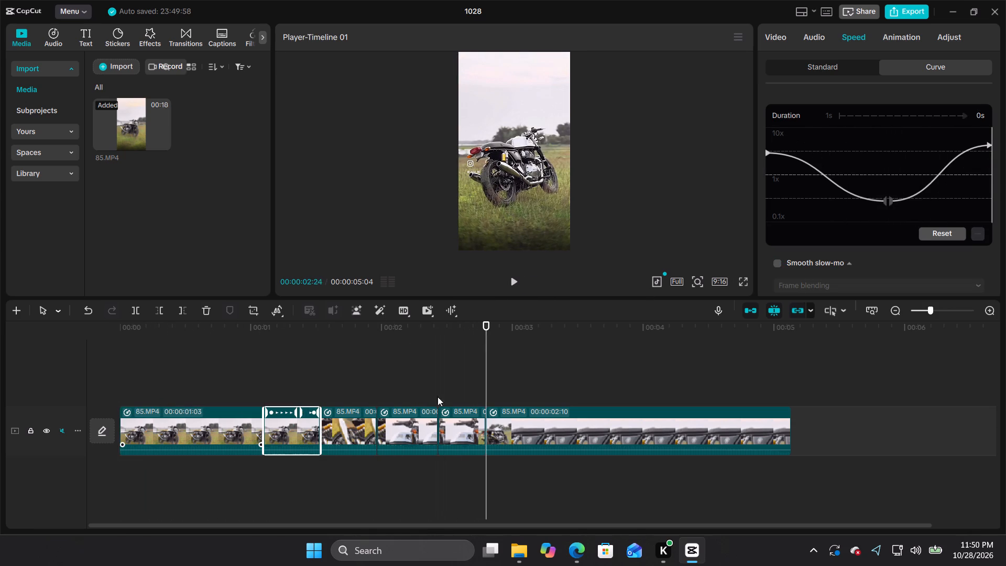
left_click_drag(988, 142, 992, 149)
left_click_drag(762, 152, 764, 157)
left_click_drag(766, 158, 768, 176)
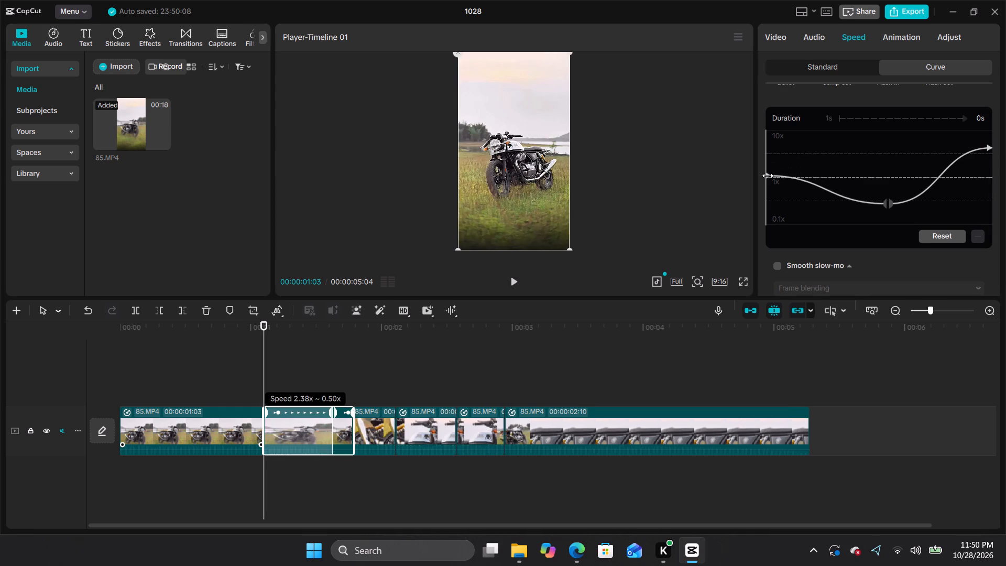
left_click_drag(768, 176, 768, 178)
left_click_drag(986, 147, 982, 136)
left_click_drag(988, 146, 987, 140)
Play the timeline from the start and scrub back through the first two clips to check their speed ramps.
left_click_drag(420, 324, 0, 377)
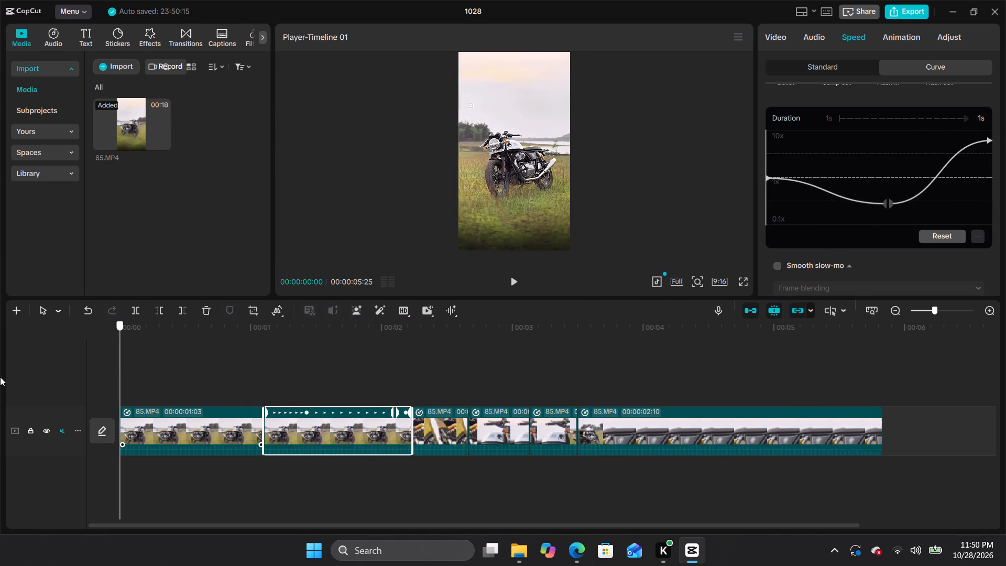
left_click_drag(0, 377, 0, 379)
left_click(515, 281)
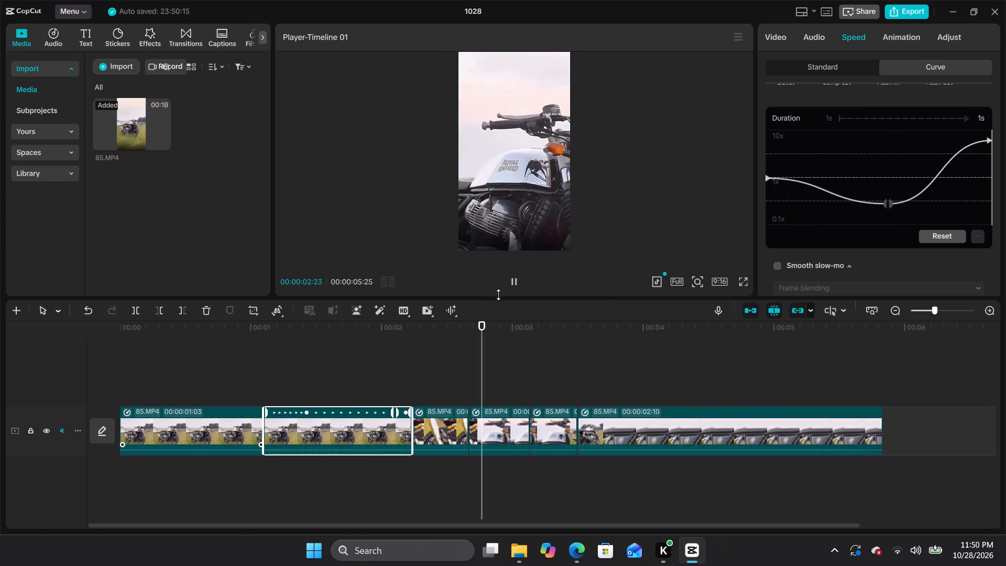
left_click_drag(619, 336, 483, 352)
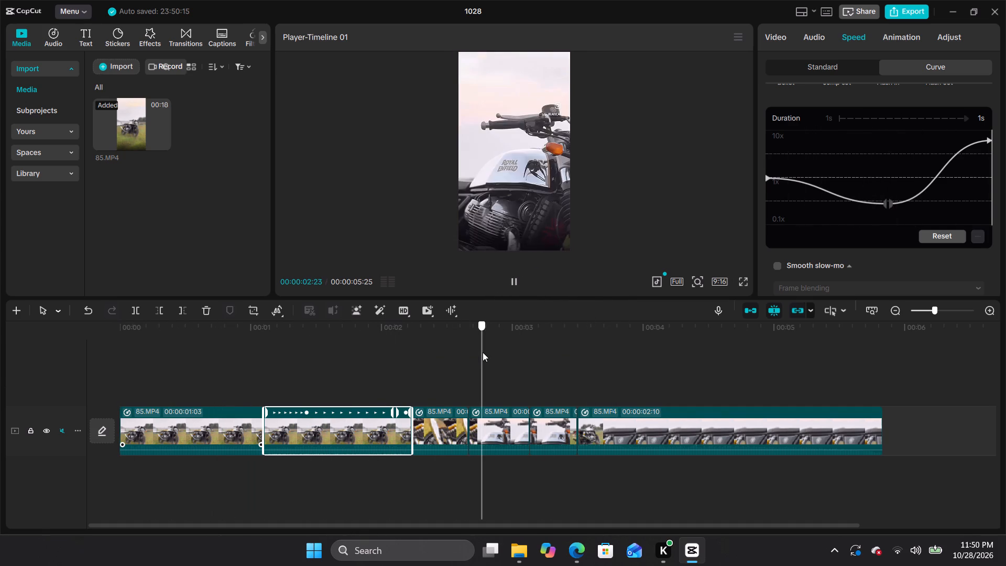
left_click_drag(483, 352, 397, 367)
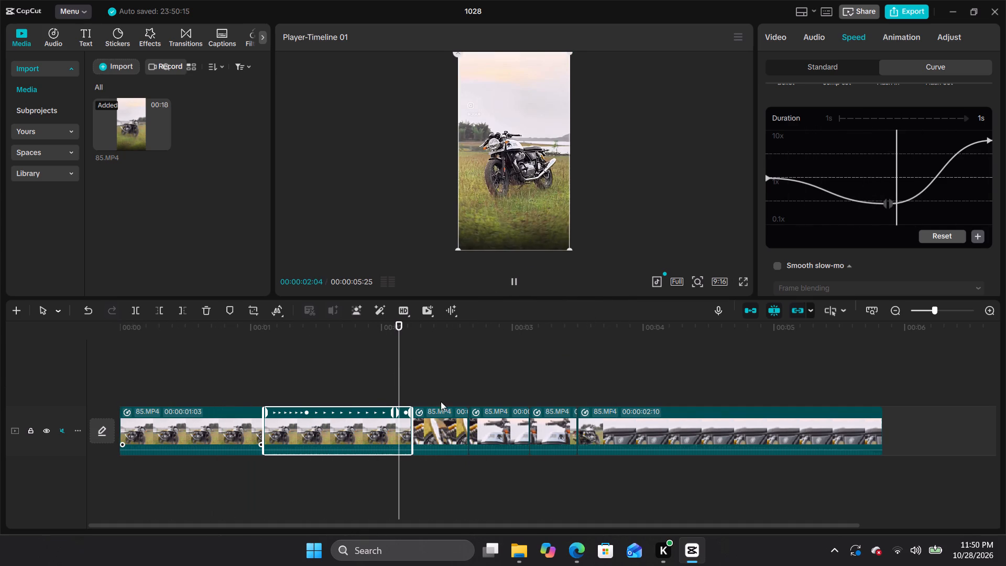
left_click(445, 423)
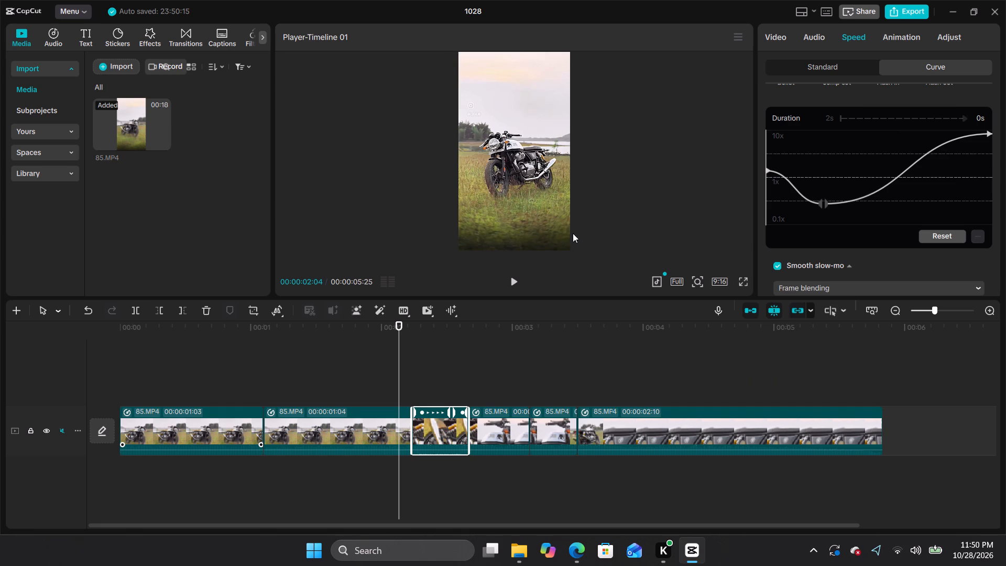
left_click(389, 399)
left_click_drag(391, 384, 243, 400)
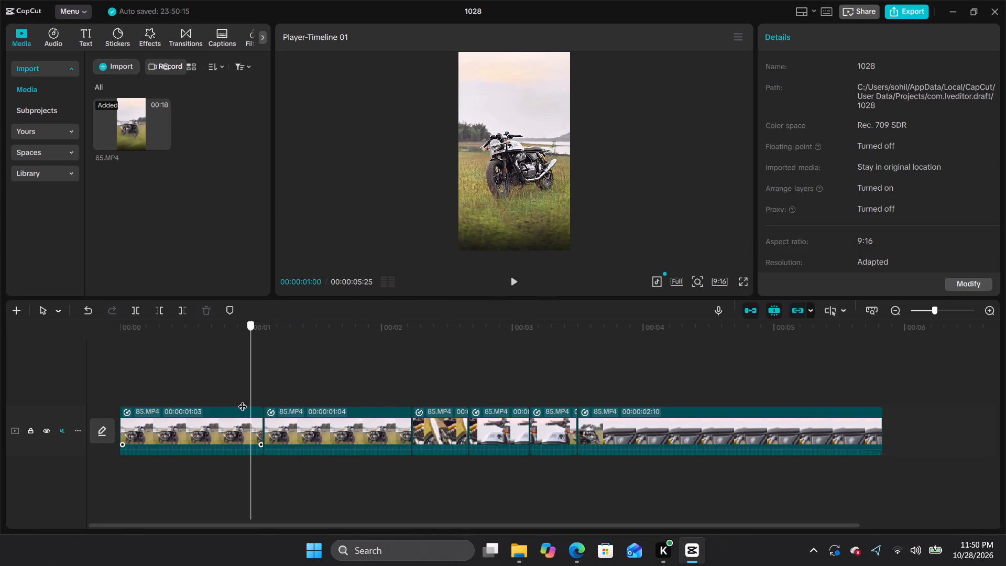
left_click_drag(243, 400, 158, 415)
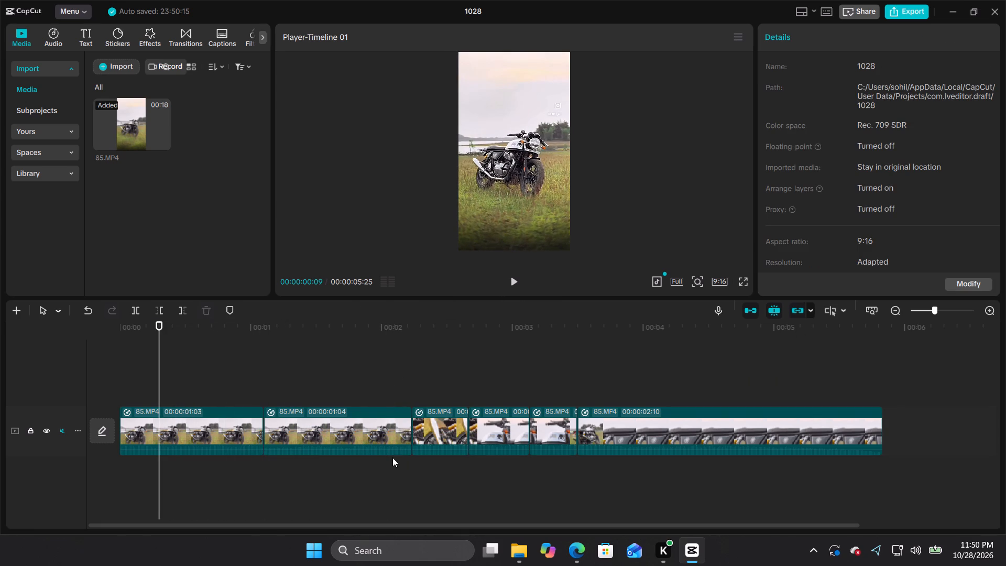
Create a freeze frame from the third clip at 00:00:02:09 and place it on a track above the main footage.
left_click(442, 428)
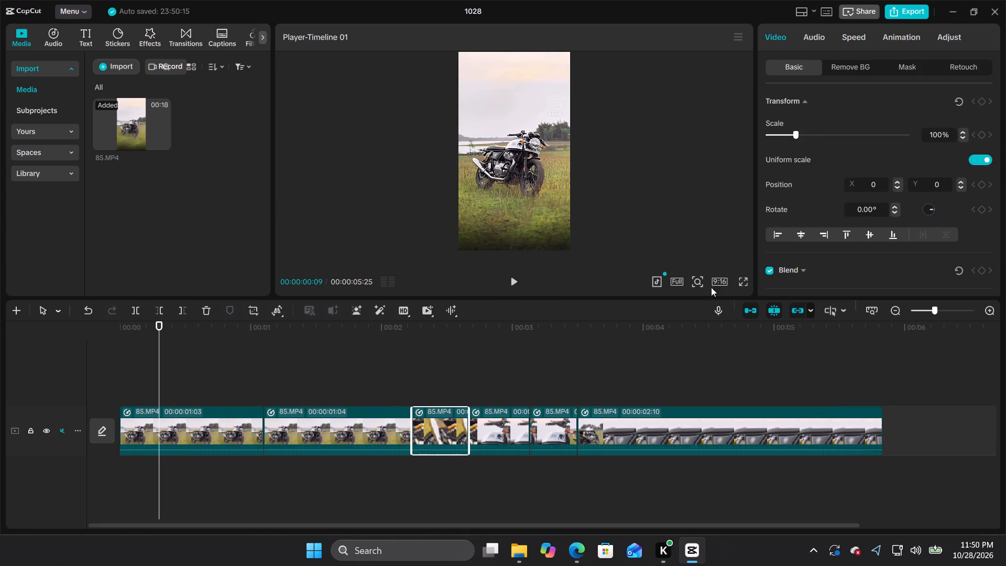
left_click_drag(158, 332, 421, 368)
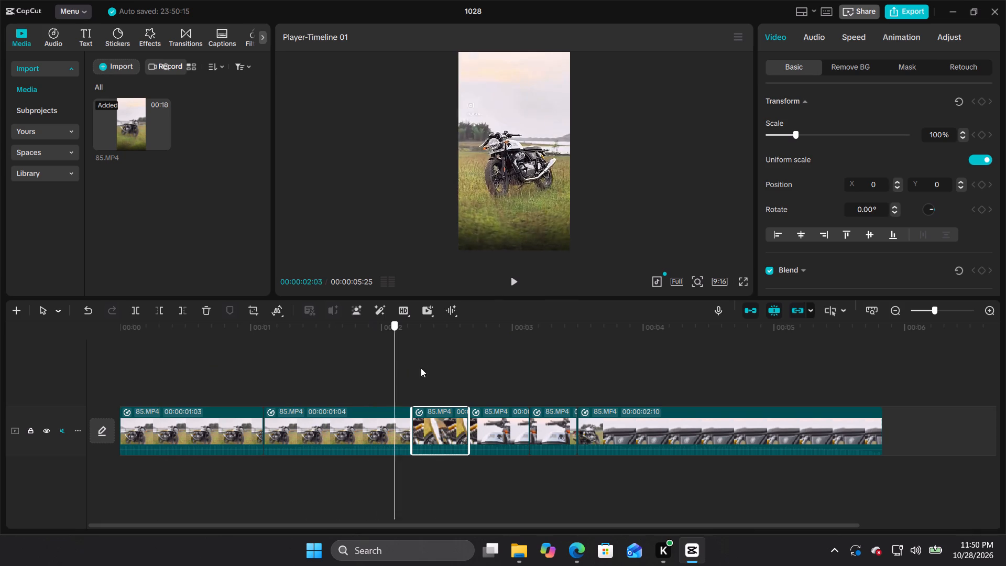
left_click_drag(421, 368, 406, 372)
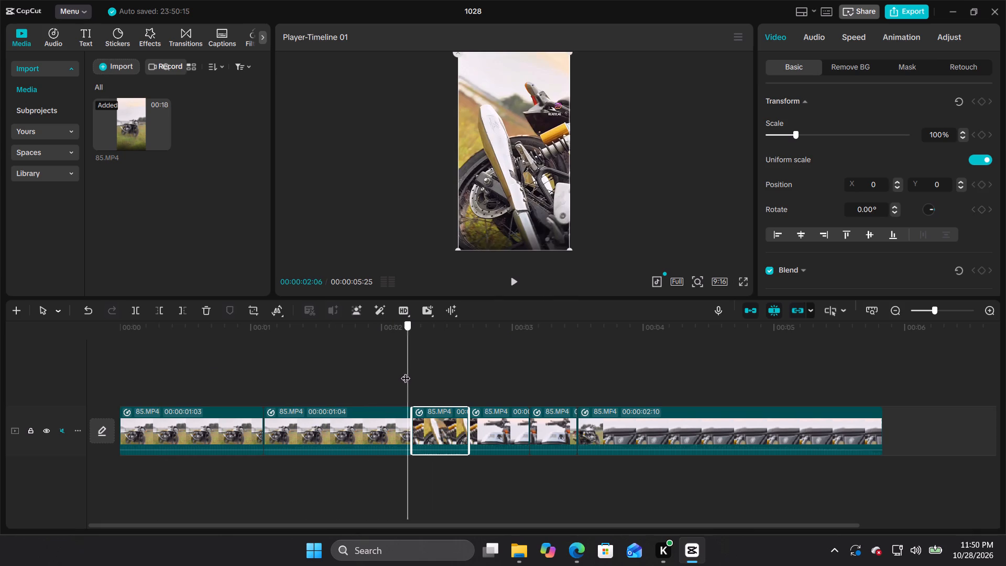
left_click_drag(406, 372, 421, 376)
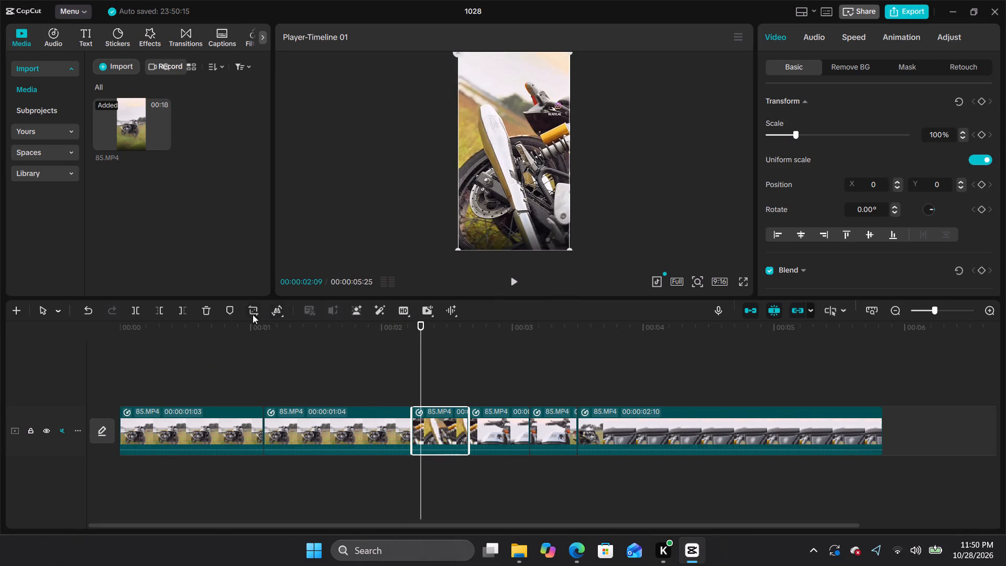
left_click(272, 312)
left_click(308, 333)
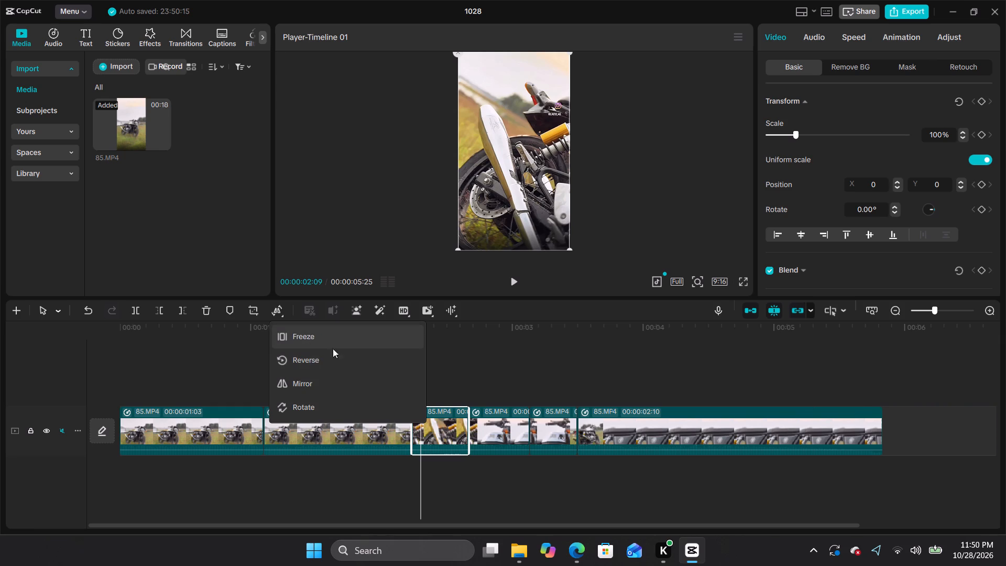
left_click_drag(657, 423, 560, 375)
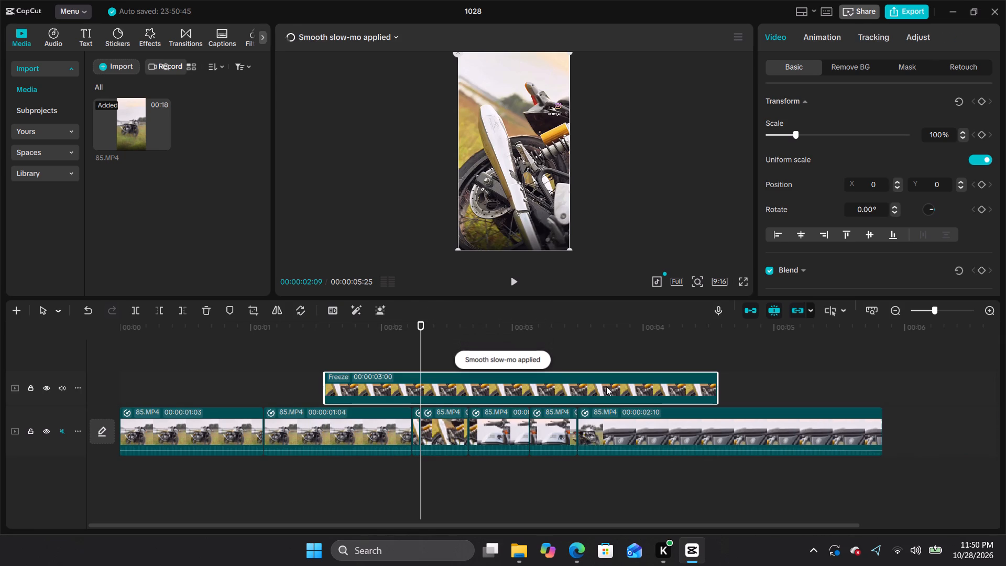
Trim both ends of the freeze clip so it starts at 00:00:02:00 and ends shortly after the third clip begins.
left_click_drag(714, 389, 453, 406)
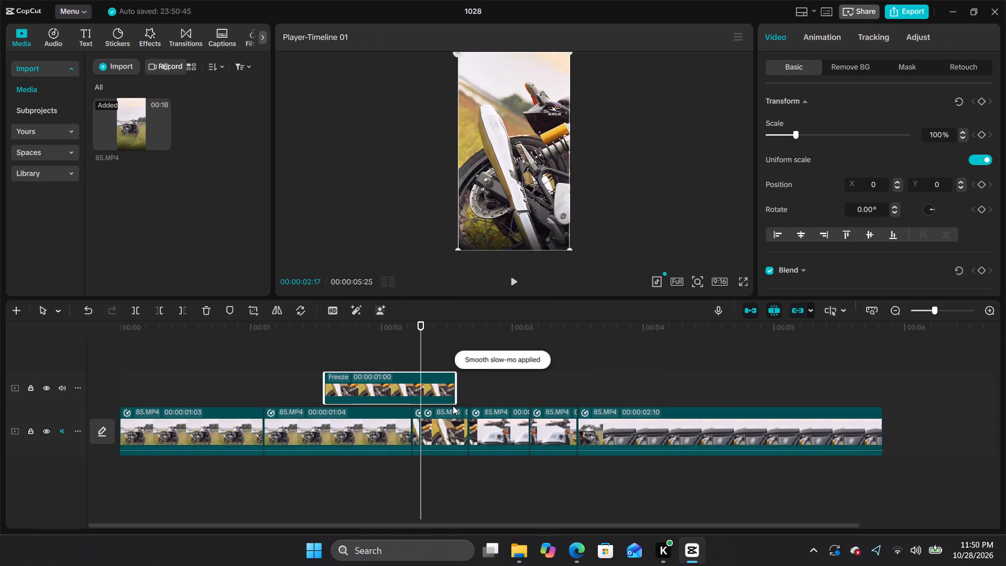
left_click_drag(453, 406, 436, 409)
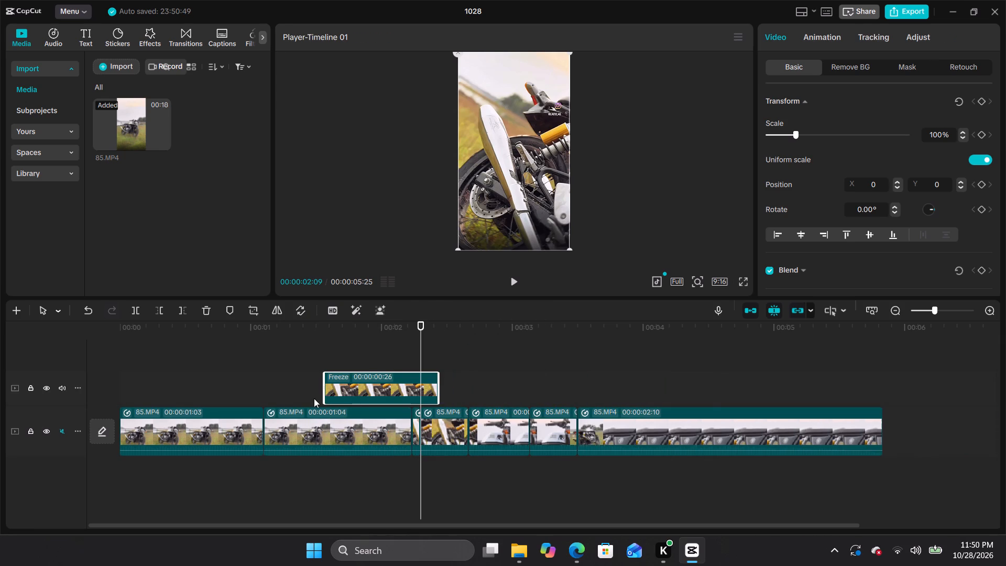
left_click_drag(323, 387, 382, 383)
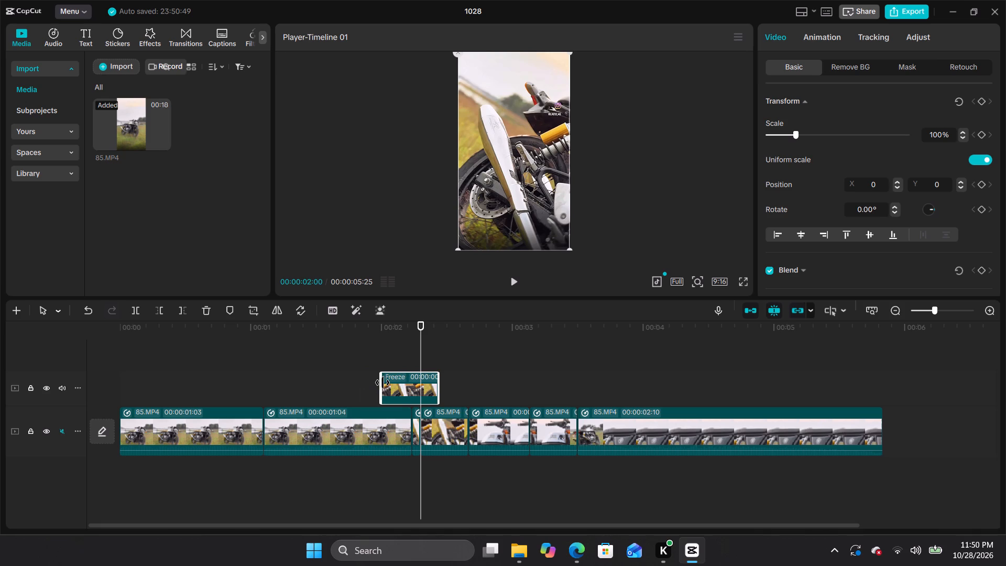
left_click_drag(382, 383, 384, 383)
Remove the background of the freeze clip and shift the cutout to about X -133, Y -260.
left_click(404, 389)
left_click(377, 307)
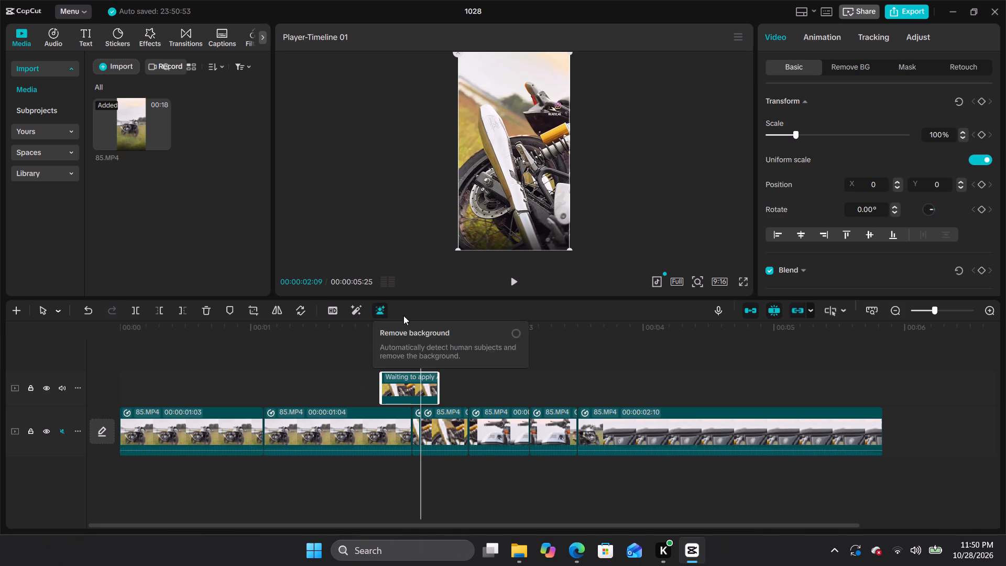
left_click_drag(531, 209, 512, 240)
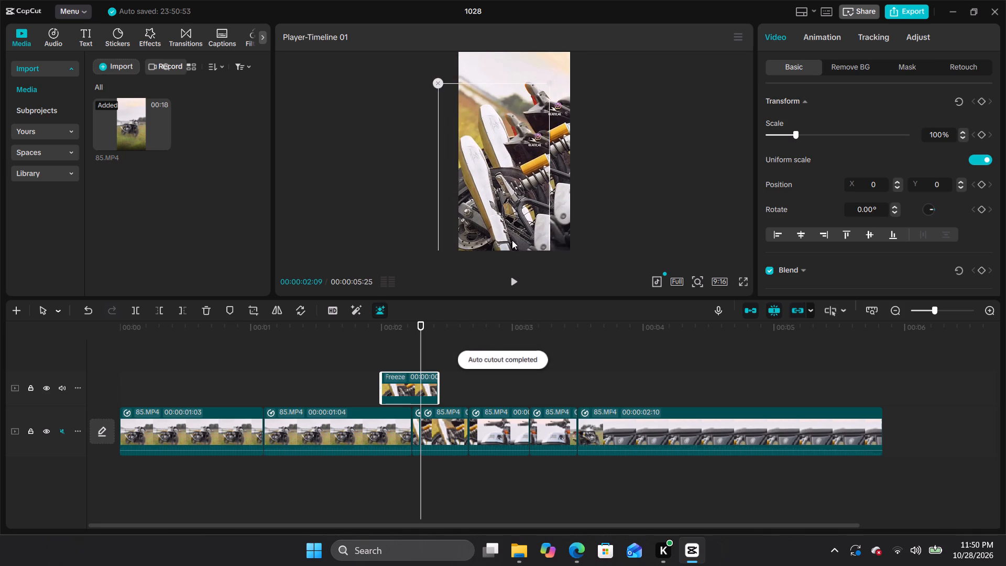
left_click_drag(512, 240, 525, 222)
Add a position keyframe at the freeze clip's start, 00:00:02:00, with the cutout moved below the frame to about X -101, Y -3249.
left_click_drag(416, 322, 373, 329)
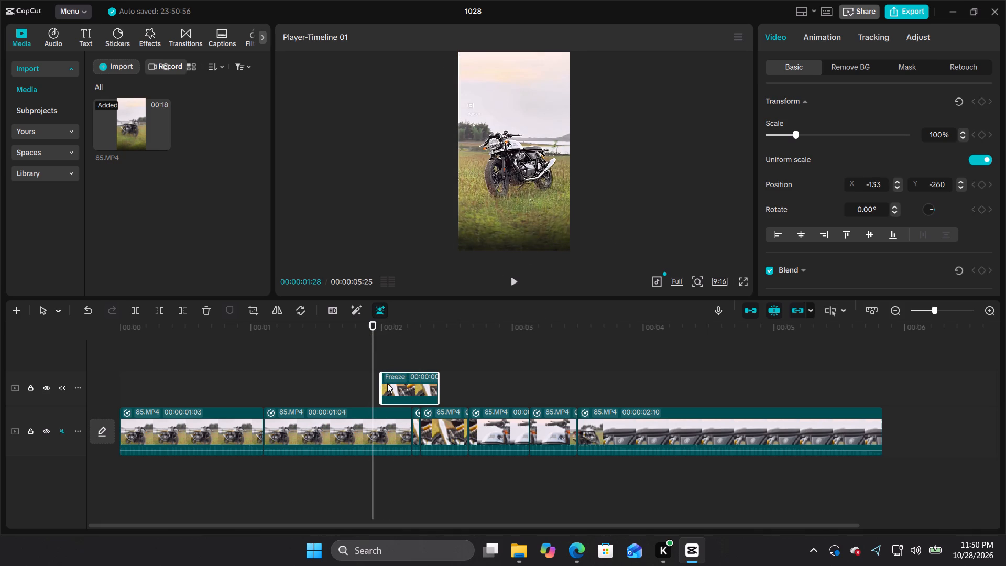
left_click_drag(368, 320, 389, 322)
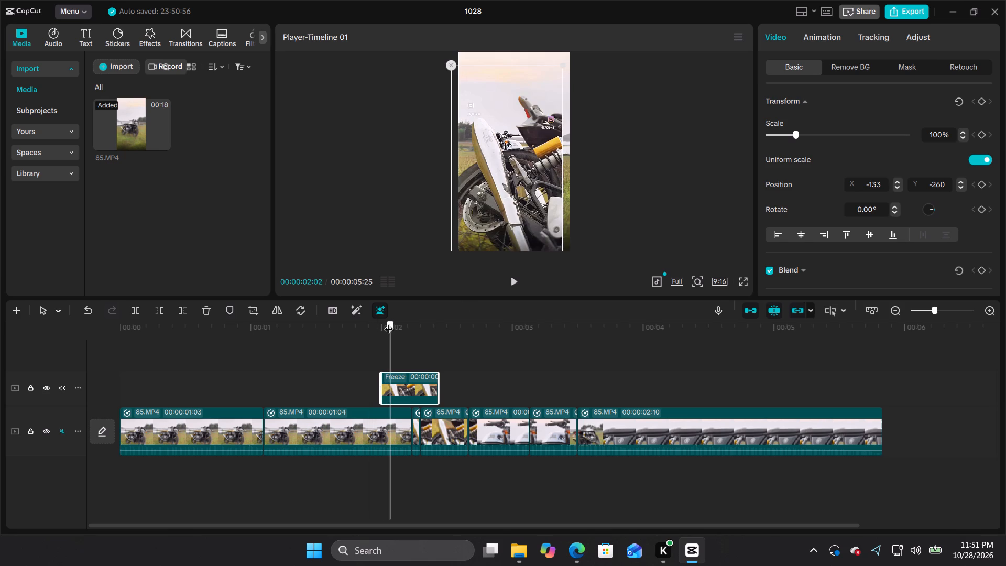
left_click_drag(389, 322, 384, 325)
left_click(980, 190)
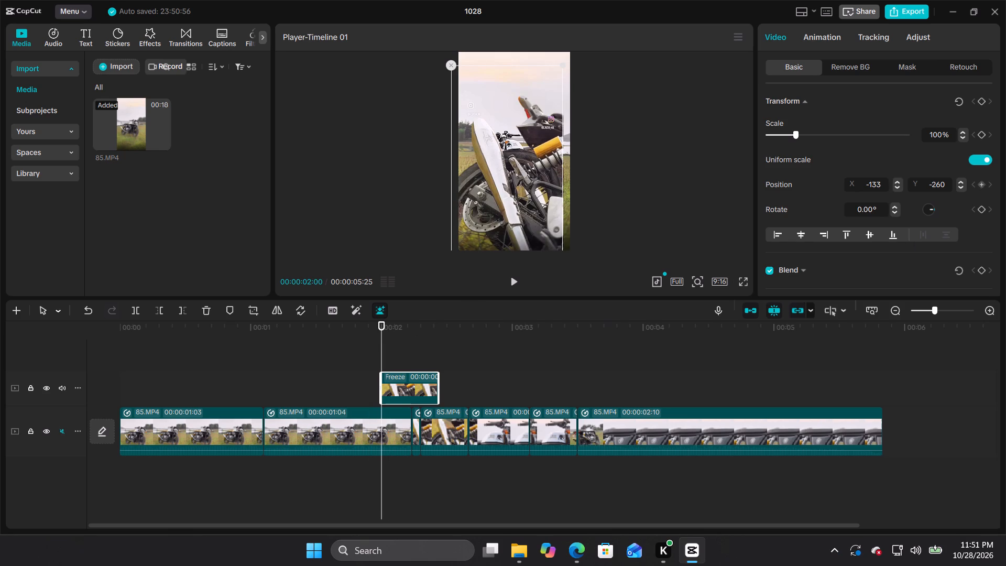
left_click_drag(513, 204, 509, 339)
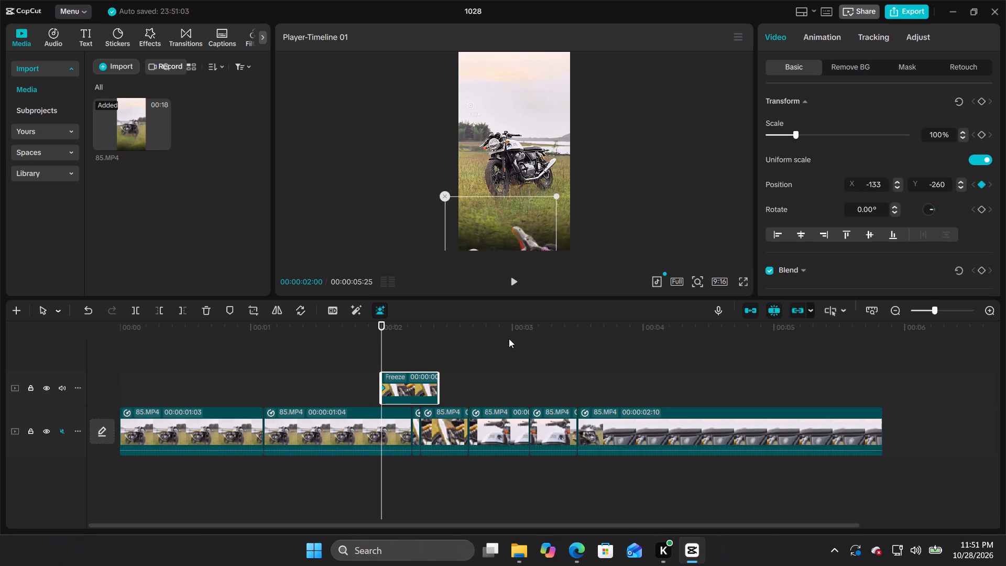
left_click_drag(509, 339, 528, 278)
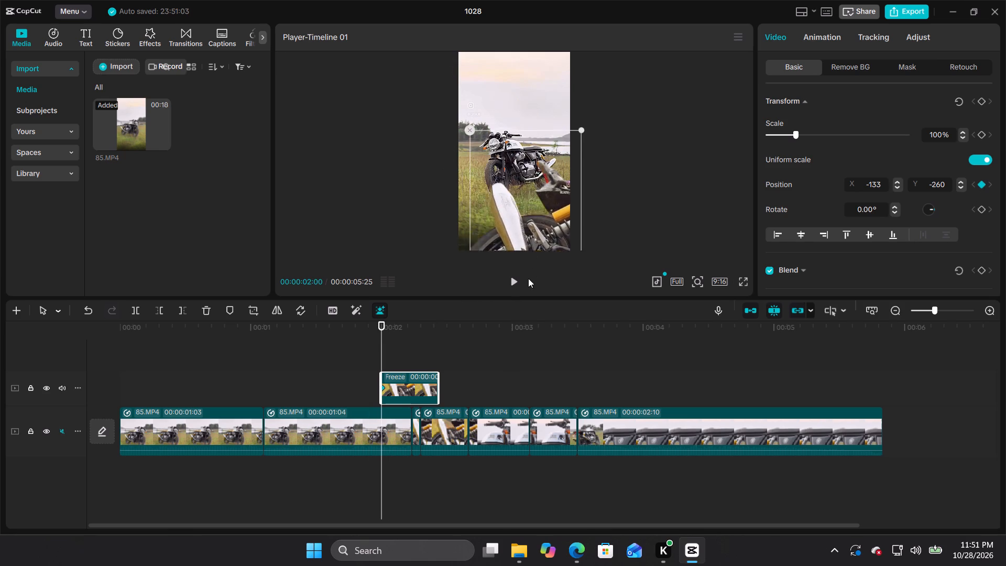
left_click_drag(528, 278, 512, 339)
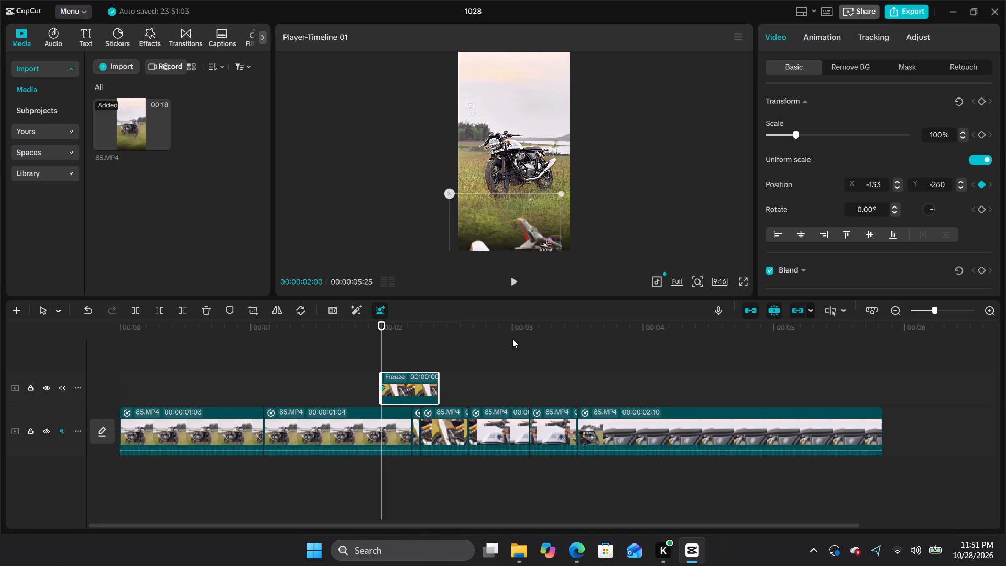
left_click_drag(512, 339, 510, 352)
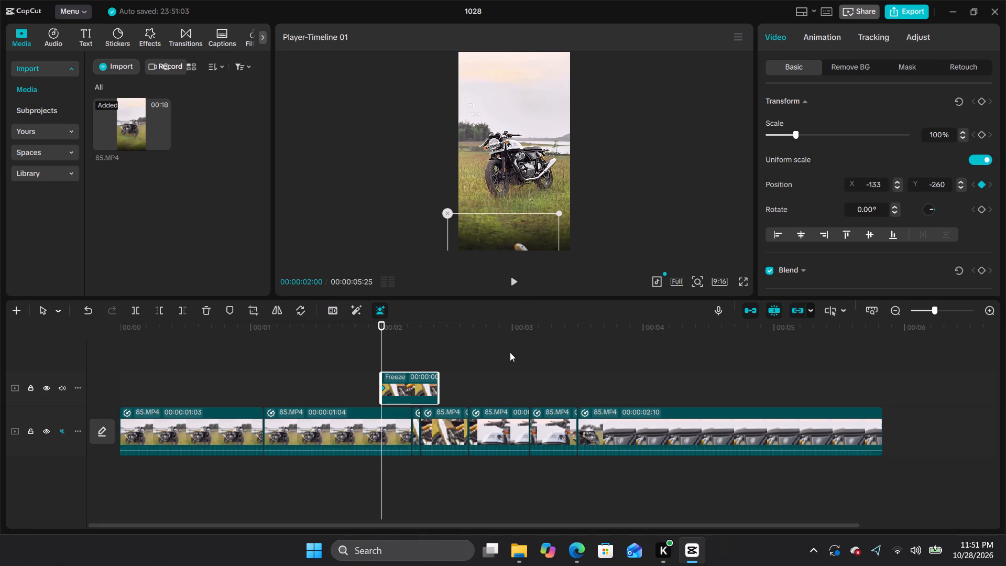
left_click_drag(510, 352, 515, 358)
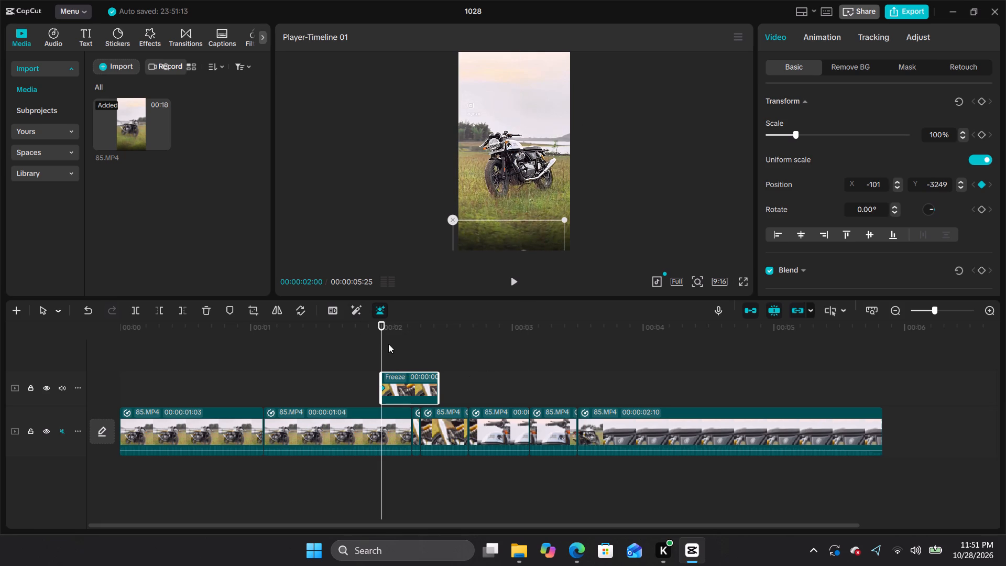
At 00:00:02:09, enlarge the freeze clip's cutout to 110% scale.
left_click_drag(384, 323, 402, 331)
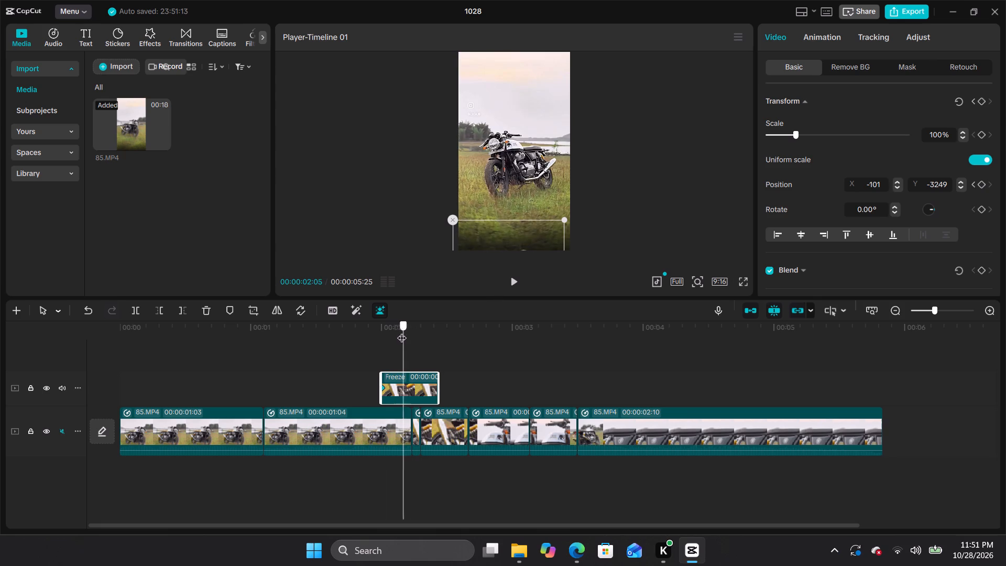
left_click_drag(402, 331, 411, 331)
left_click_drag(407, 323, 404, 322)
left_click_drag(404, 322, 431, 324)
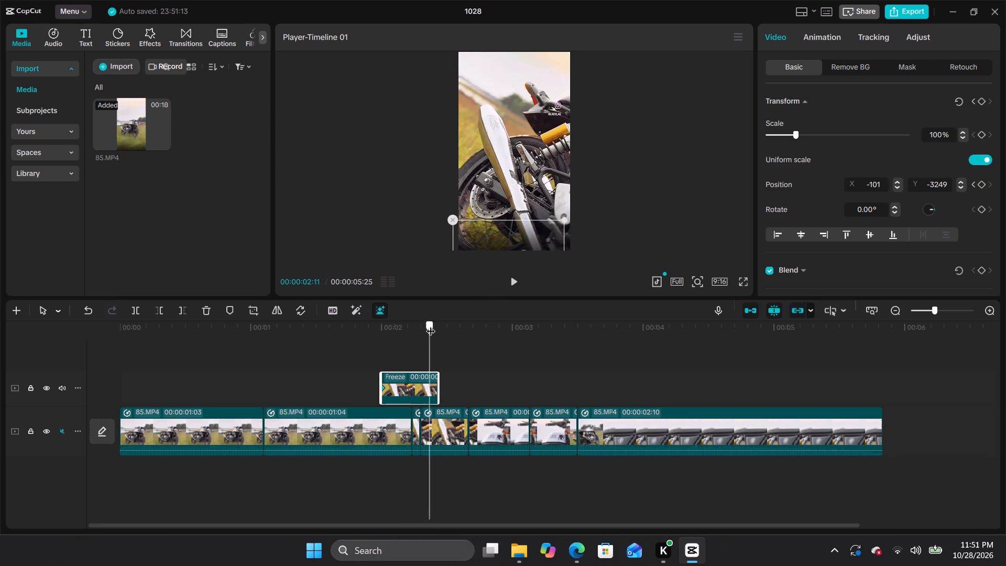
left_click_drag(431, 324, 421, 323)
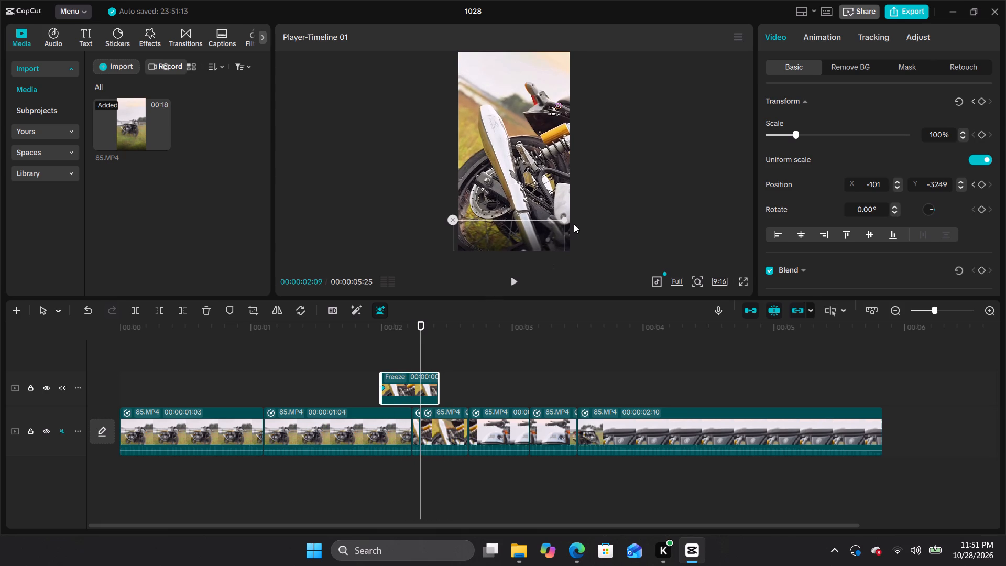
left_click_drag(563, 220, 531, 190)
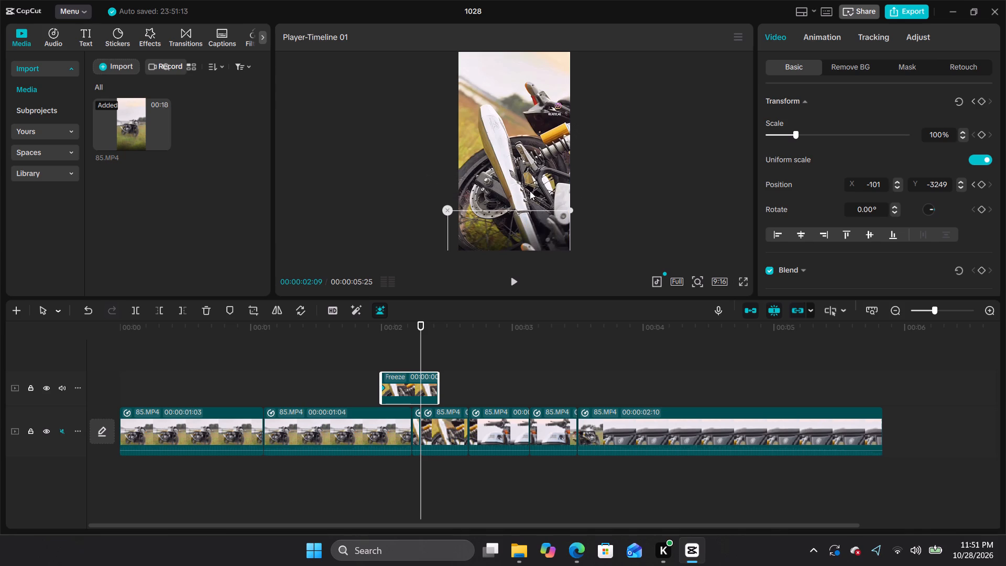
Move the freeze cutout up over the front-wheel shot at 00:00:02:09, adding a position keyframe at X 0, Y -76.
left_click_drag(521, 212, 521, 204)
left_click(519, 206)
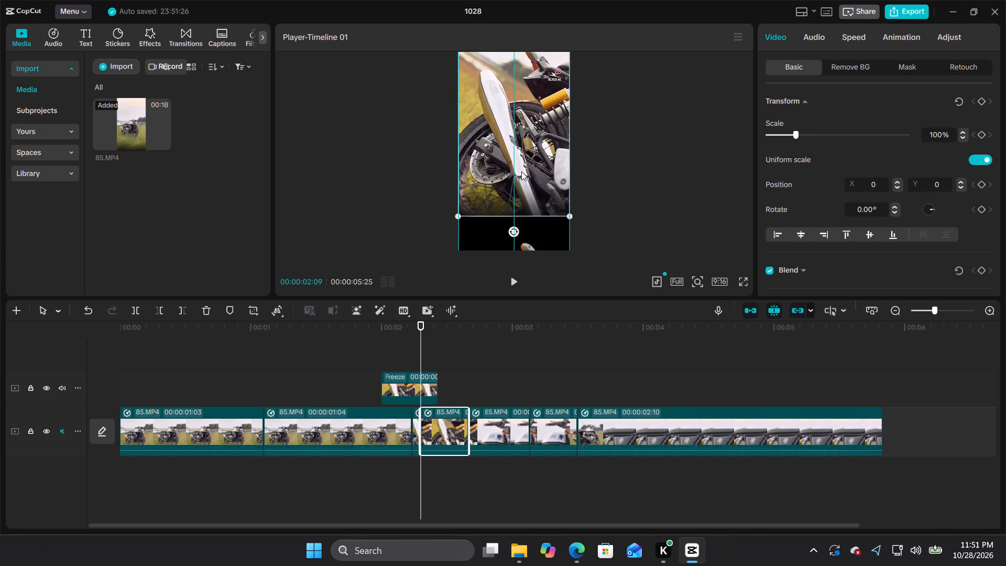
left_click(526, 248)
left_click(414, 399)
left_click_drag(542, 232, 522, 116)
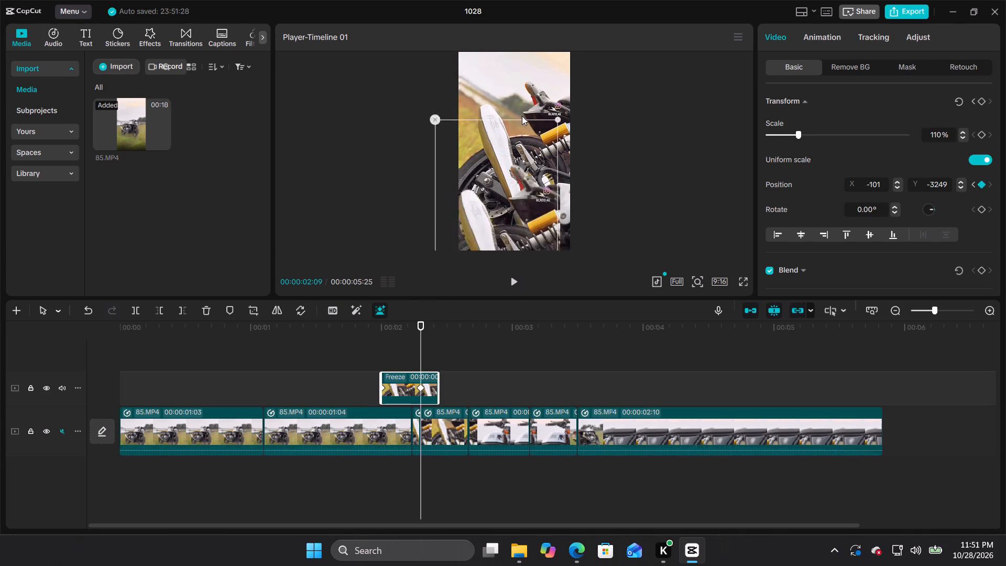
left_click_drag(522, 116, 548, 71)
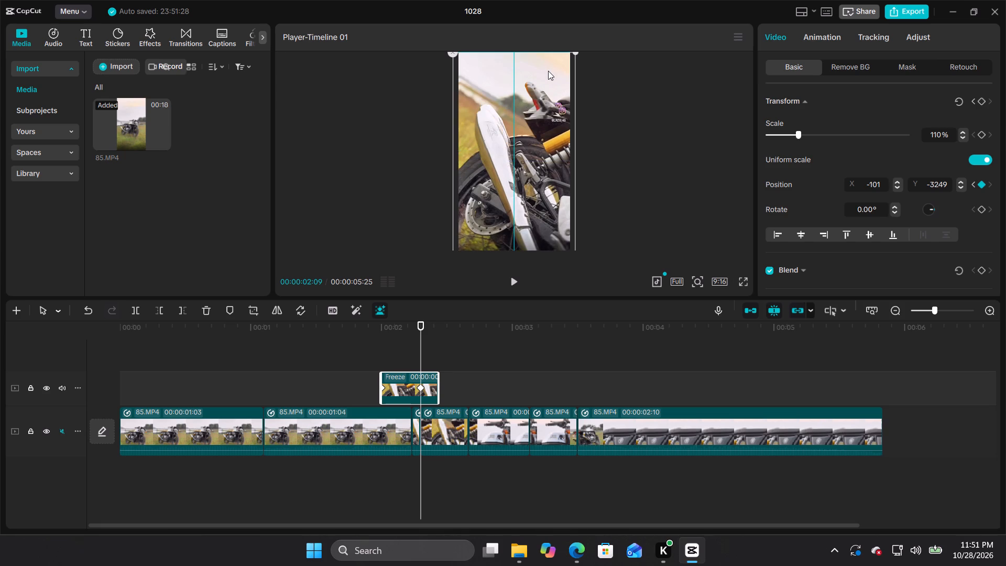
left_click_drag(548, 71, 548, 68)
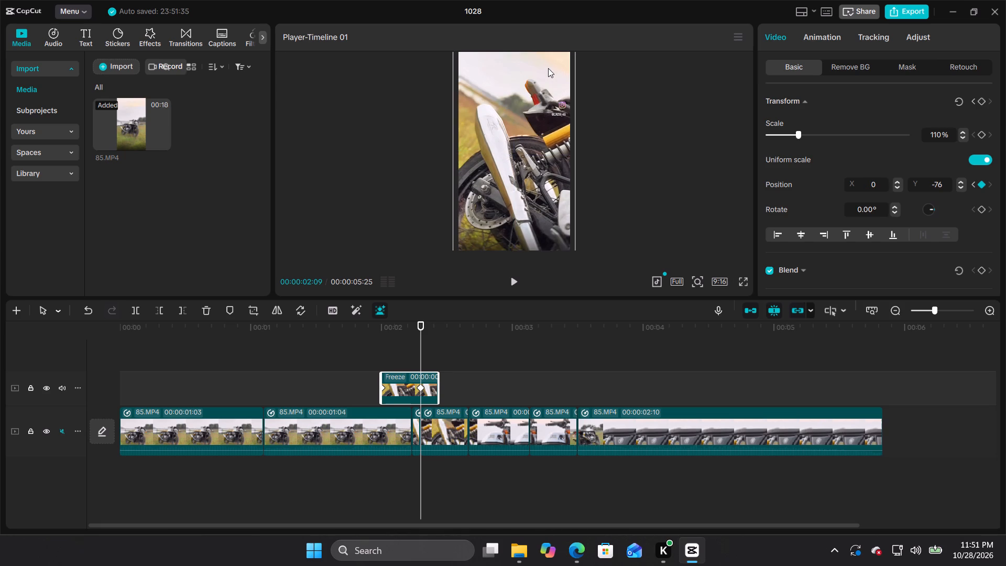
left_click(576, 55)
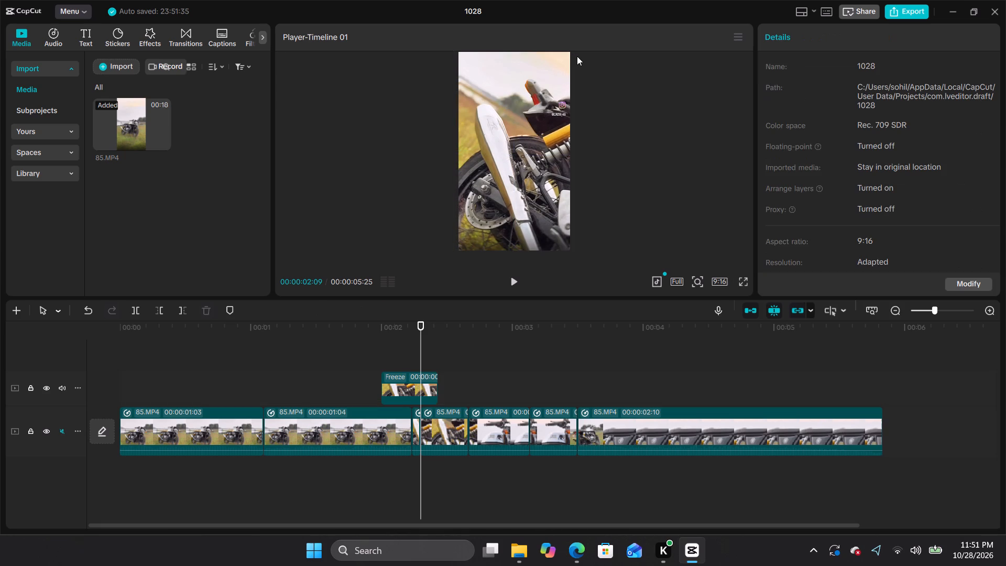
left_click(429, 376)
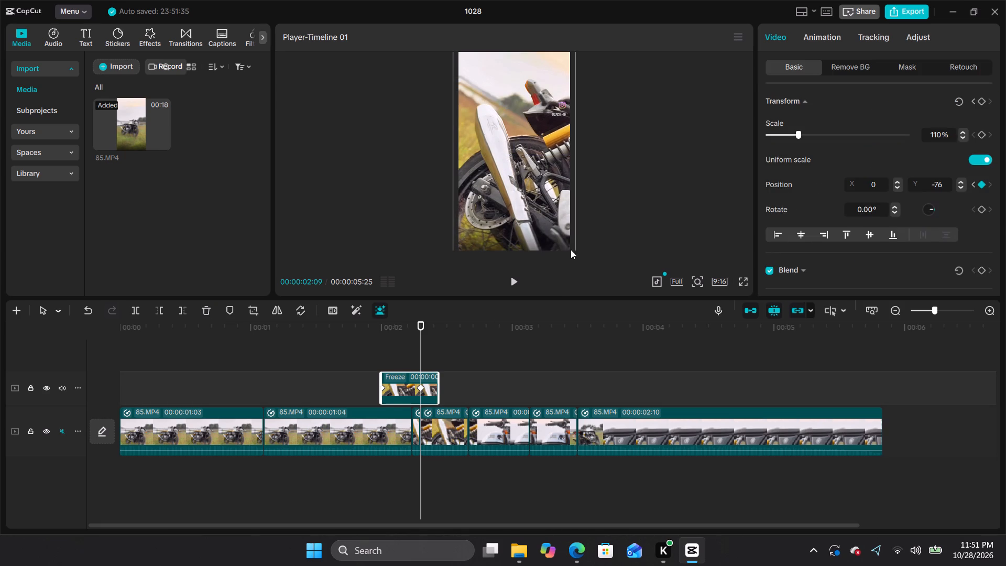
left_click(576, 242)
left_click_drag(553, 194, 548, 209)
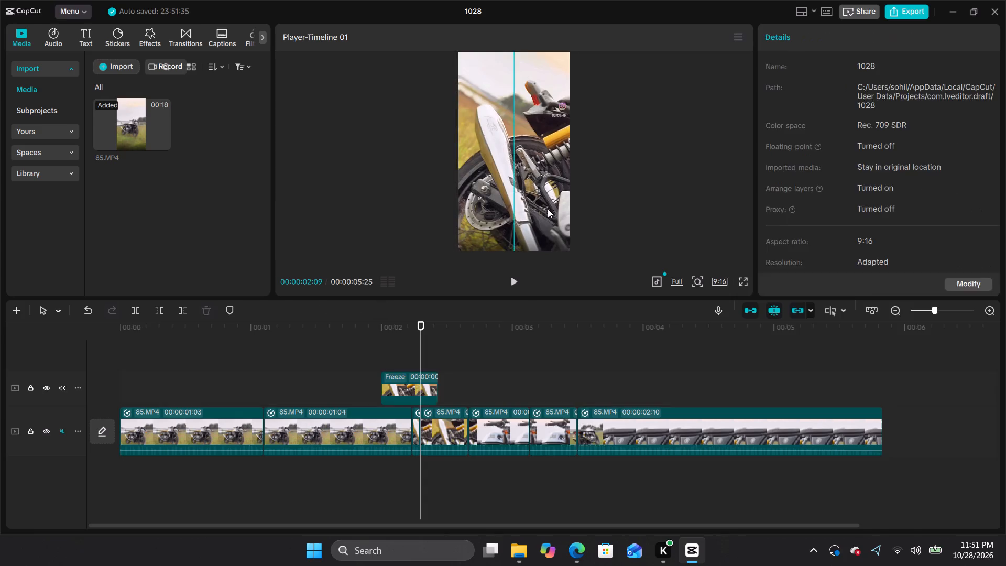
left_click_drag(548, 209, 548, 223)
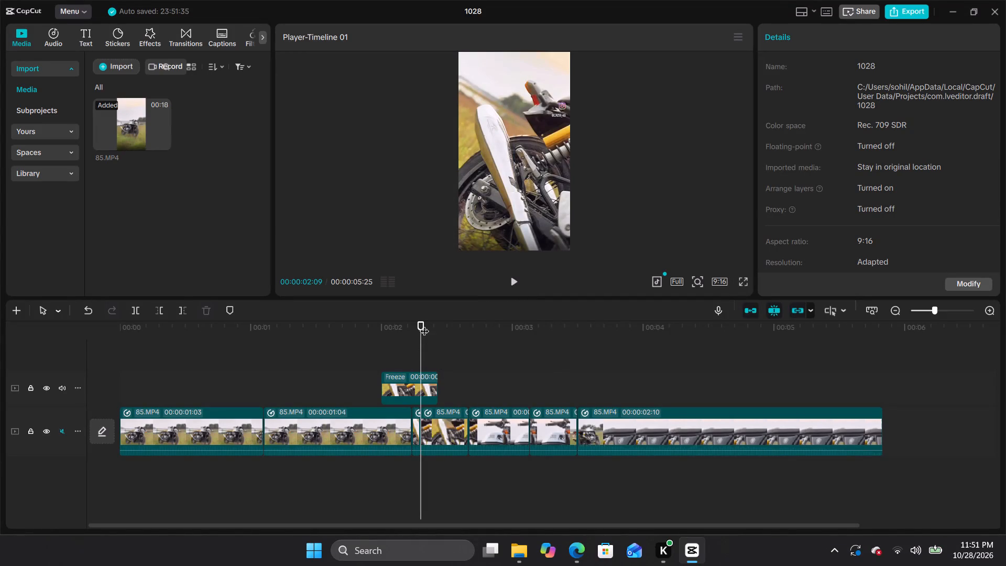
Trim the end of the freeze clip to about 00:00:02:10, just past its second position keyframe, and check the motion.
left_click_drag(424, 324, 352, 334)
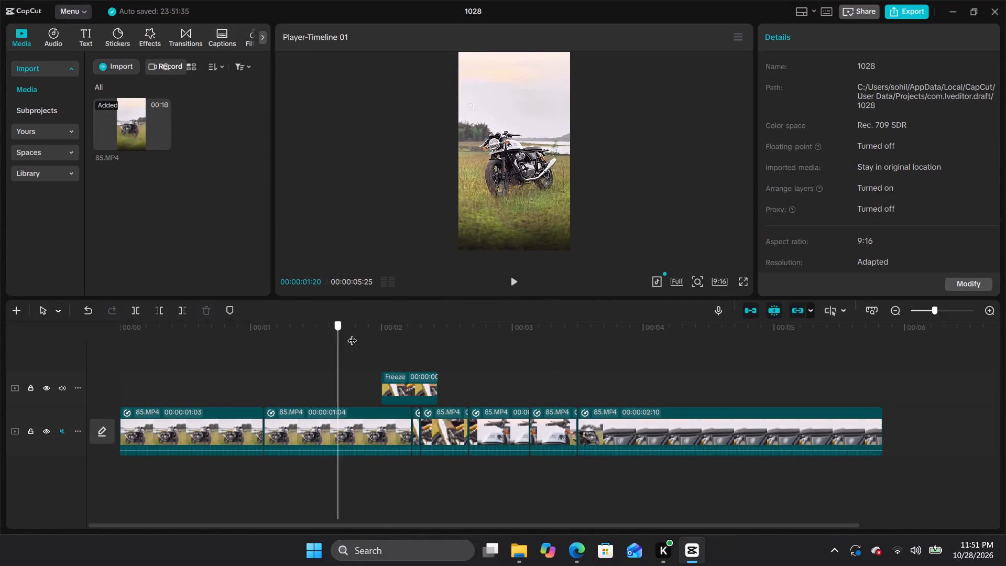
left_click_drag(352, 334, 427, 333)
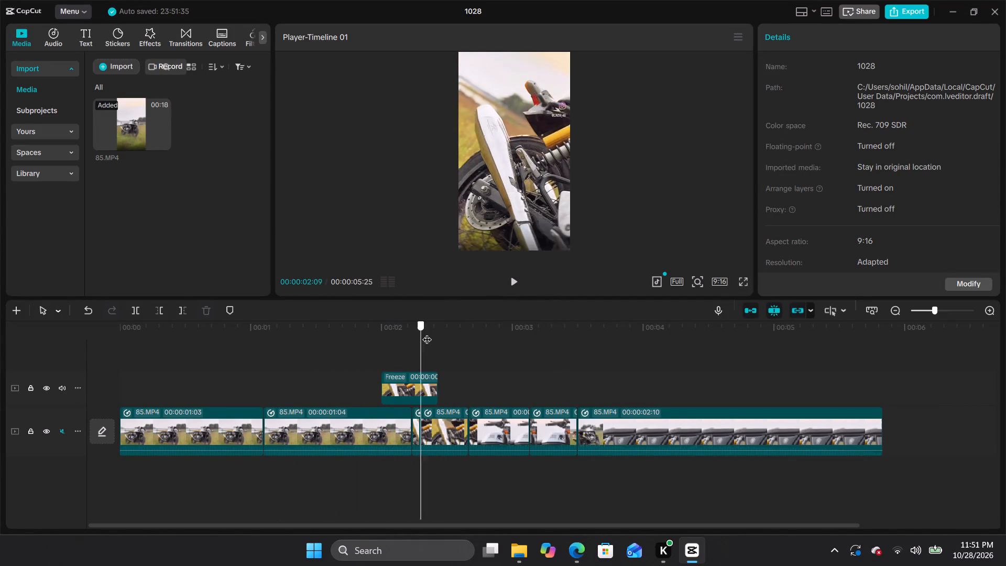
left_click_drag(427, 333, 413, 338)
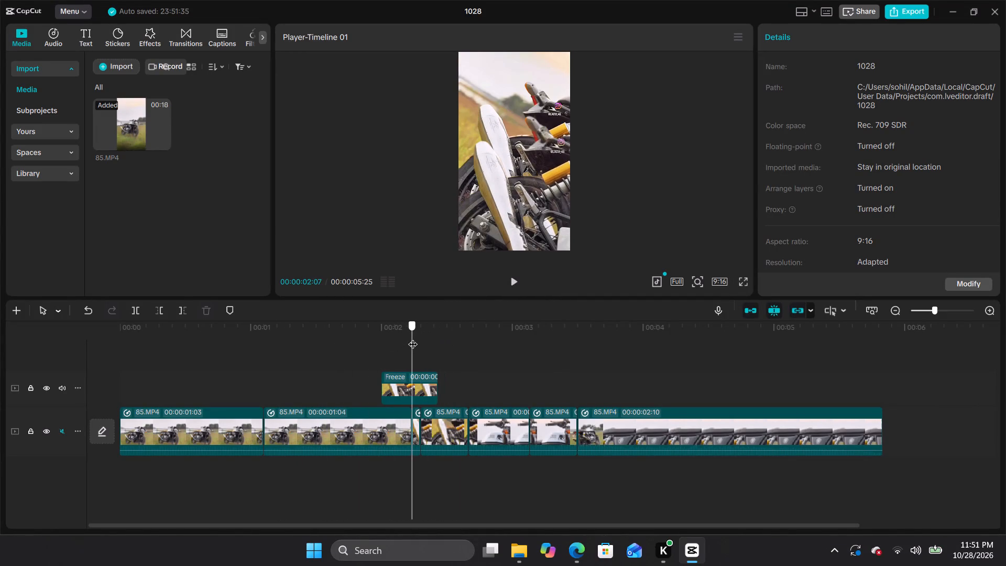
left_click_drag(413, 338, 431, 332)
left_click_drag(435, 376, 427, 376)
left_click_drag(430, 340, 402, 340)
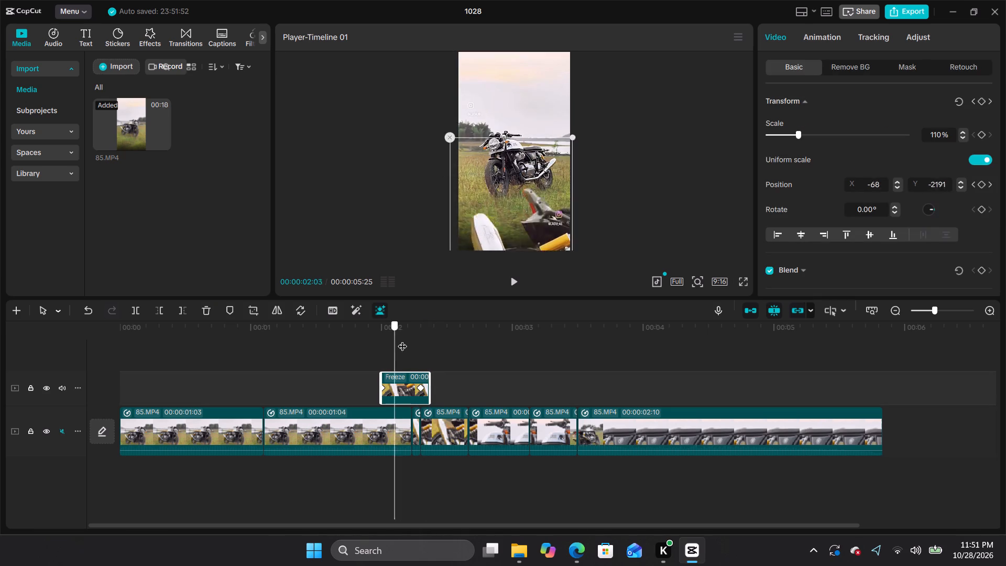
left_click_drag(402, 340, 393, 349)
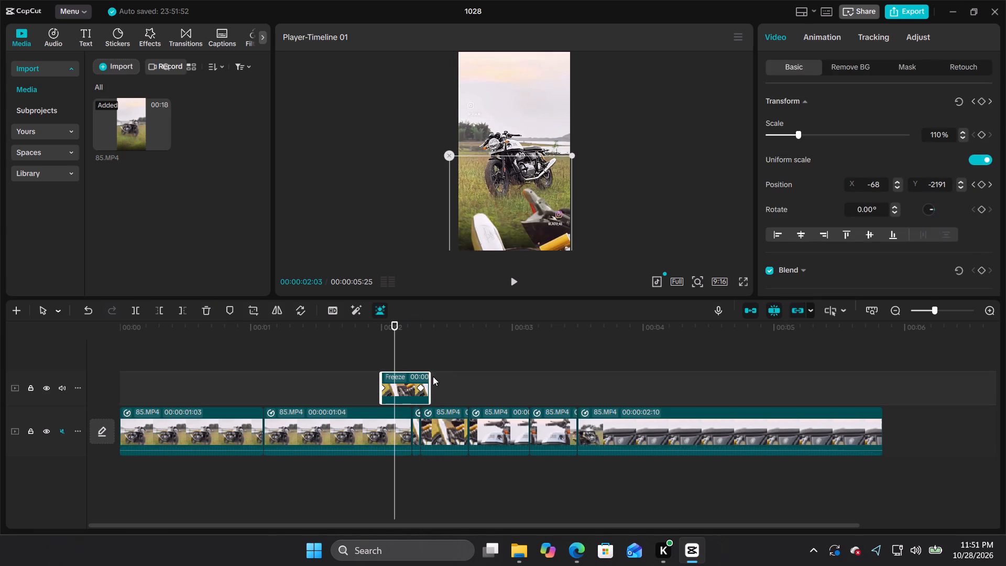
left_click_drag(430, 377, 424, 386)
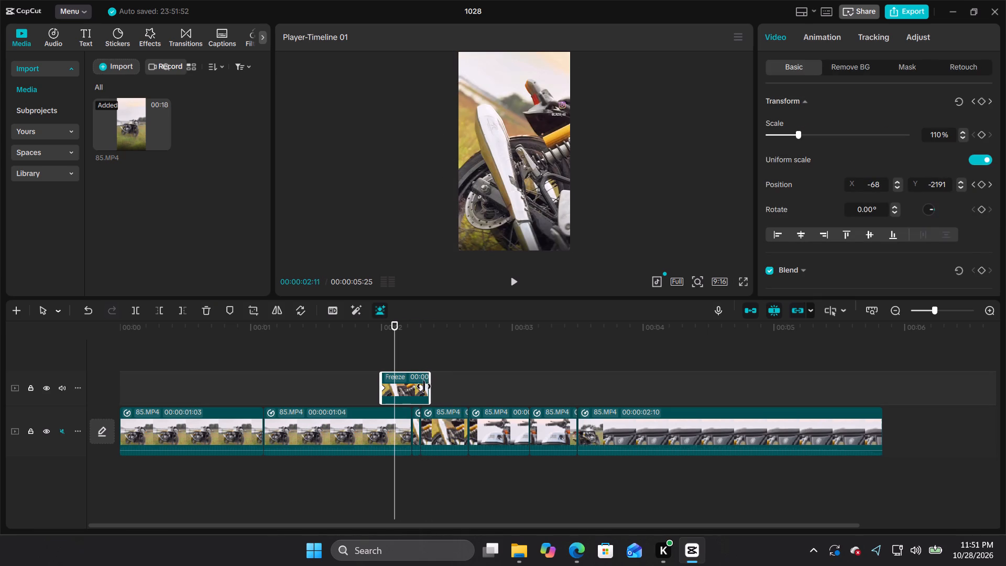
left_click_drag(424, 386, 422, 387)
left_click_drag(394, 324, 420, 333)
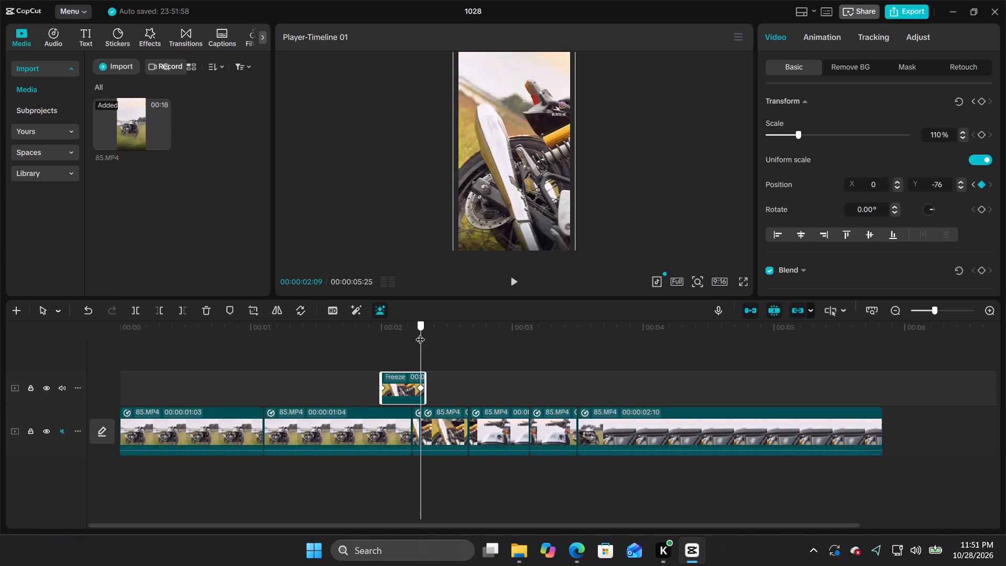
left_click_drag(420, 333, 423, 339)
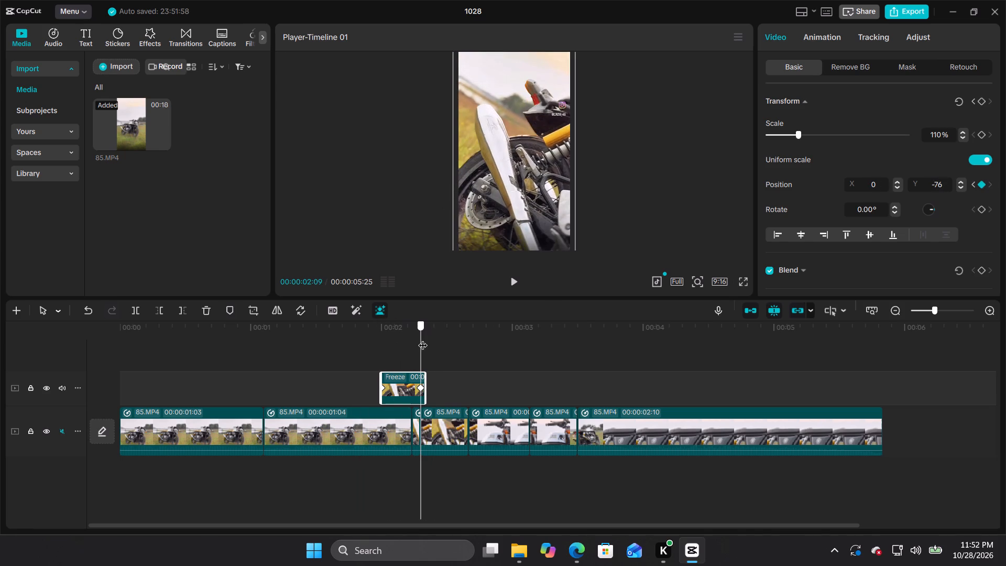
left_click_drag(423, 339, 422, 339)
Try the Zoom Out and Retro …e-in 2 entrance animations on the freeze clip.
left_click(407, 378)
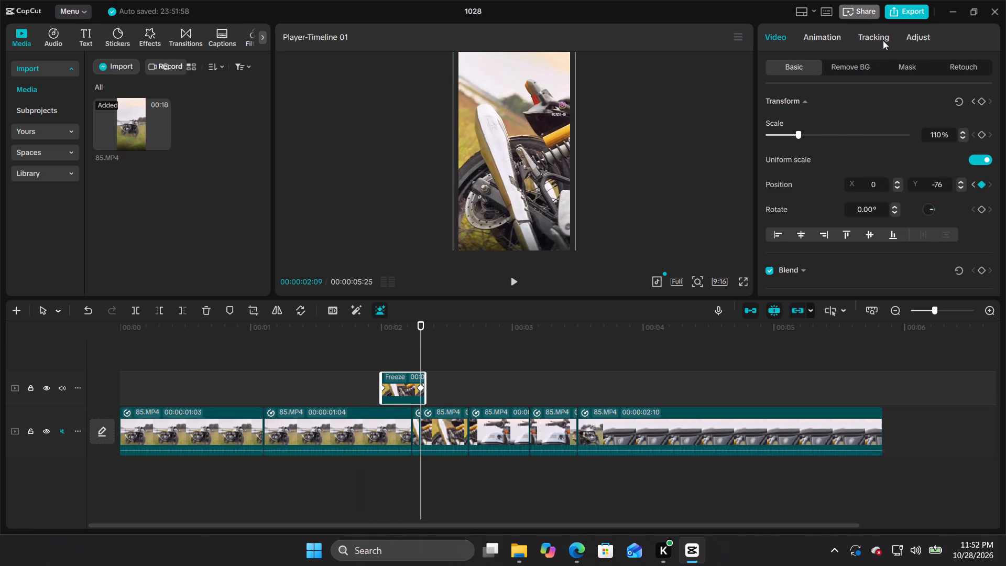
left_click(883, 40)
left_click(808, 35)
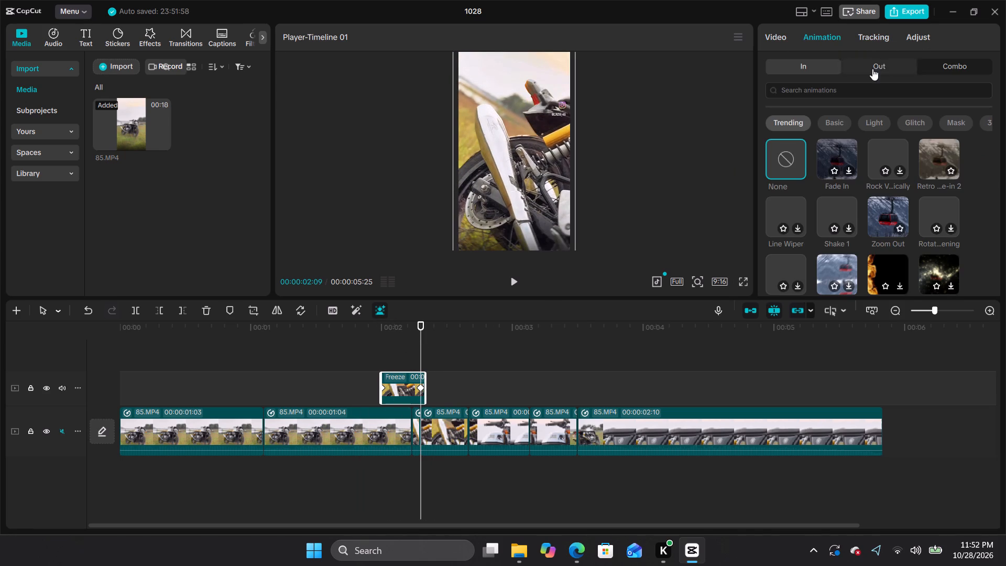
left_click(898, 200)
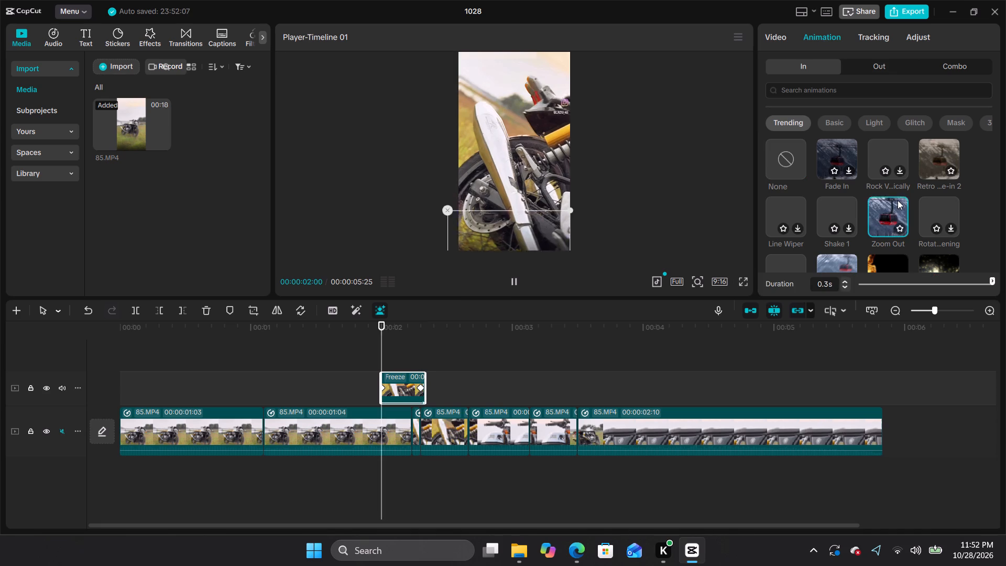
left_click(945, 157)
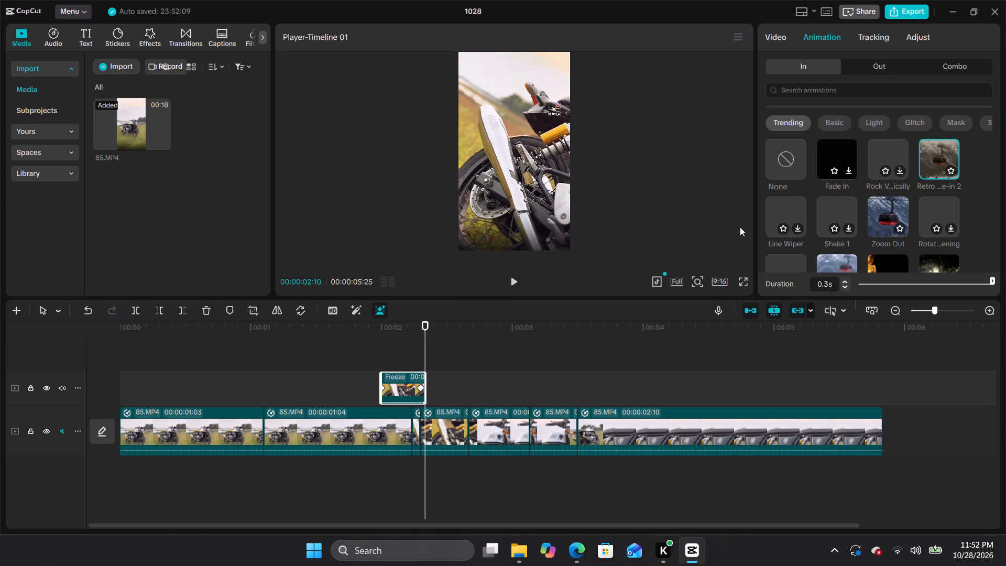
Apply the Retro …e-in 2 entrance animation to the second clip on the main track.
left_click(338, 428)
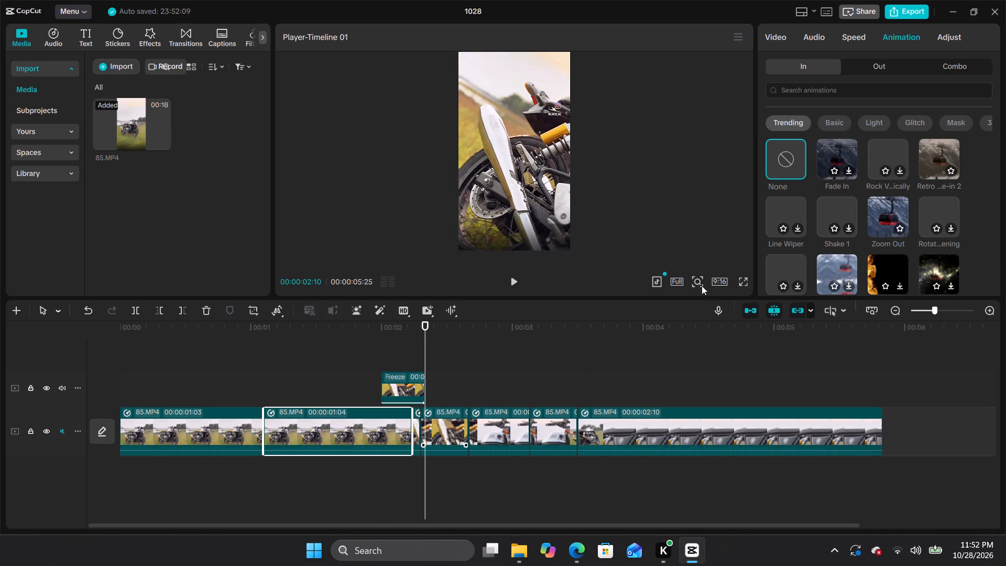
left_click(936, 156)
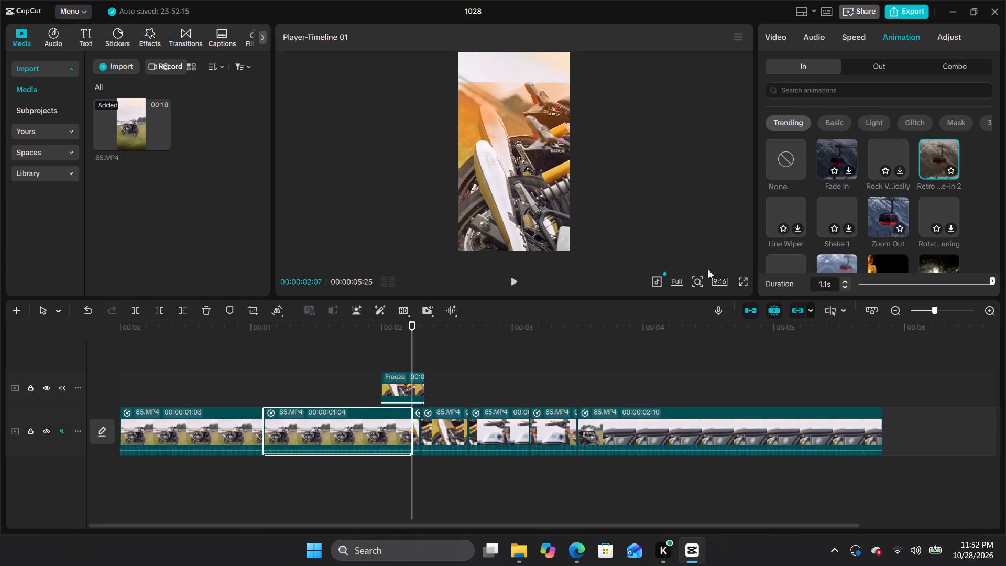
Set the freeze clip's entrance animation to Zoom Out and play back the transition into the front-wheel shot.
left_click(406, 384)
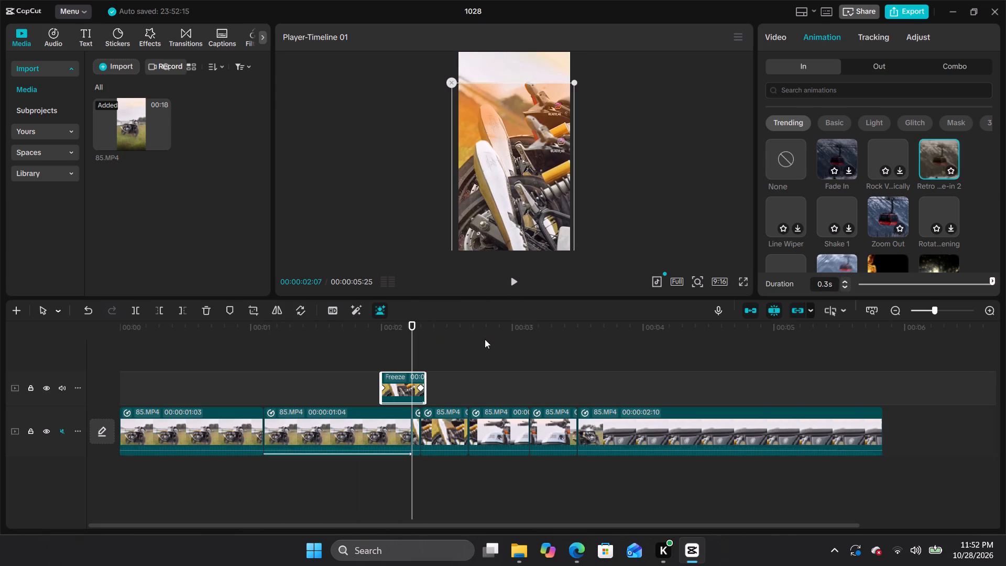
left_click(881, 221)
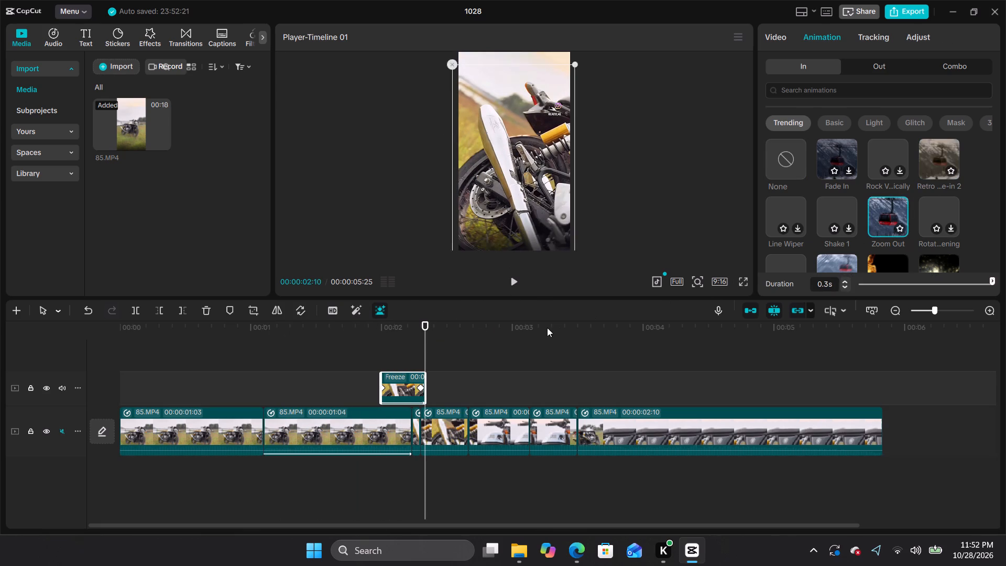
left_click_drag(425, 344, 226, 366)
left_click(516, 290)
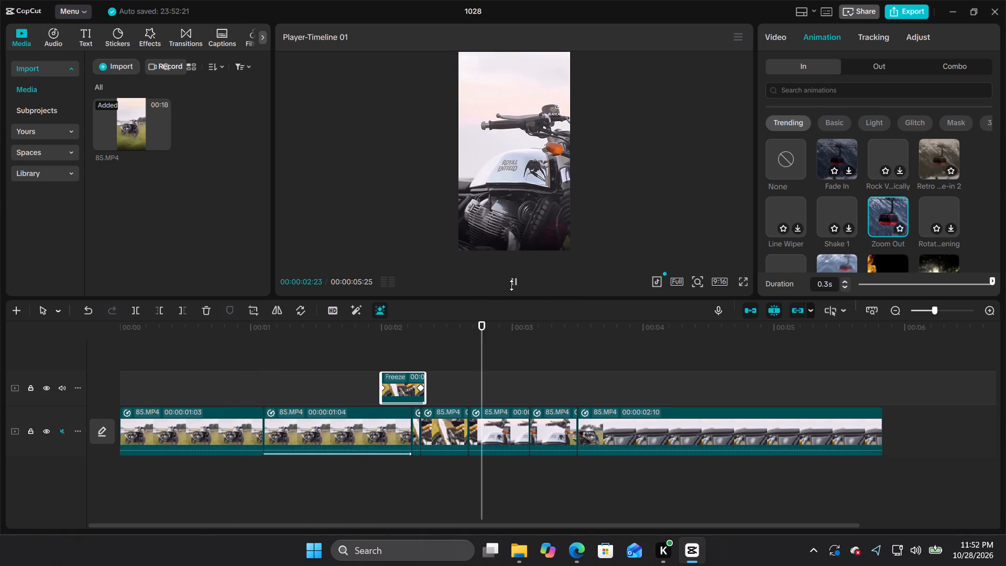
left_click_drag(664, 328, 417, 374)
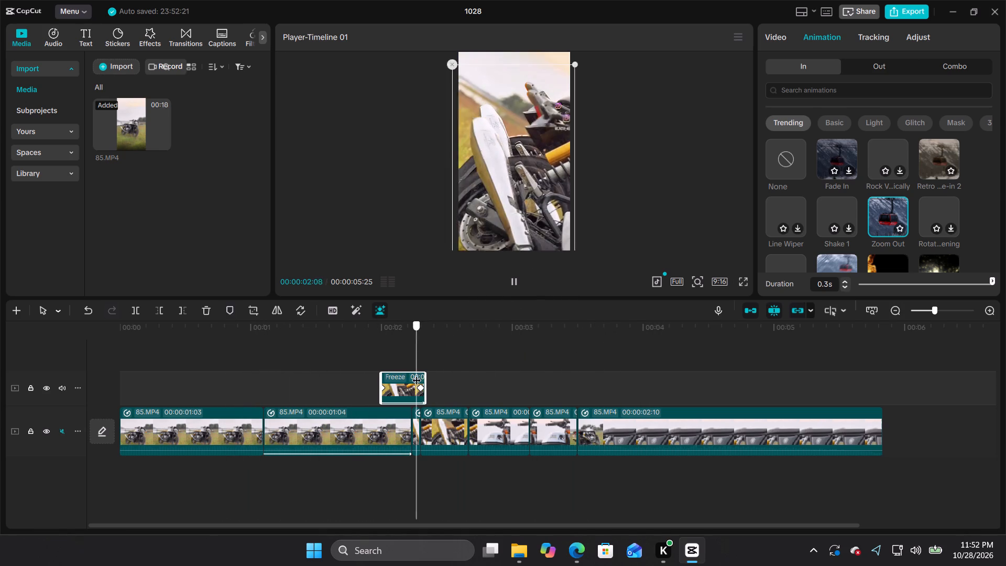
left_click_drag(417, 374, 483, 380)
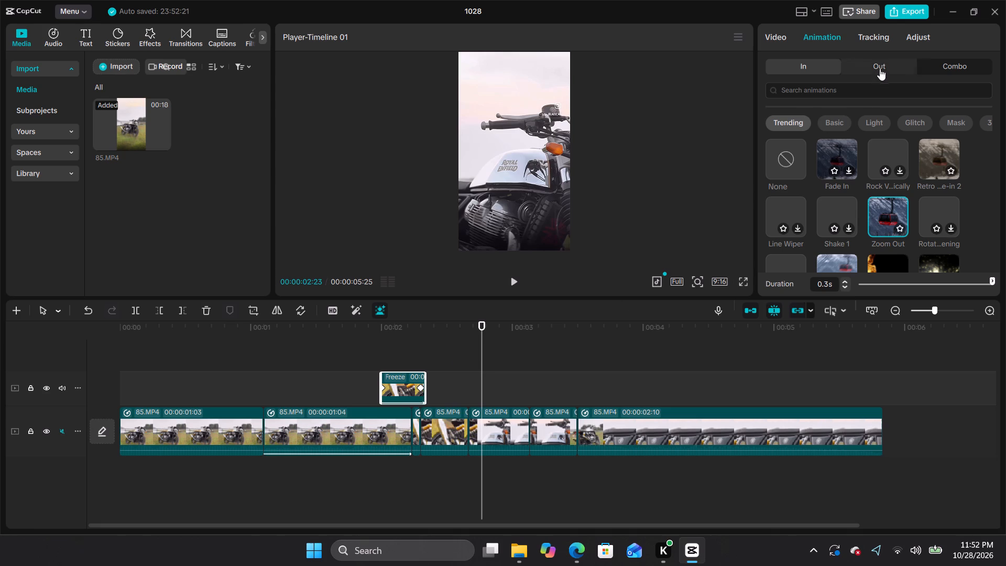
Apply the Zoom 1 combo animation to the freeze clip, also trying Zoom 2.
left_click(929, 69)
left_click(836, 164)
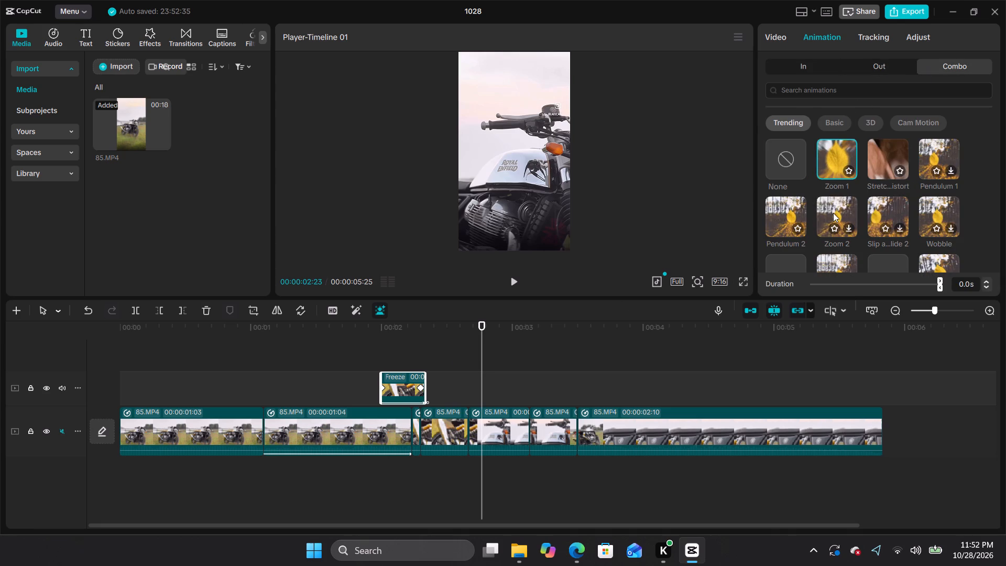
left_click(833, 214)
left_click(832, 157)
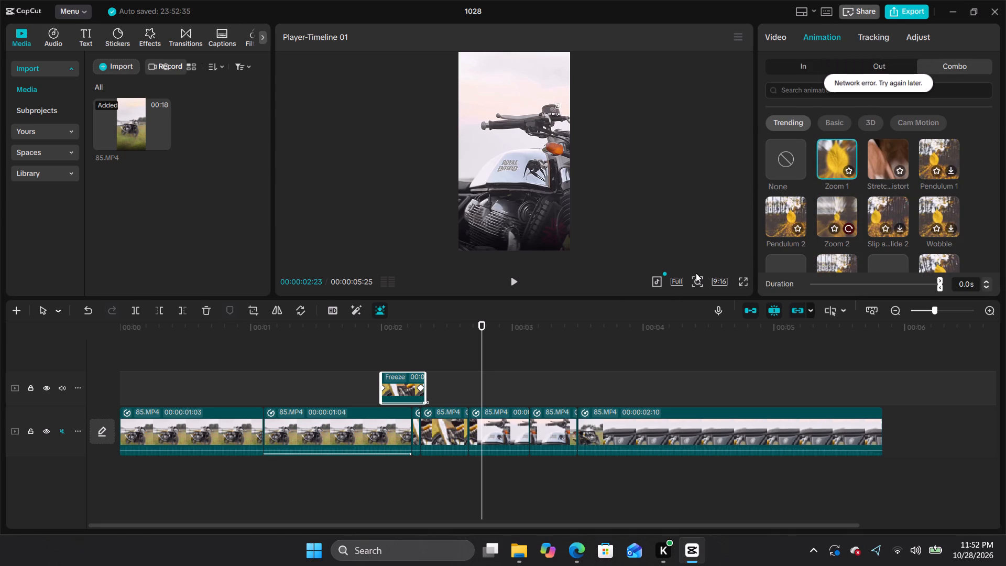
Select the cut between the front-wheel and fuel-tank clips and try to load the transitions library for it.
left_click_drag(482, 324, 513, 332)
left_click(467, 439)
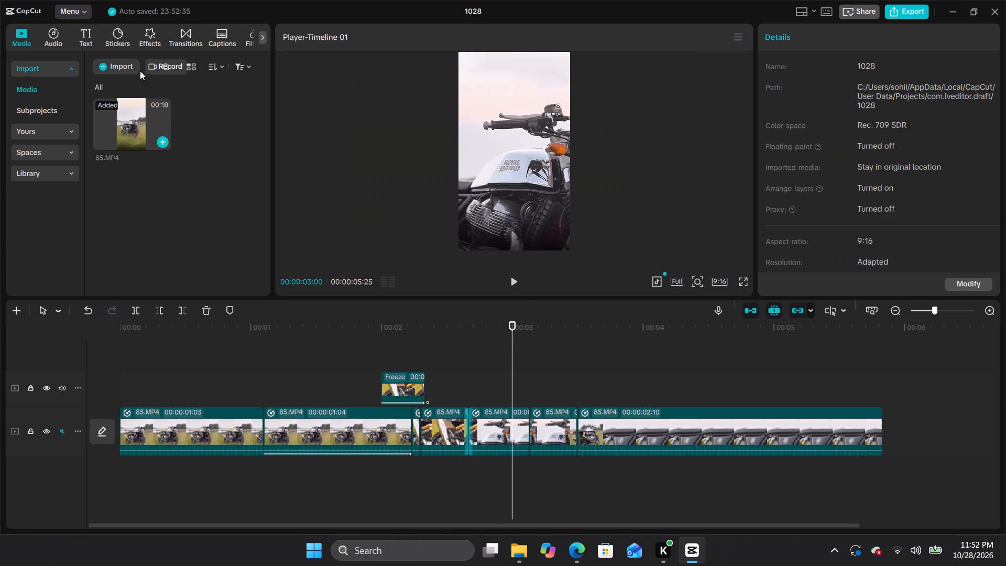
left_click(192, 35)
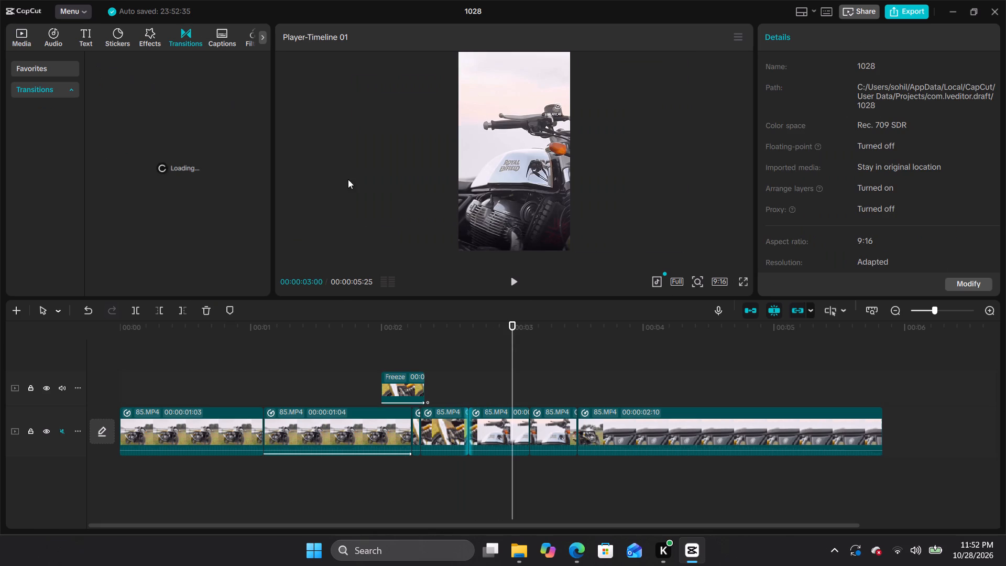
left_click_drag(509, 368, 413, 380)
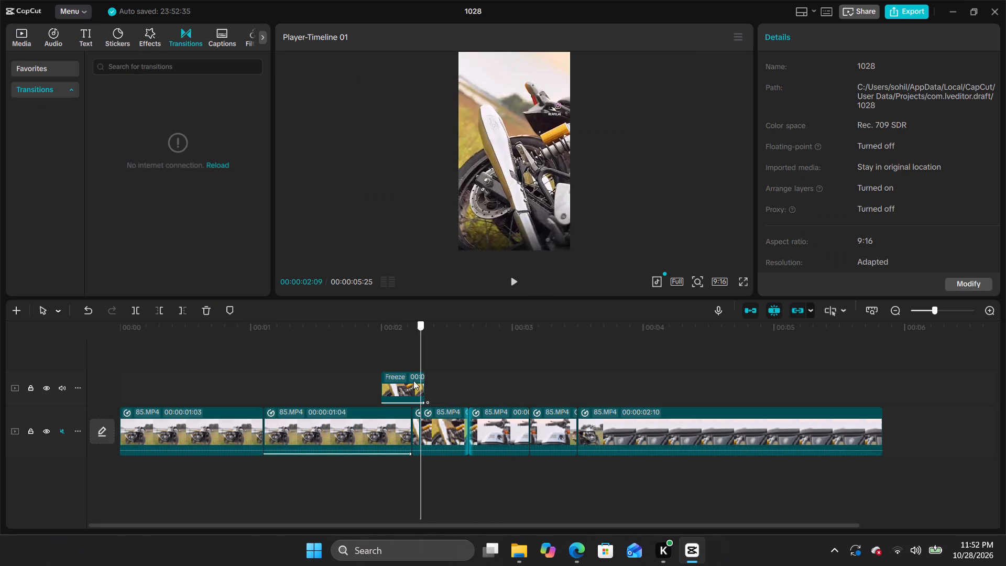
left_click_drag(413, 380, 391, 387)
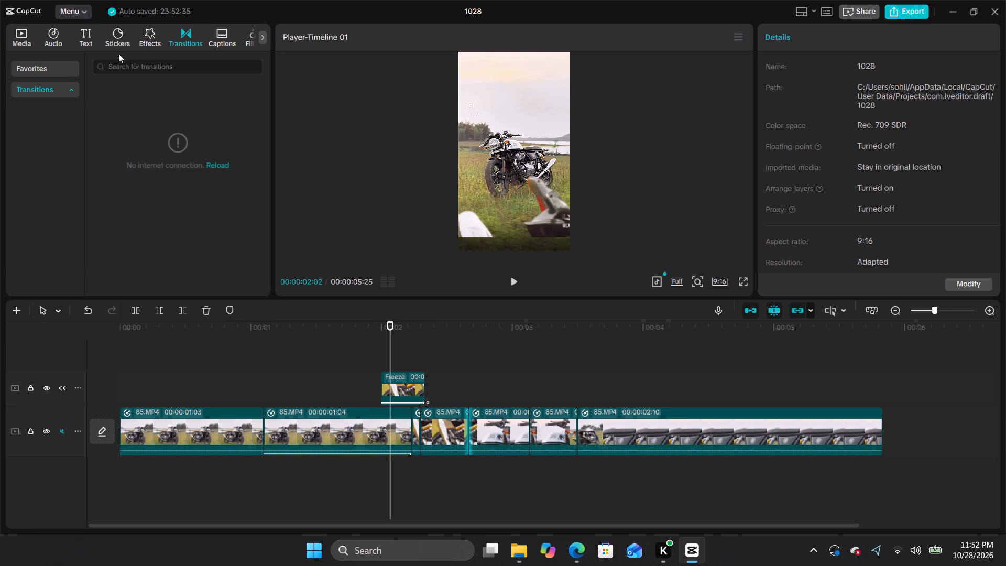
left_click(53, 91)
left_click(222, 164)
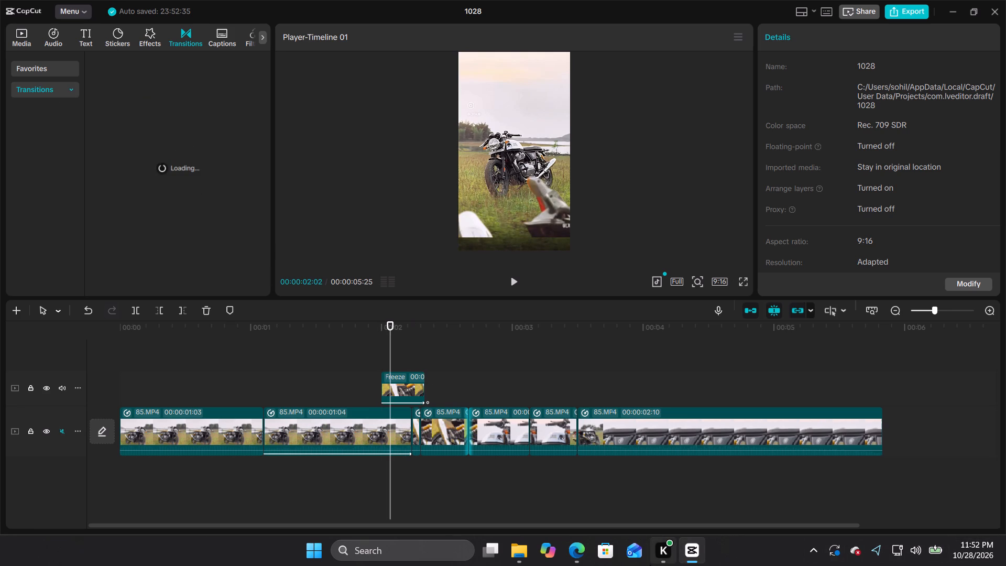
Check the Proton VPN connection and retry loading the transitions library.
left_click(812, 558)
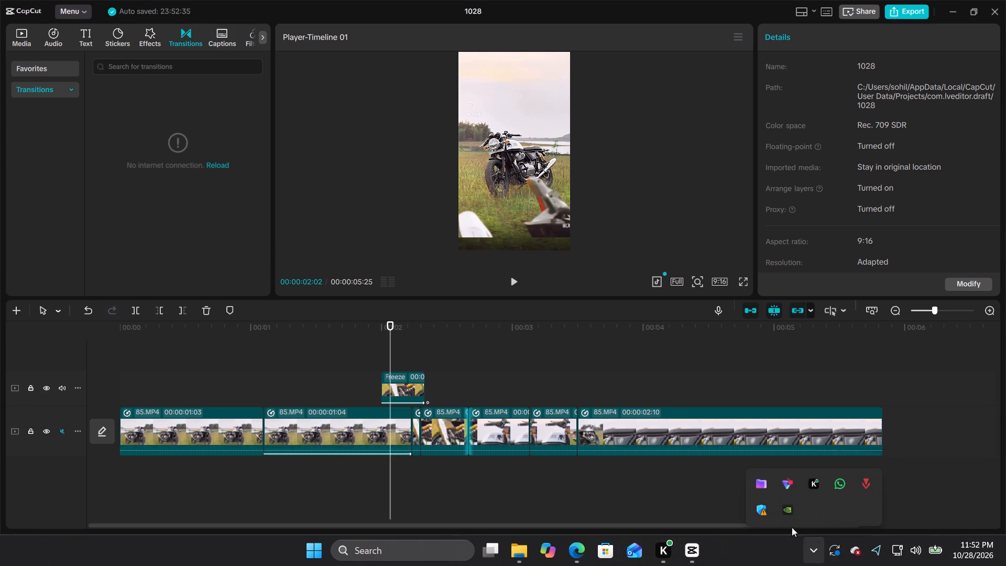
left_click(783, 480)
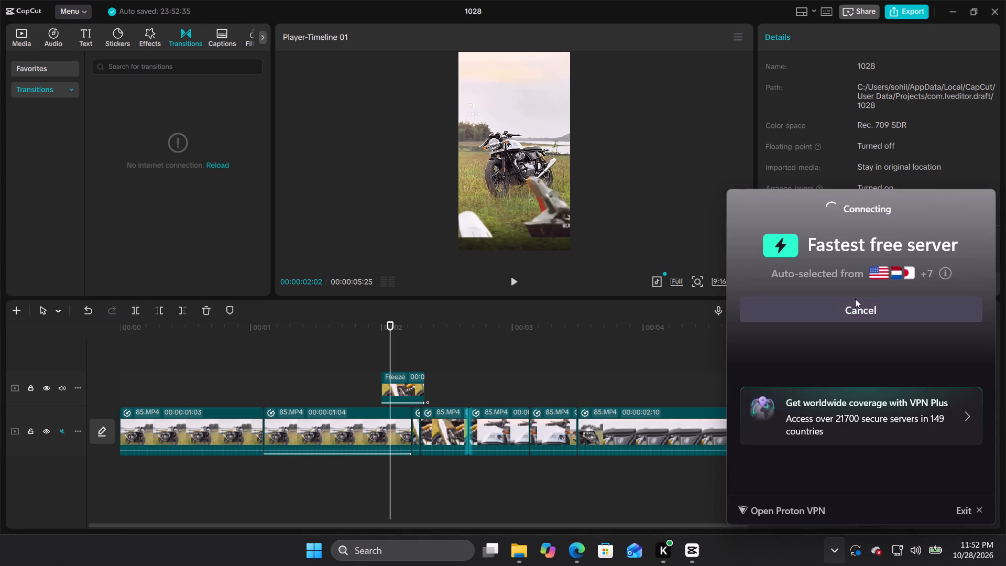
left_click(666, 367)
left_click(220, 162)
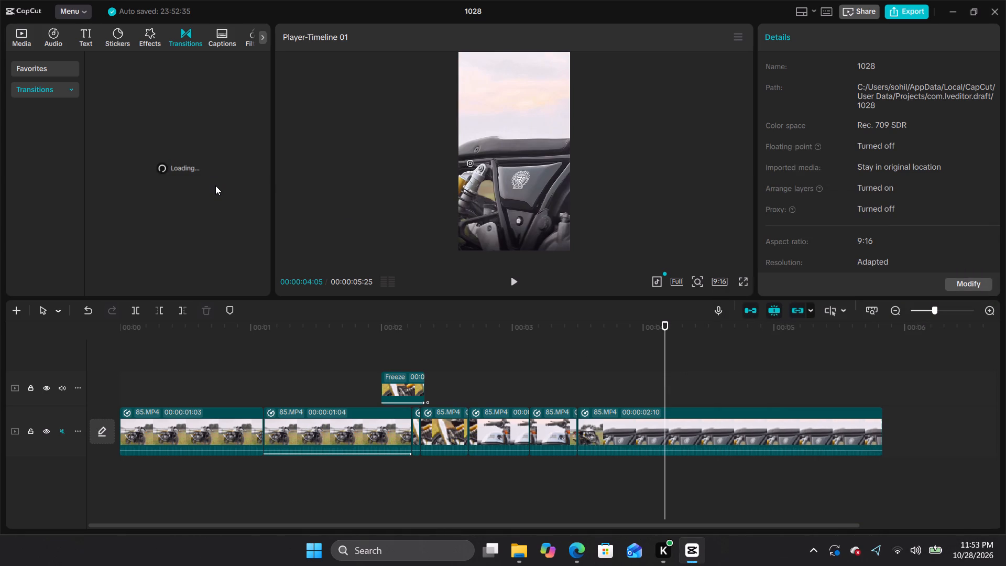
Review the whole edit by scrubbing and playing it back, including the freeze transition and the opening clip.
left_click_drag(663, 321, 496, 340)
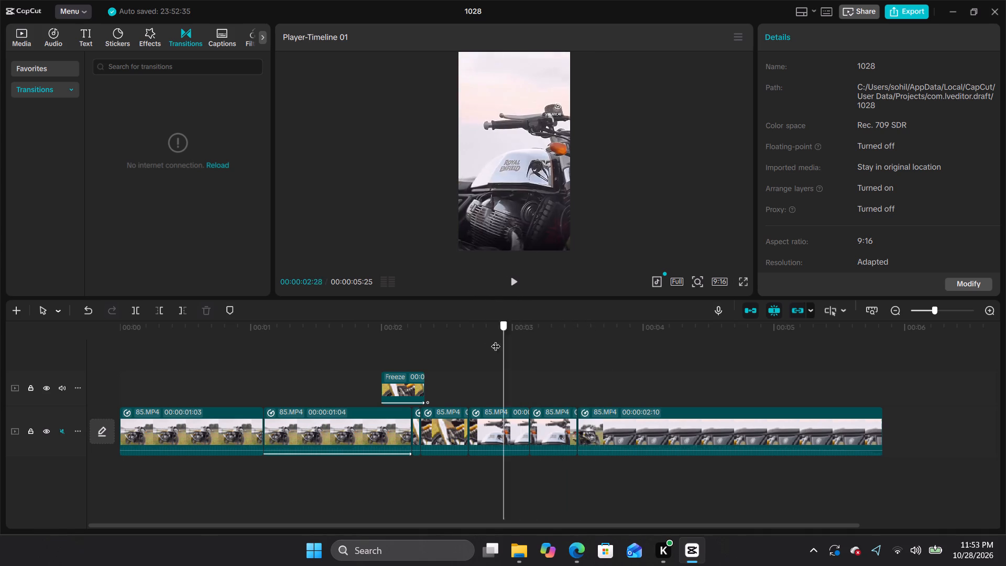
left_click_drag(496, 340, 407, 343)
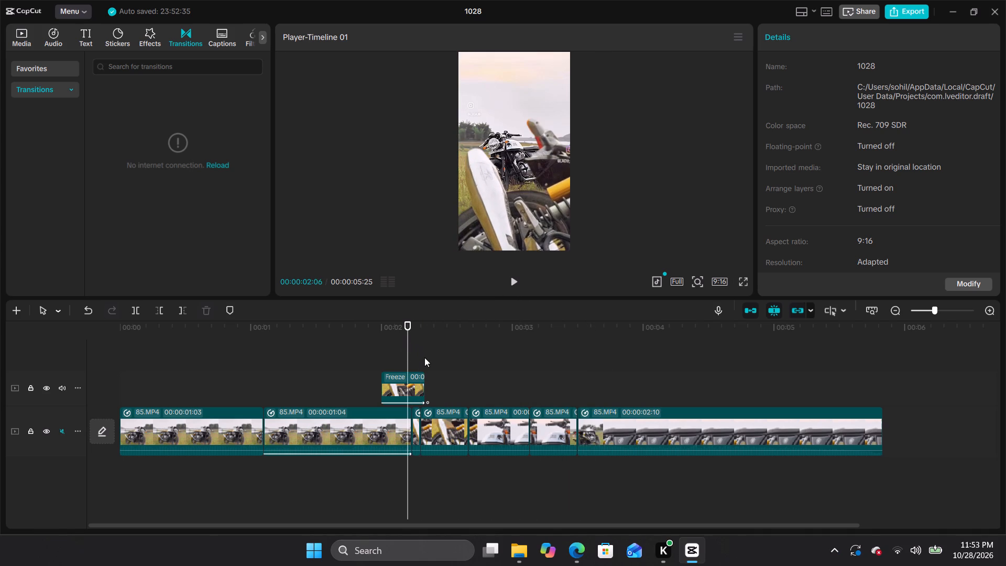
left_click_drag(404, 330, 412, 332)
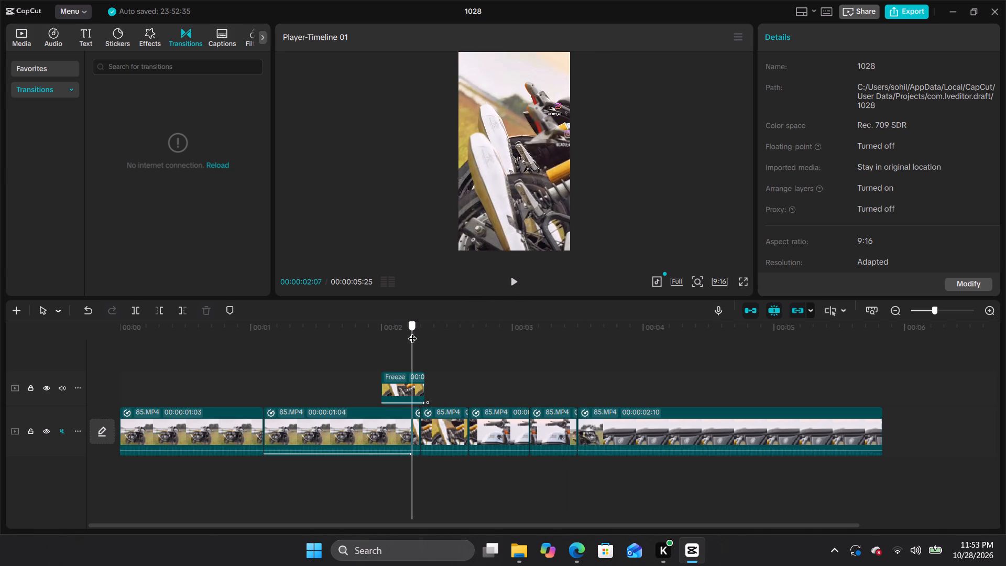
left_click_drag(412, 332, 548, 371)
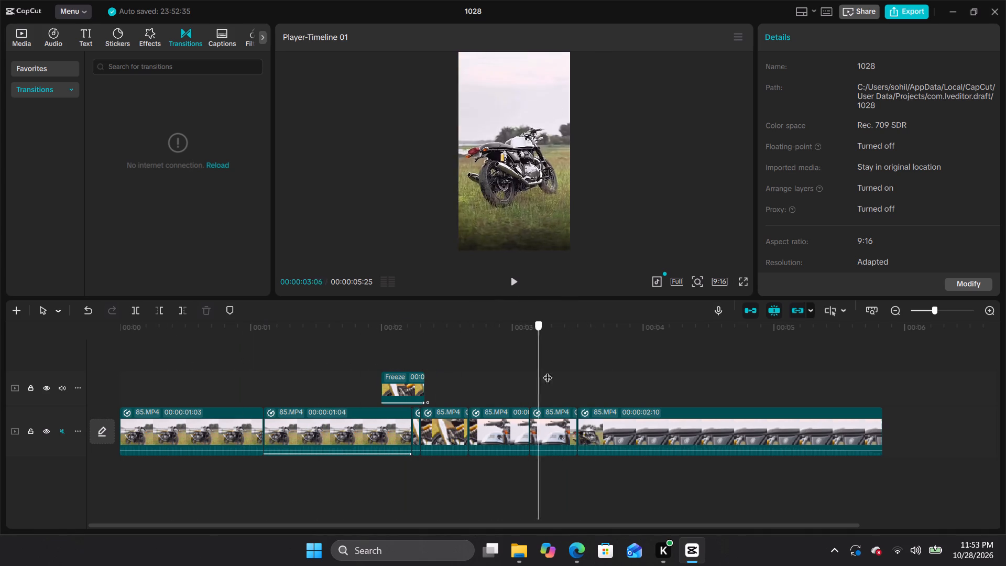
left_click_drag(548, 371, 631, 402)
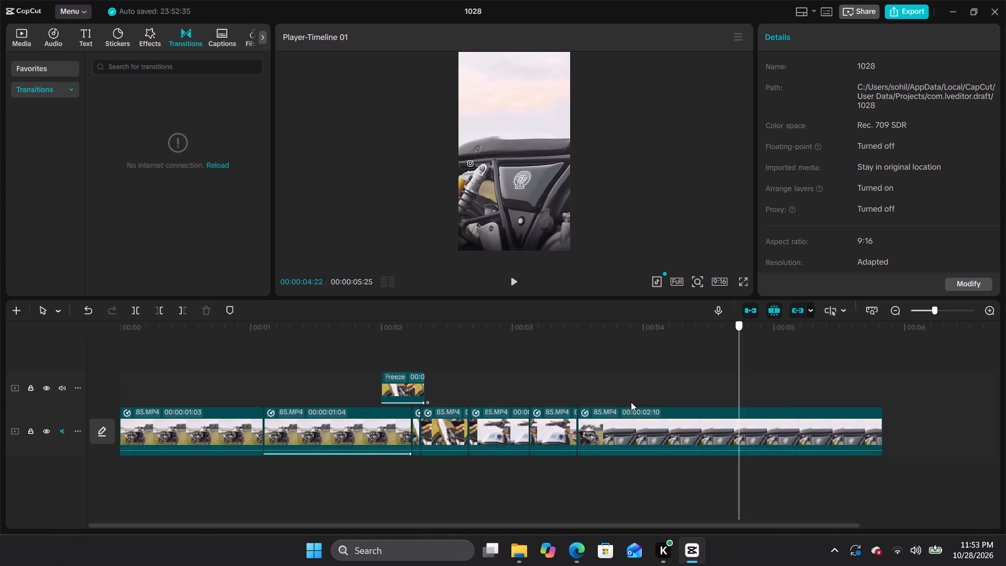
left_click_drag(631, 402, 597, 407)
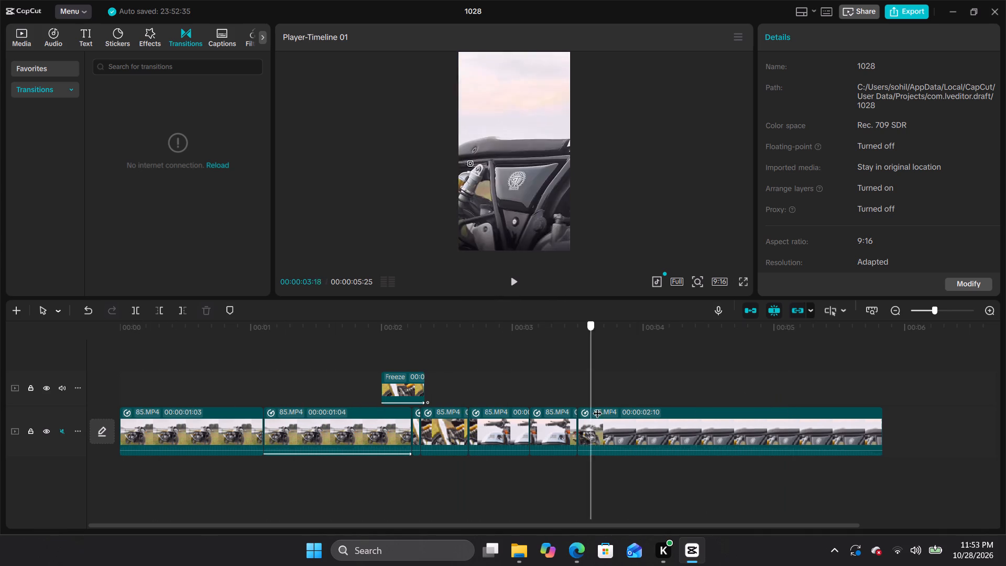
left_click_drag(597, 407, 299, 452)
left_click(507, 276)
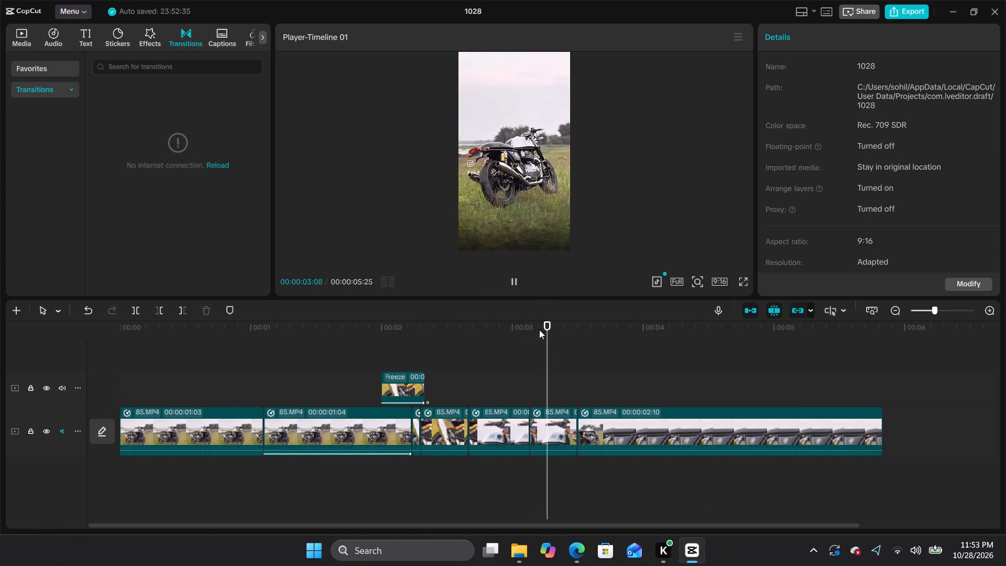
left_click_drag(752, 327, 733, 340)
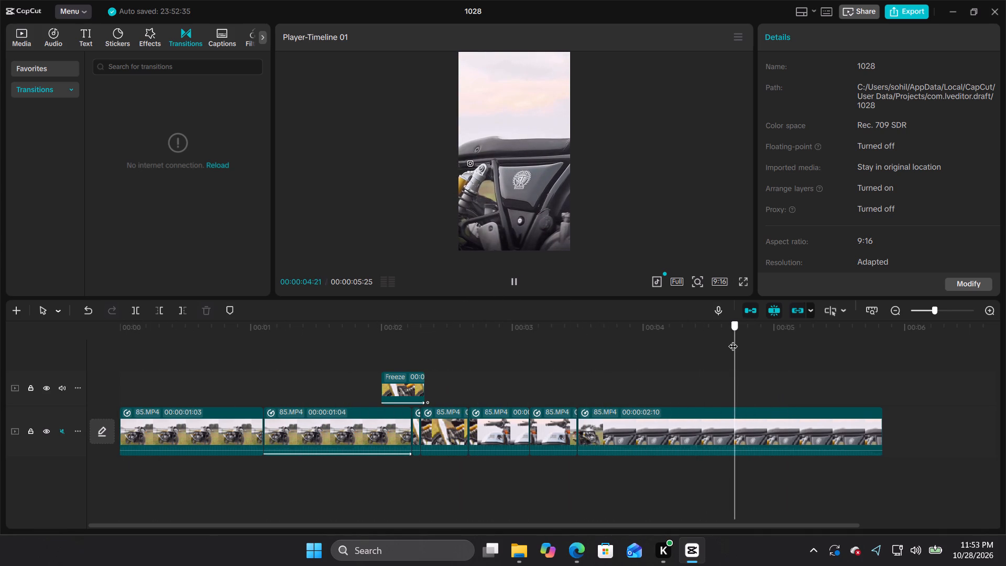
left_click_drag(733, 340, 65, 414)
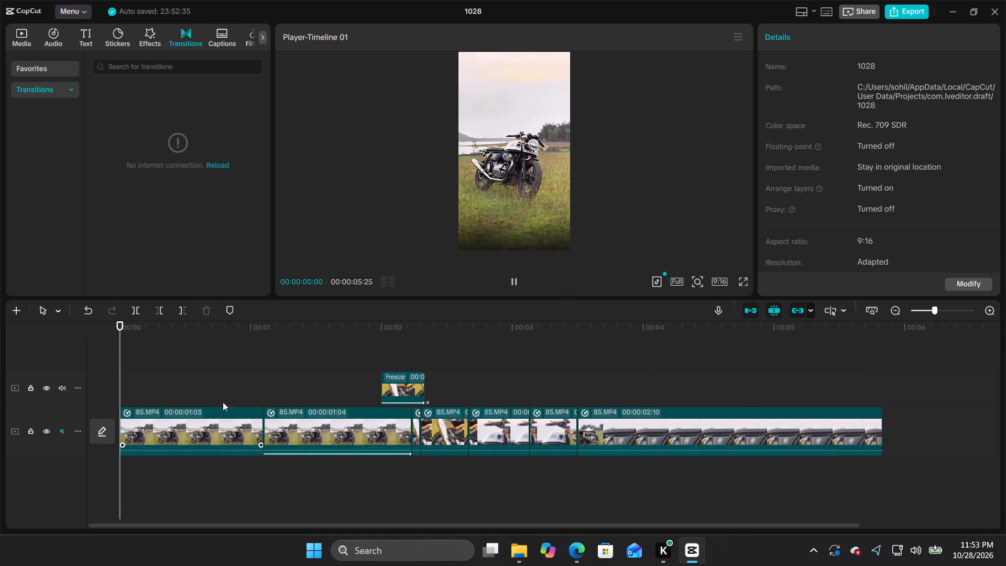
left_click(510, 289)
left_click(515, 287)
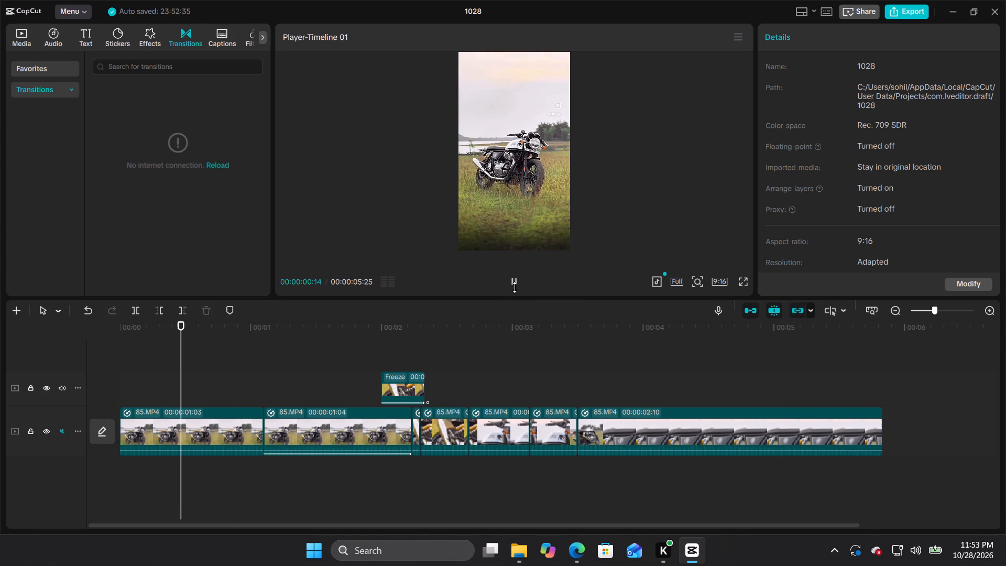
Reshape the first clip's speed curve, placing its slow point slightly later at about 0.3x, and play back the opening.
left_click(151, 437)
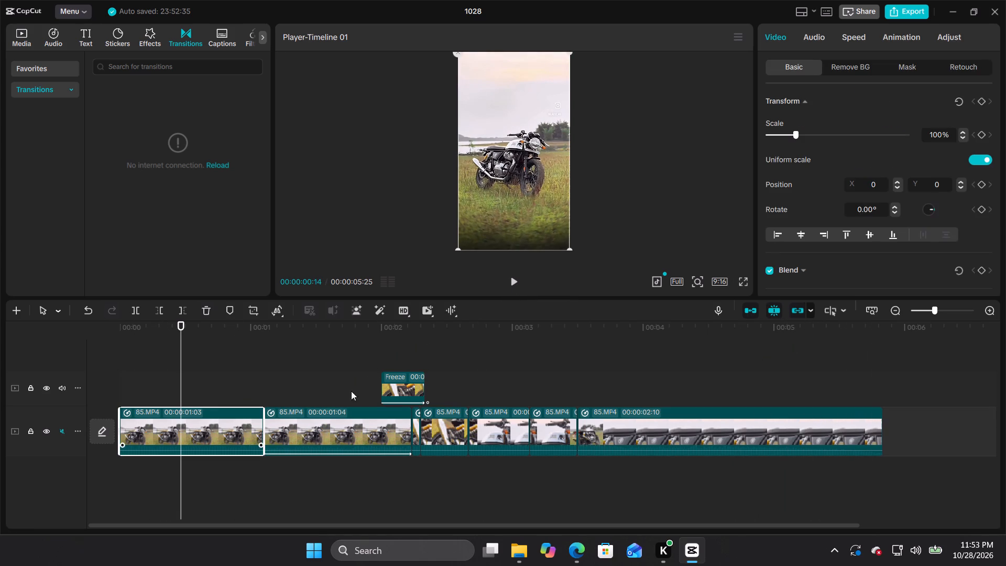
left_click(852, 37)
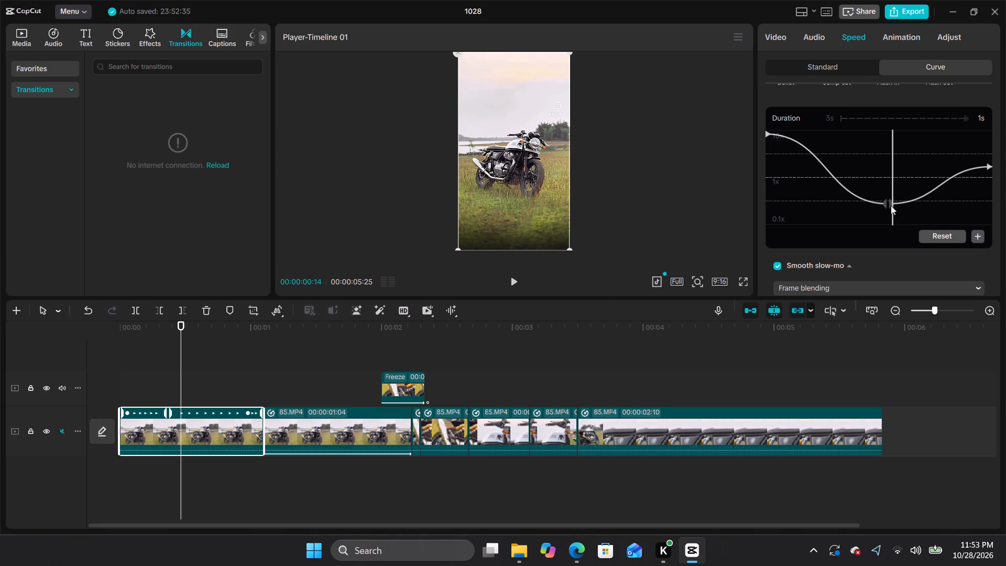
left_click_drag(889, 205, 889, 199)
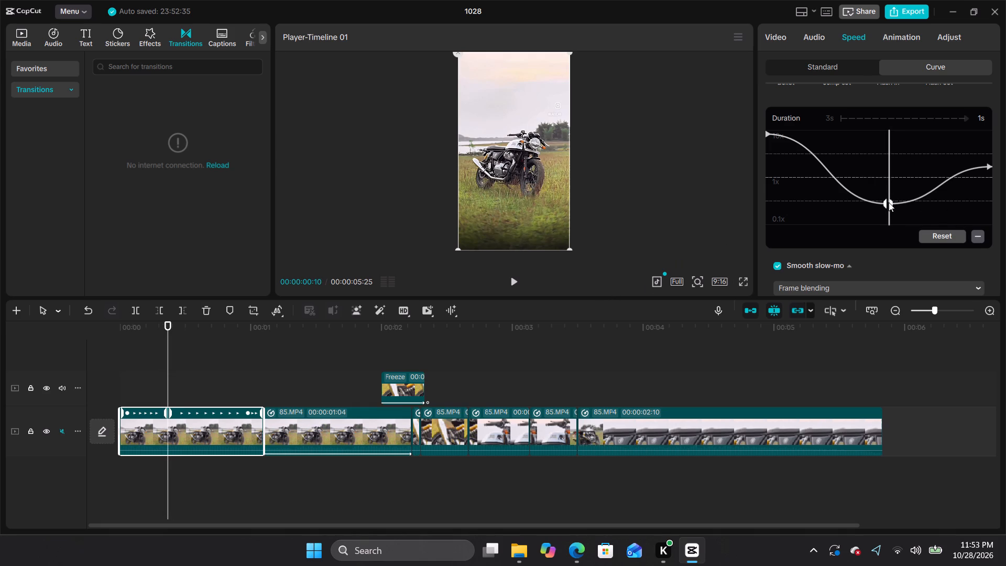
left_click_drag(889, 202, 884, 180)
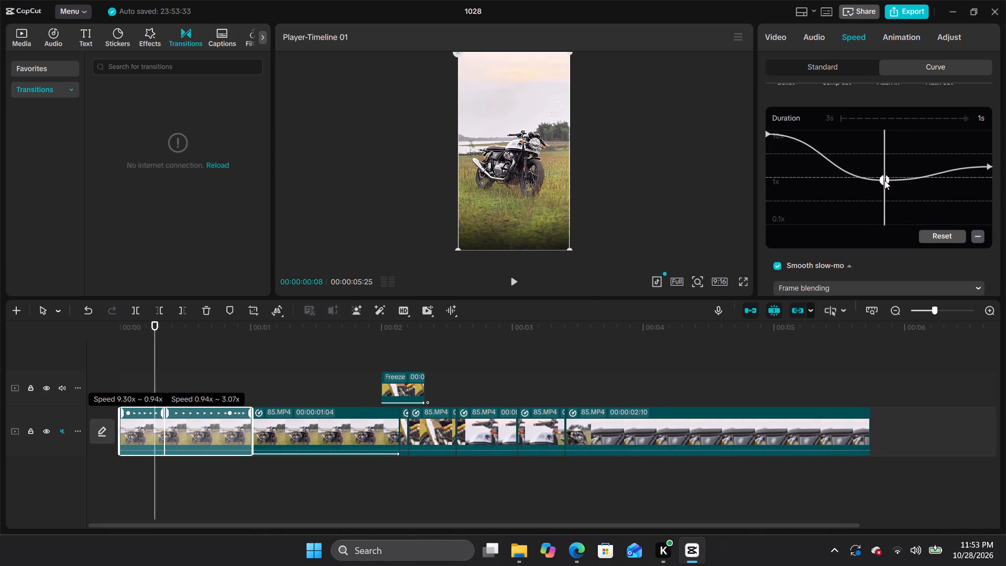
left_click_drag(884, 180, 881, 212)
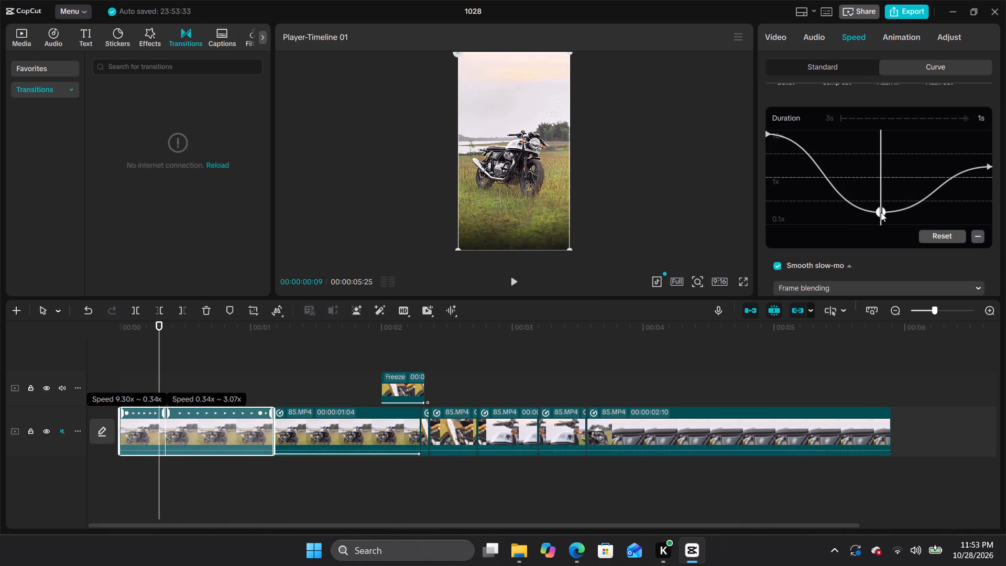
left_click_drag(881, 212, 877, 214)
left_click_drag(851, 207, 871, 212)
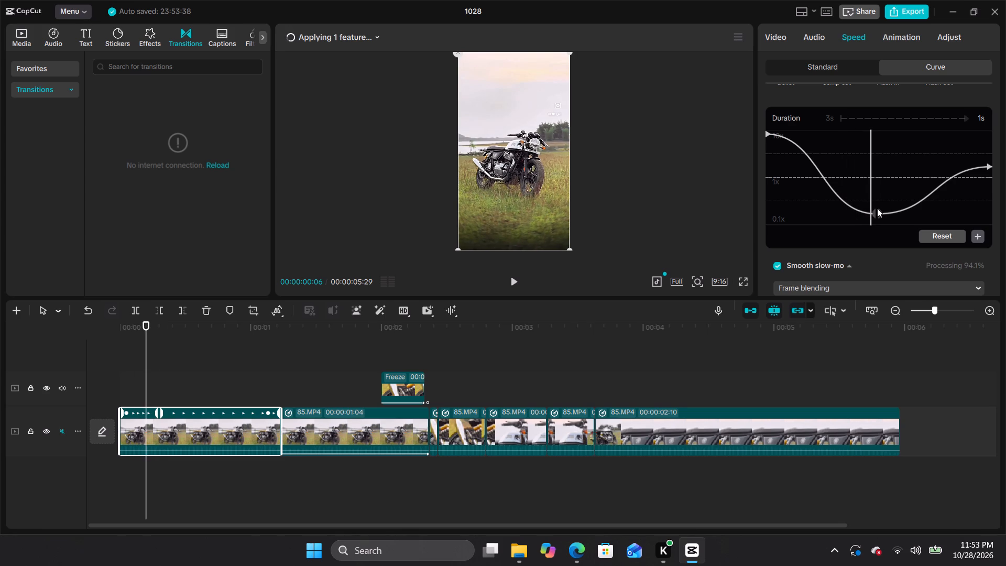
left_click(877, 208)
left_click_drag(877, 213, 889, 214)
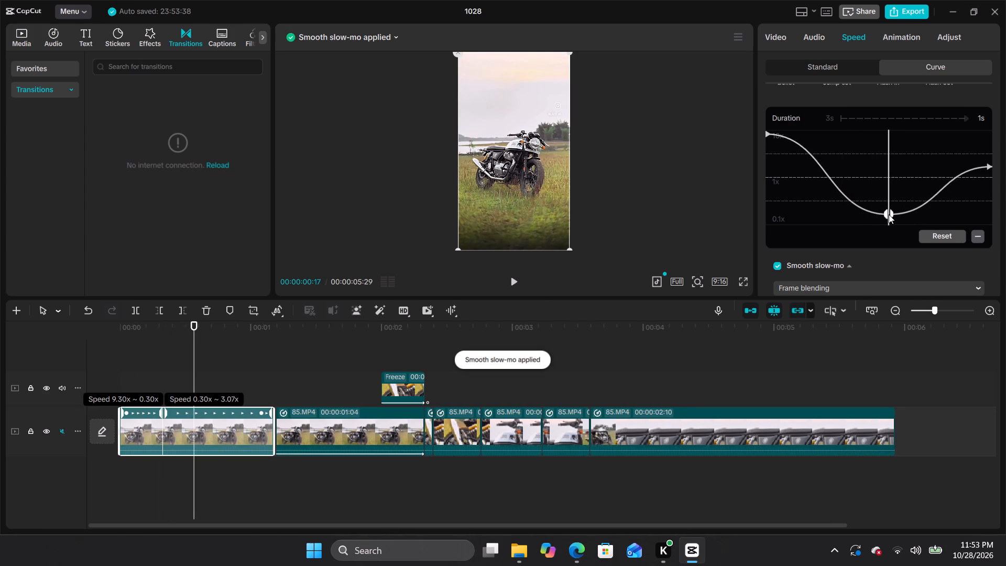
left_click_drag(889, 214, 899, 212)
left_click_drag(178, 326, 90, 341)
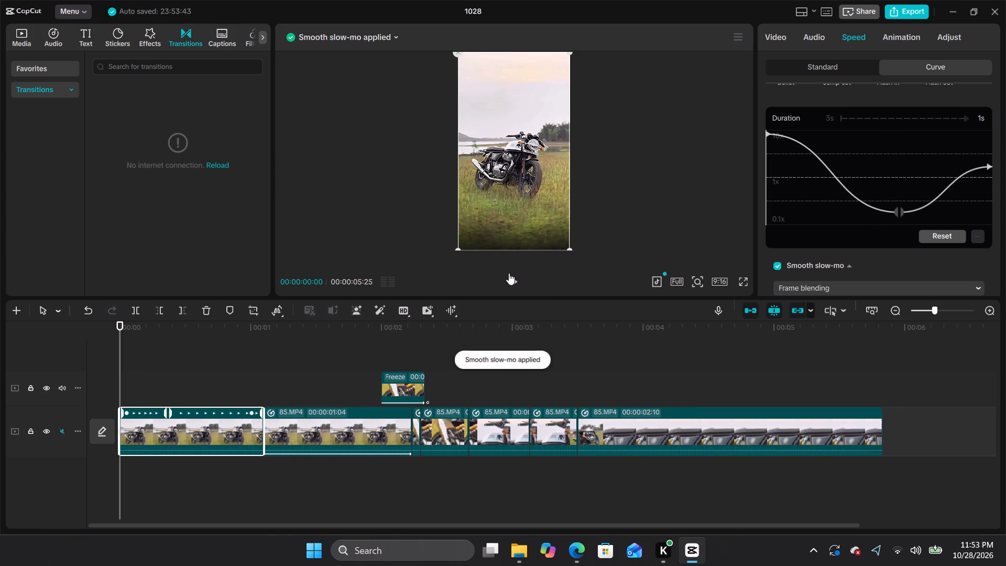
left_click(514, 277)
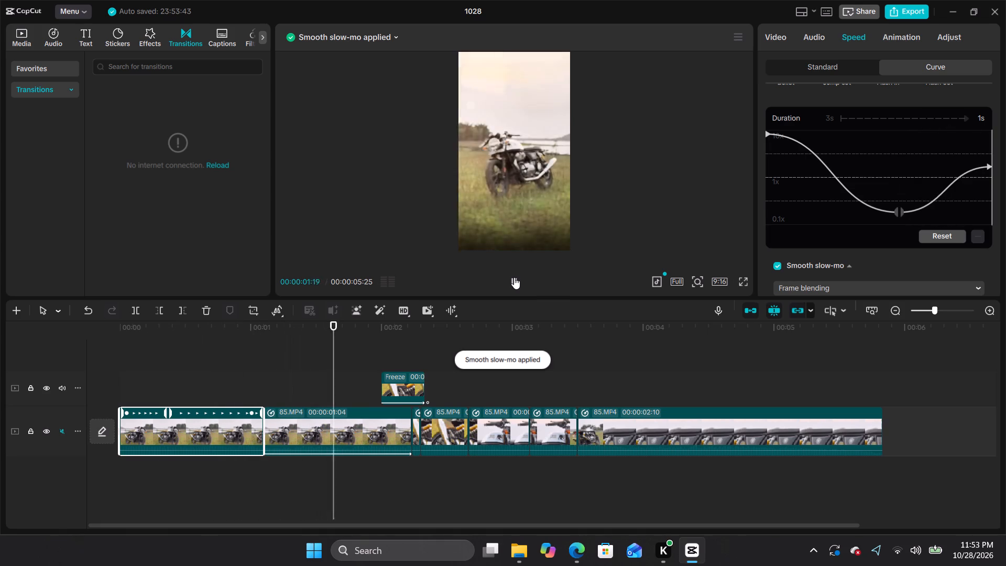
Lower the start of the second clip's speed curve to about 0.85x and review the edit from the beginning.
left_click_drag(524, 334, 346, 378)
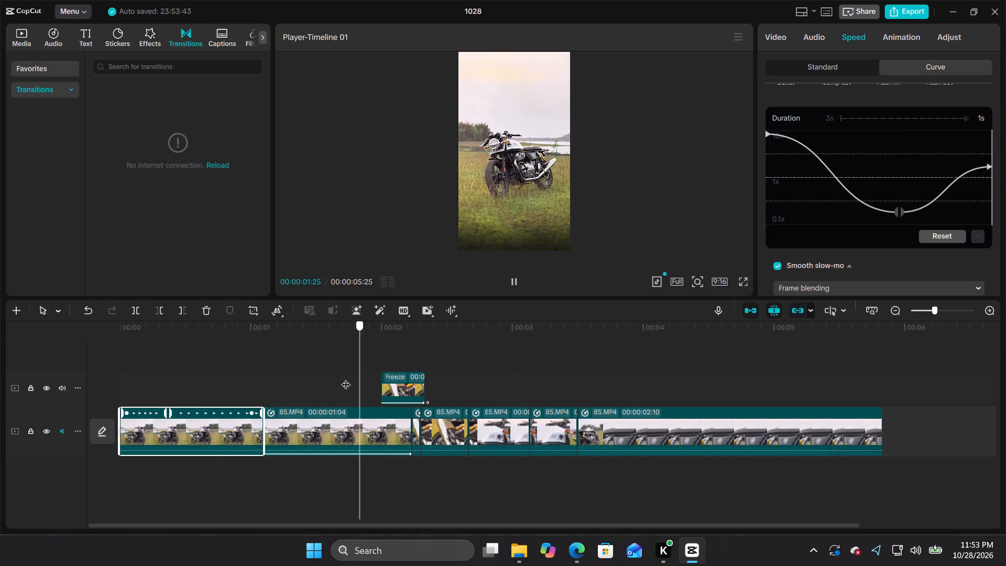
left_click_drag(346, 378, 340, 378)
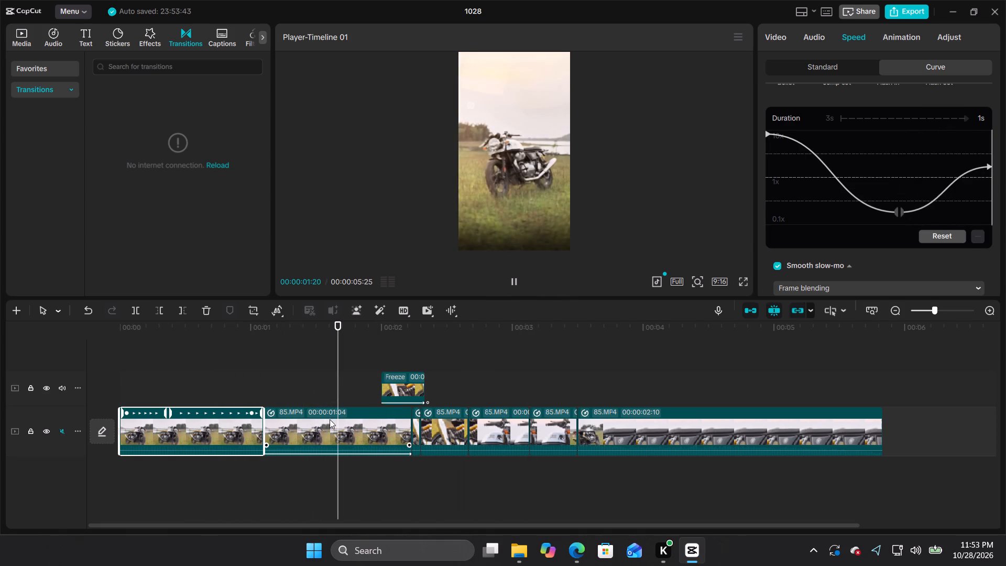
left_click(330, 424)
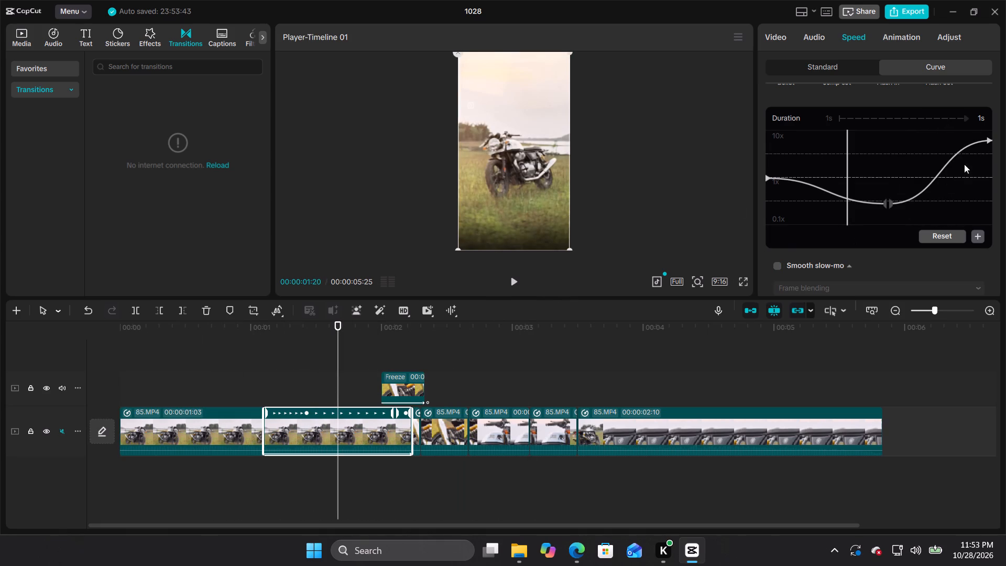
left_click_drag(767, 178, 769, 187)
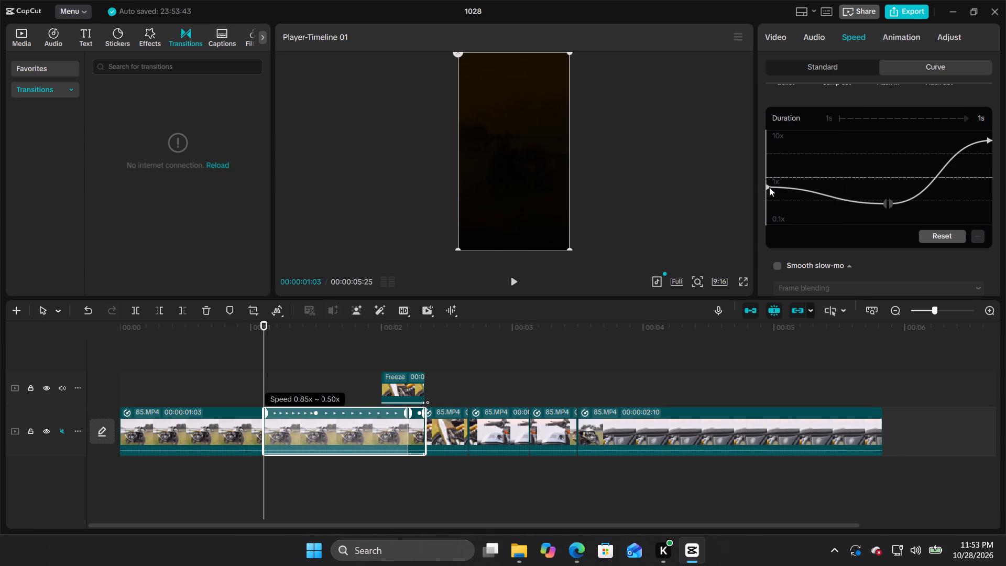
left_click_drag(769, 187, 769, 188)
left_click_drag(268, 329, 266, 329)
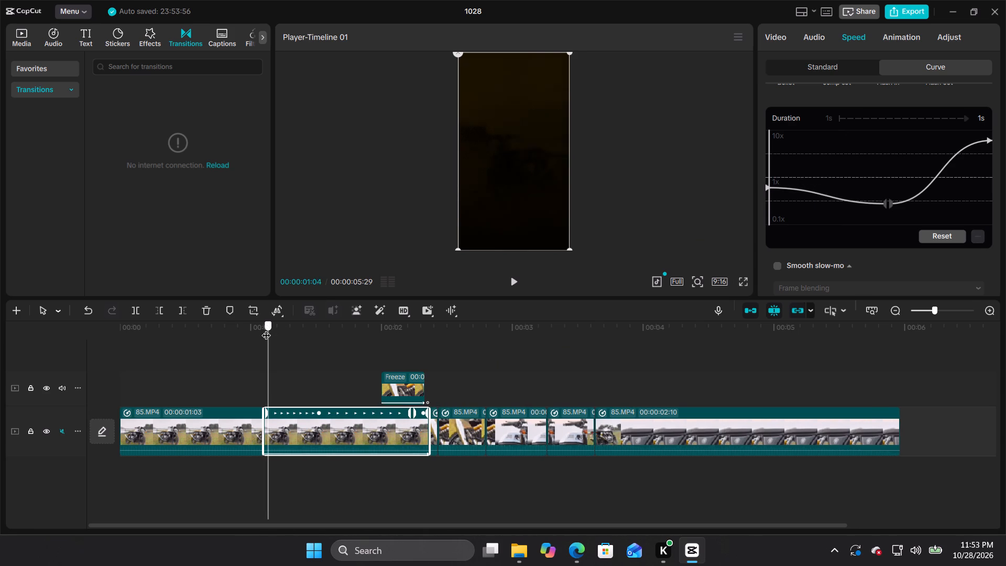
left_click_drag(266, 329, 98, 346)
left_click(517, 279)
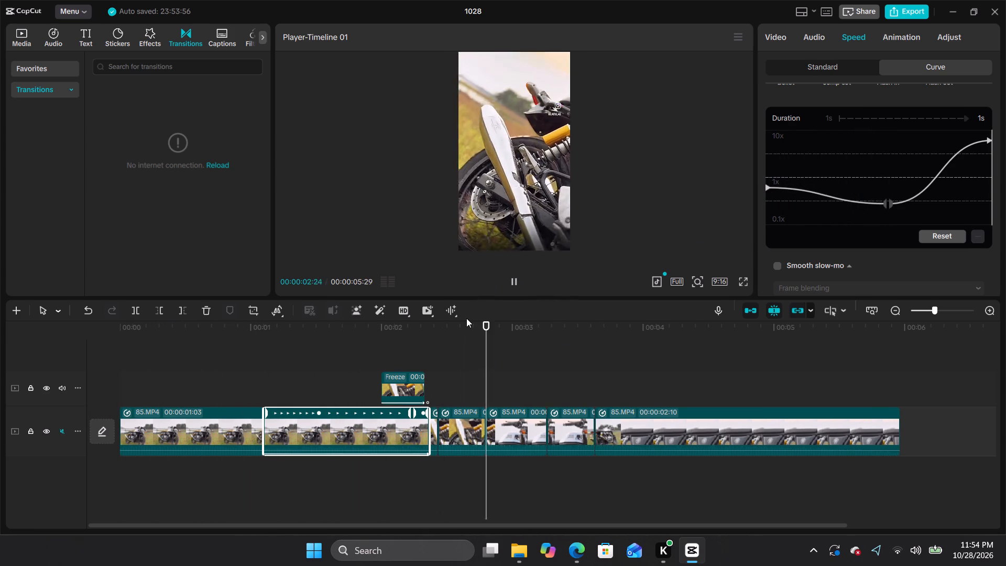
left_click_drag(529, 331, 305, 363)
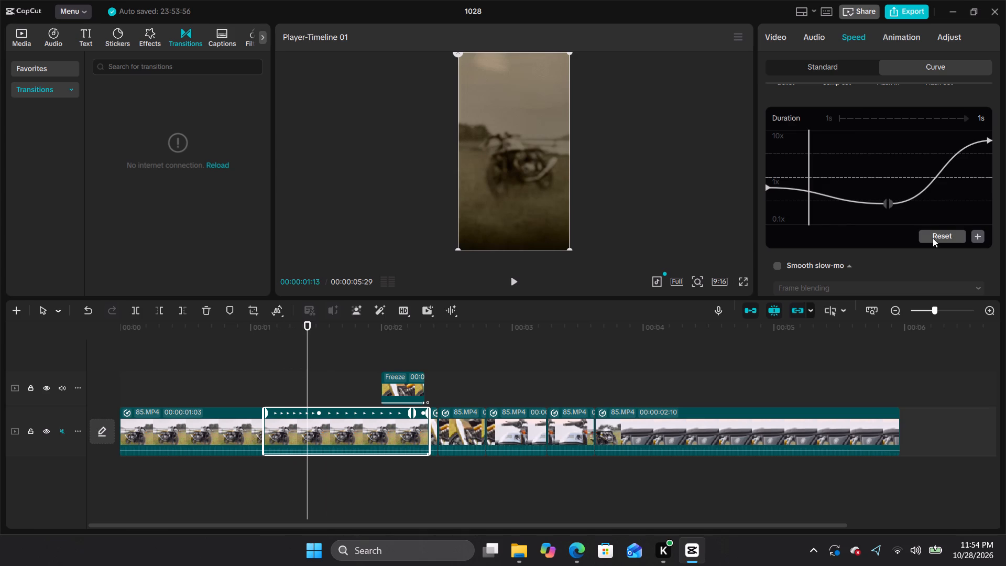
Lower the end of the second clip's speed curve to about 1x and play back the opening.
left_click_drag(989, 140, 999, 176)
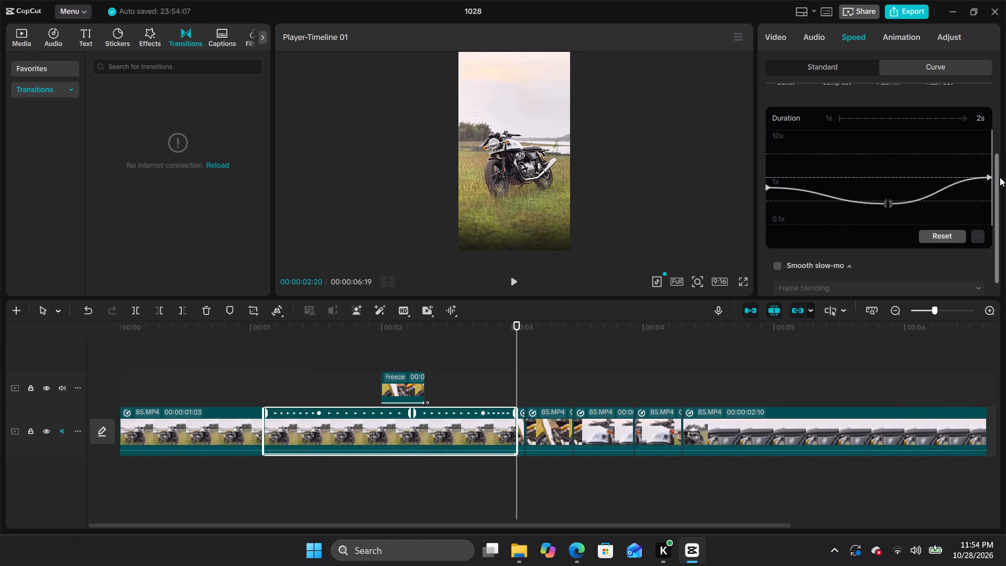
left_click_drag(523, 326, 145, 354)
left_click(513, 275)
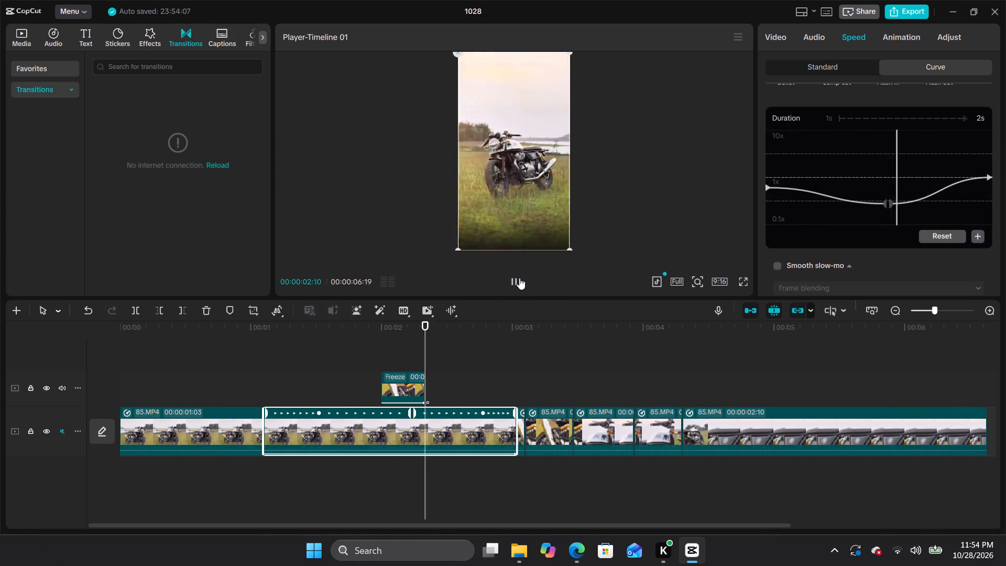
Move the freeze clip on the overlay track to span the cut at the second clip's end, and play back the edit.
left_click(413, 382)
left_click_drag(413, 382, 430, 378)
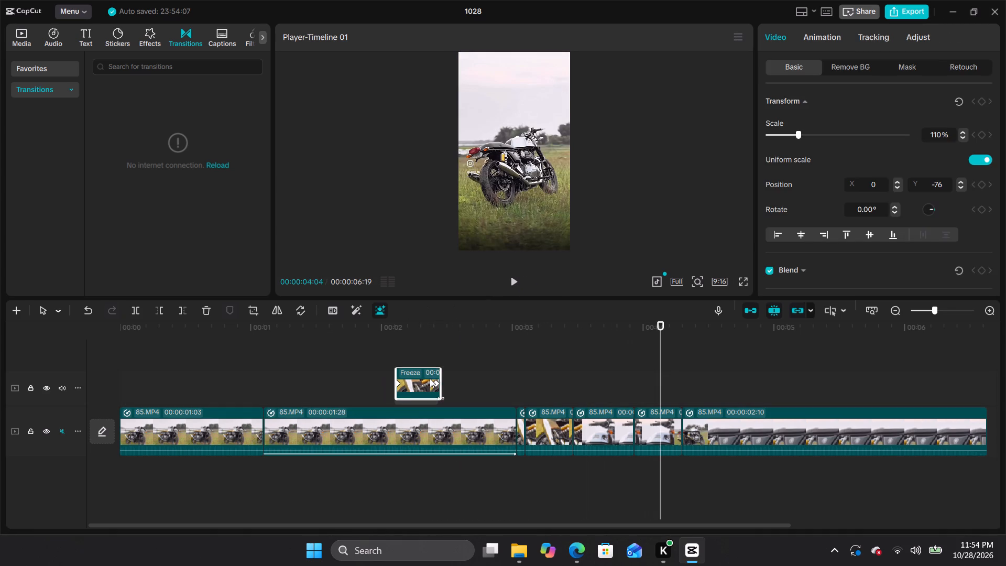
left_click_drag(430, 378, 526, 381)
left_click_drag(673, 357, 640, 366)
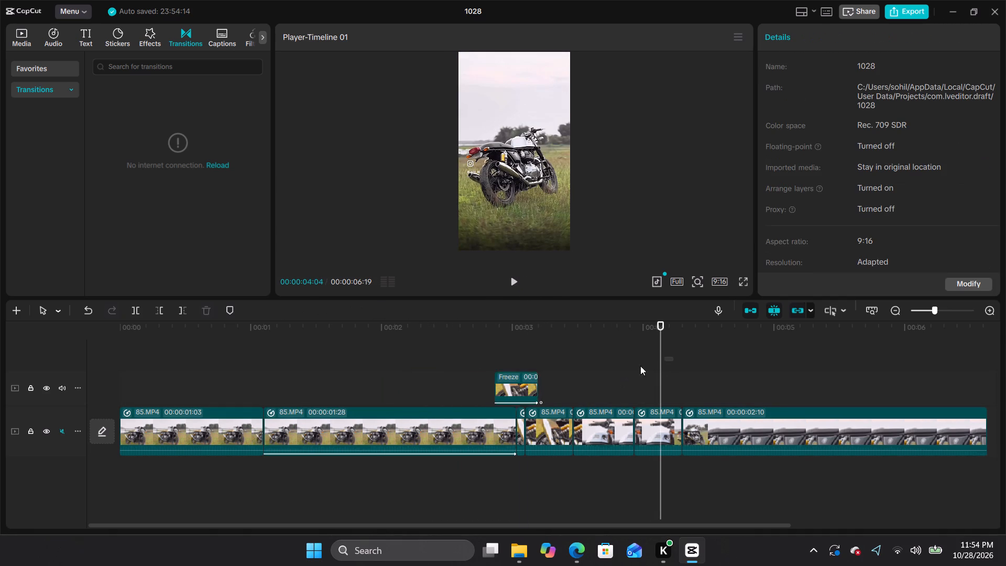
left_click_drag(640, 366, 690, 318)
left_click_drag(661, 323, 129, 368)
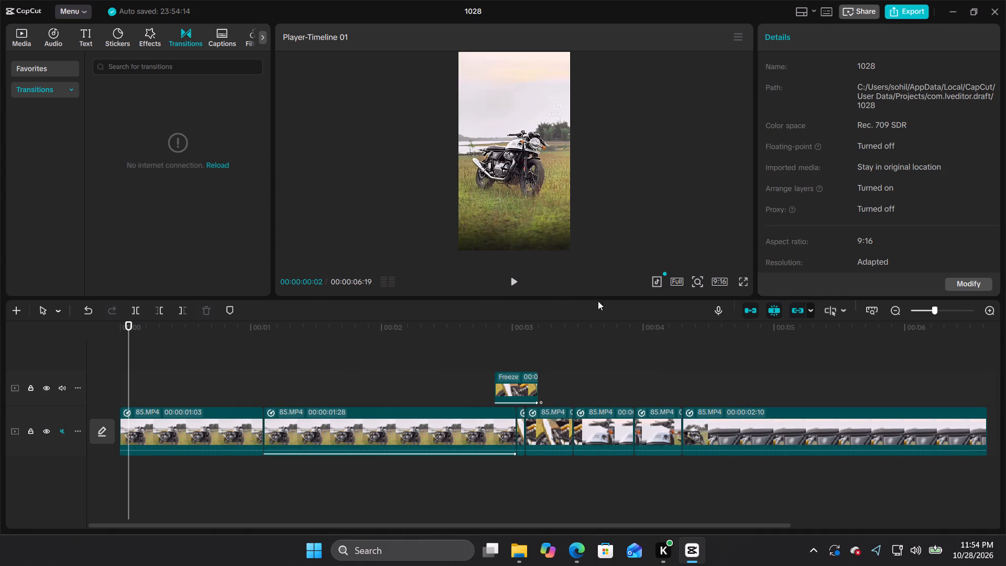
left_click(522, 283)
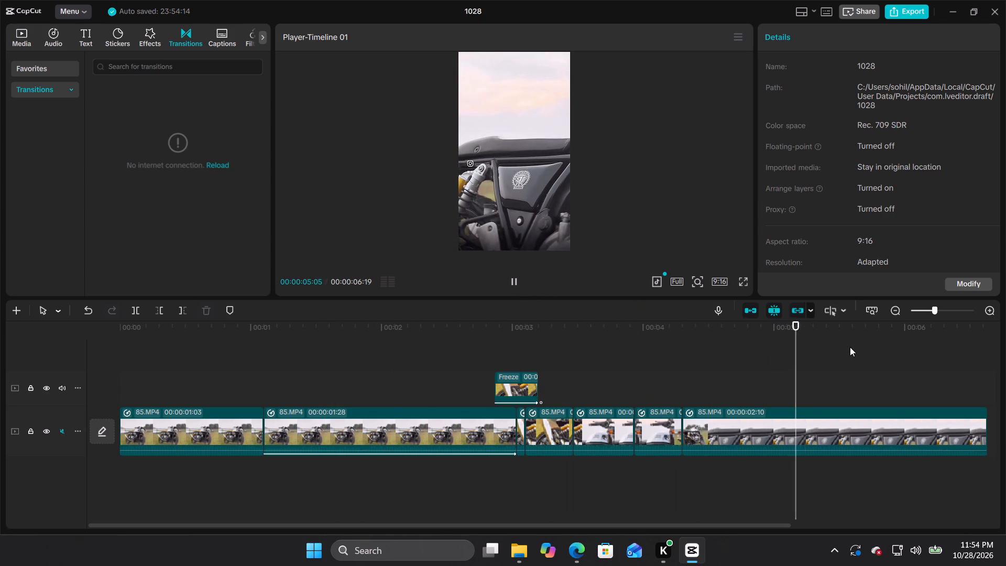
left_click_drag(860, 349, 856, 354)
left_click_drag(946, 340, 544, 388)
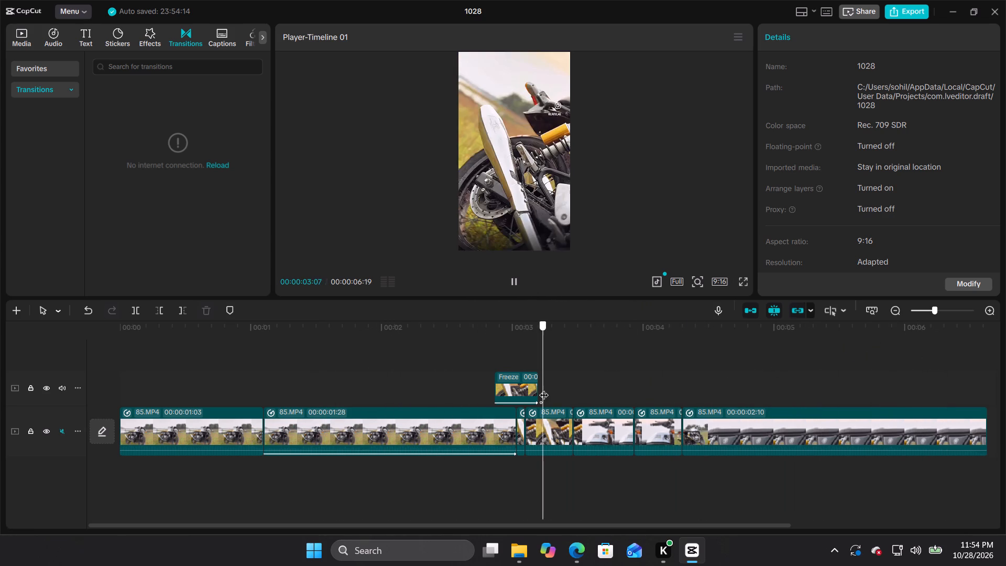
left_click_drag(544, 388, 561, 404)
Retry loading the transitions library.
left_click(226, 168)
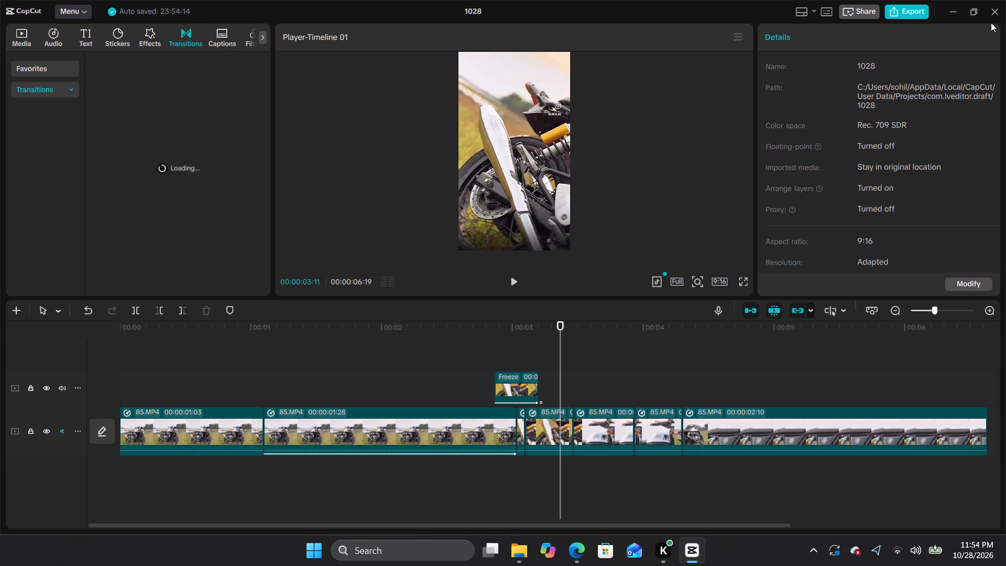
Switch to YouTube in the browser and play the song "Dhingana | Raees" from the mix playlist.
left_click(950, 12)
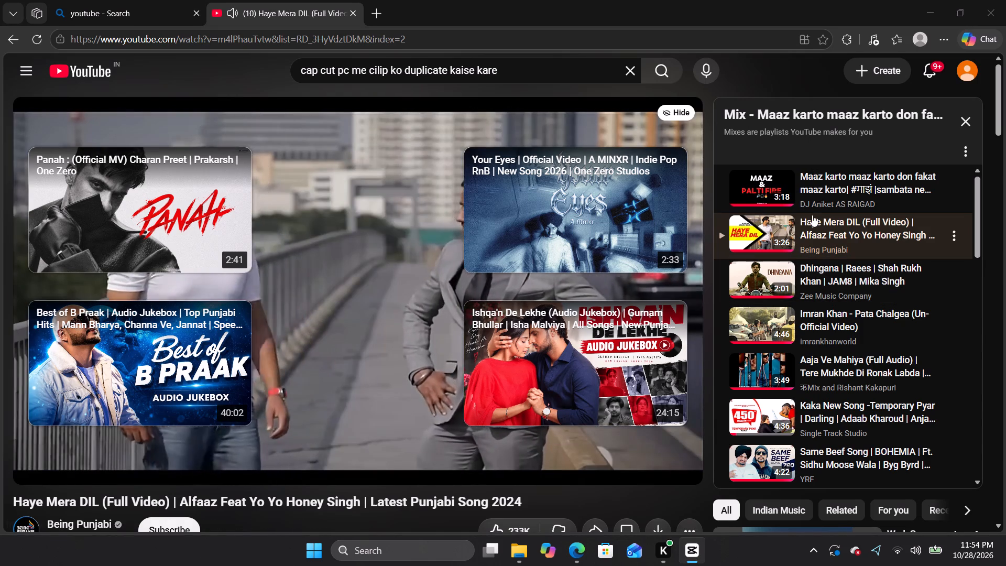
left_click(807, 264)
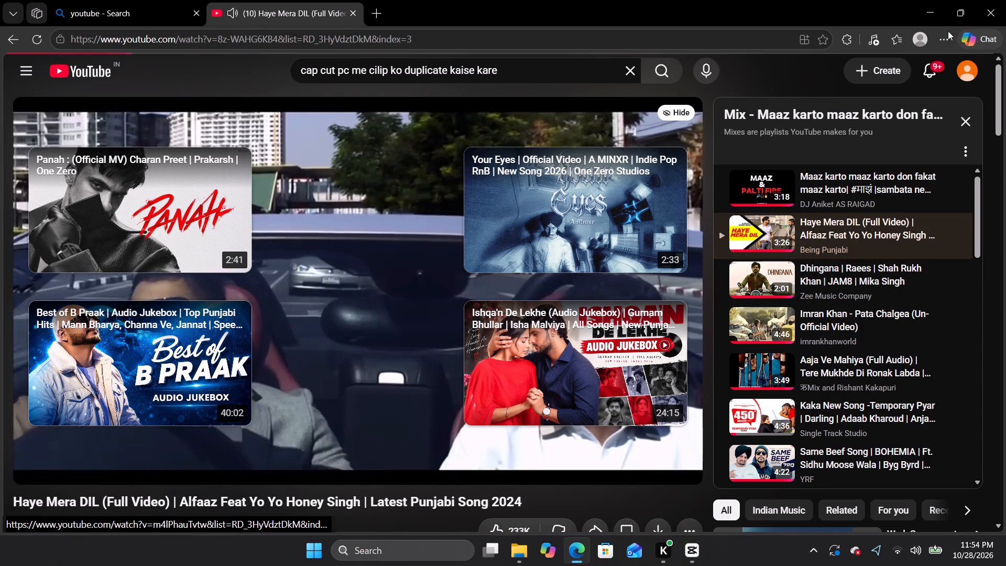
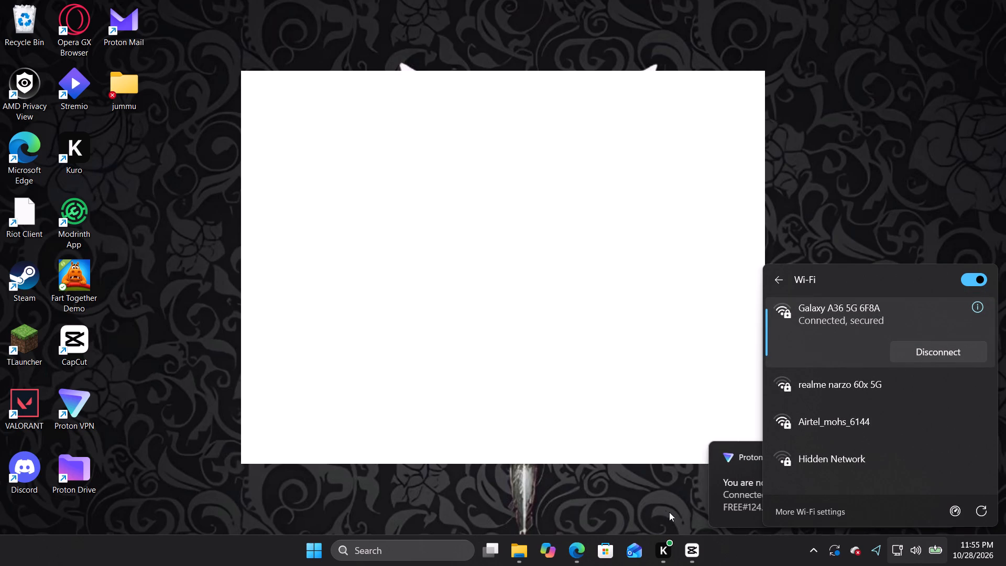
Dismiss the Wi-Fi list, switch back to CapCut and retry loading the transitions library.
left_click(628, 509)
left_click(846, 495)
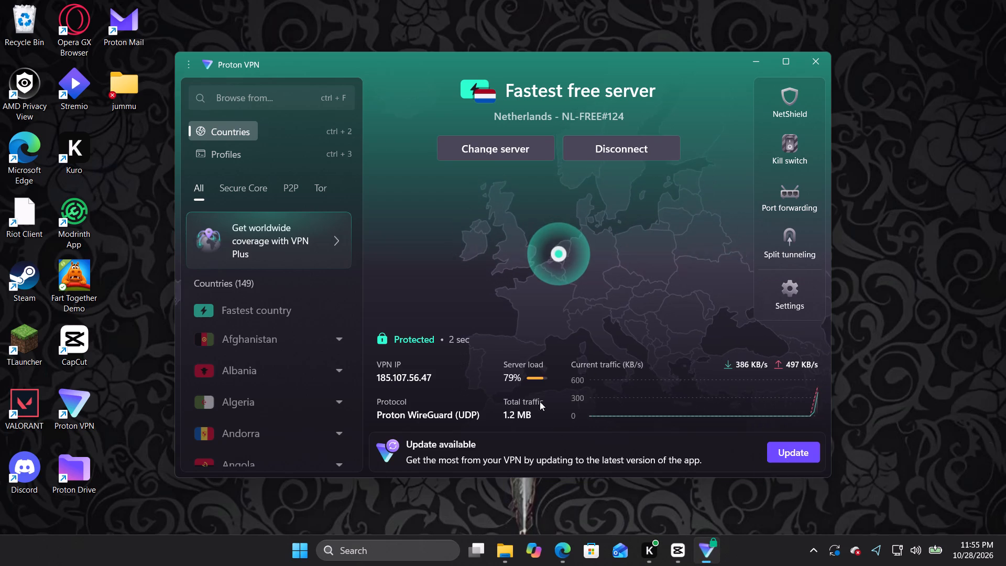
left_click(672, 547)
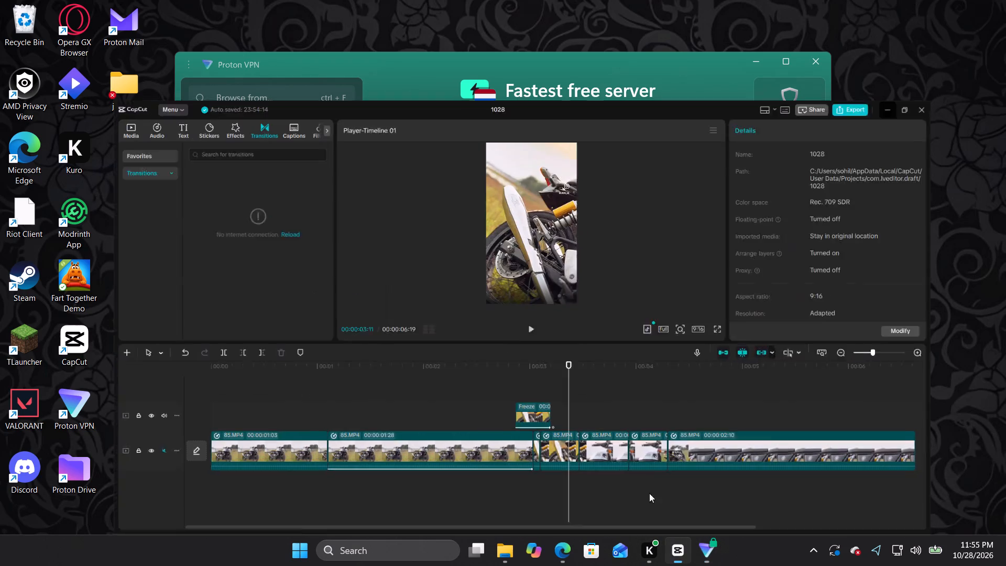
left_click(219, 164)
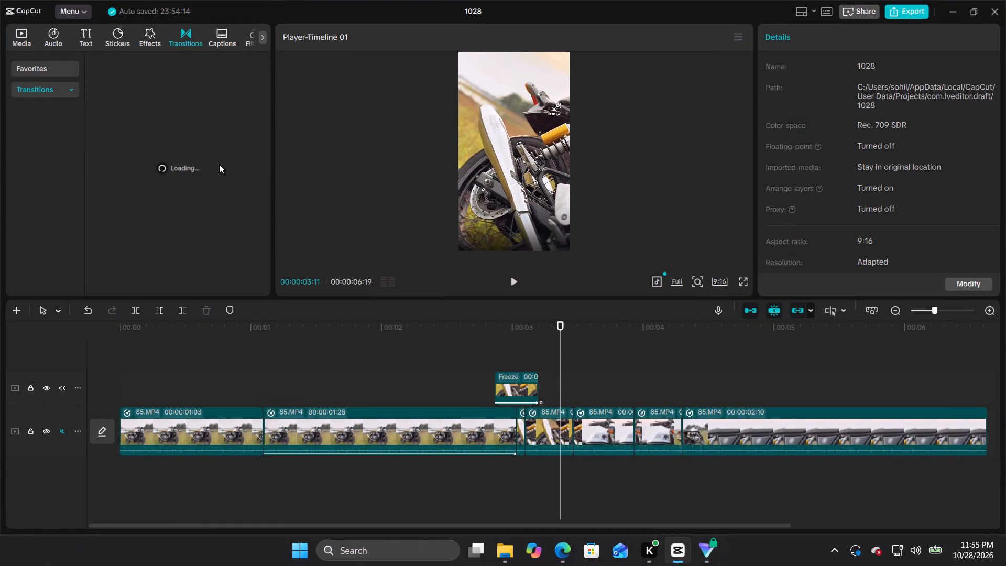
Open the video effects library and move the playhead to 00:00:02:29, near the start of the freeze clip.
left_click(110, 40)
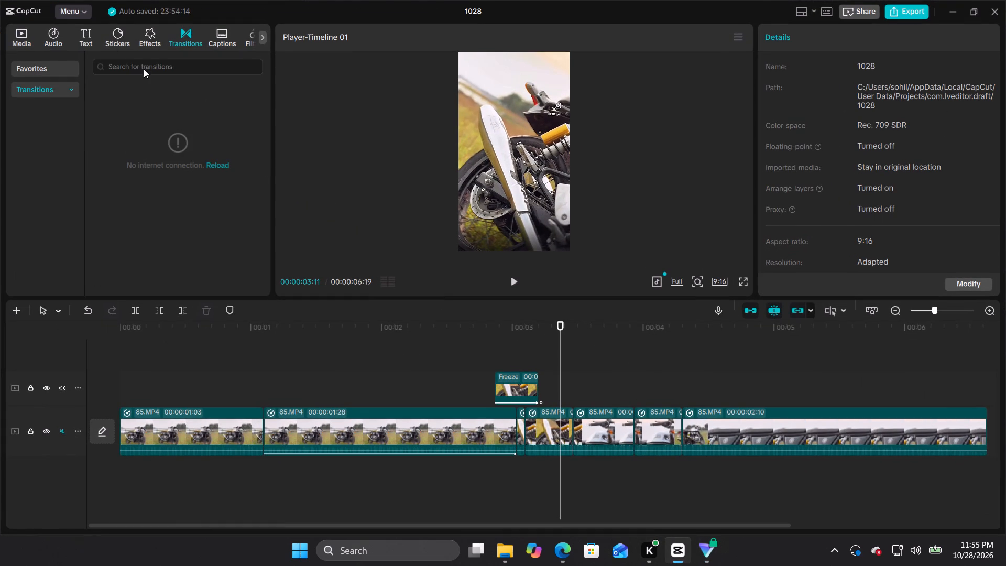
left_click(140, 41)
left_click_drag(557, 369, 496, 365)
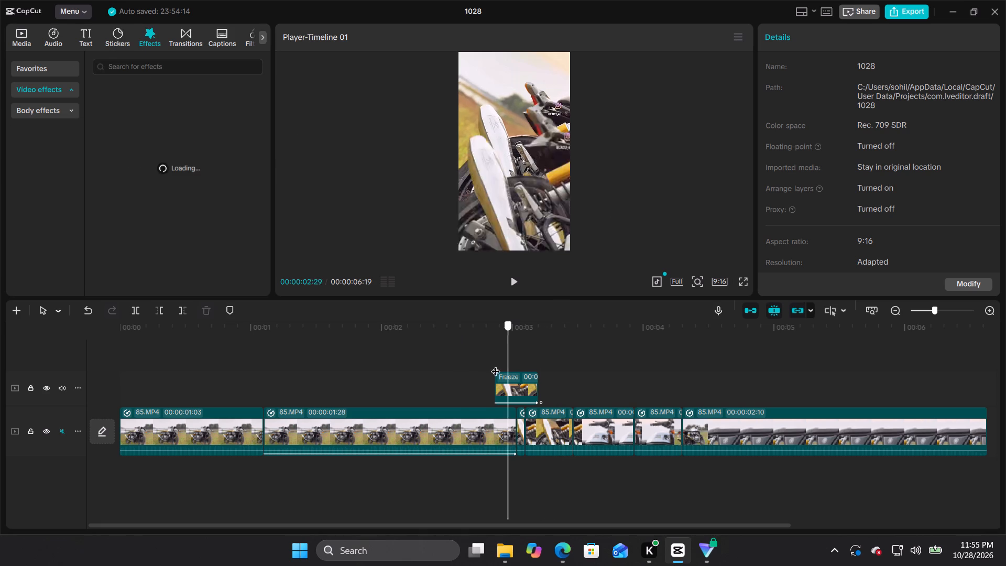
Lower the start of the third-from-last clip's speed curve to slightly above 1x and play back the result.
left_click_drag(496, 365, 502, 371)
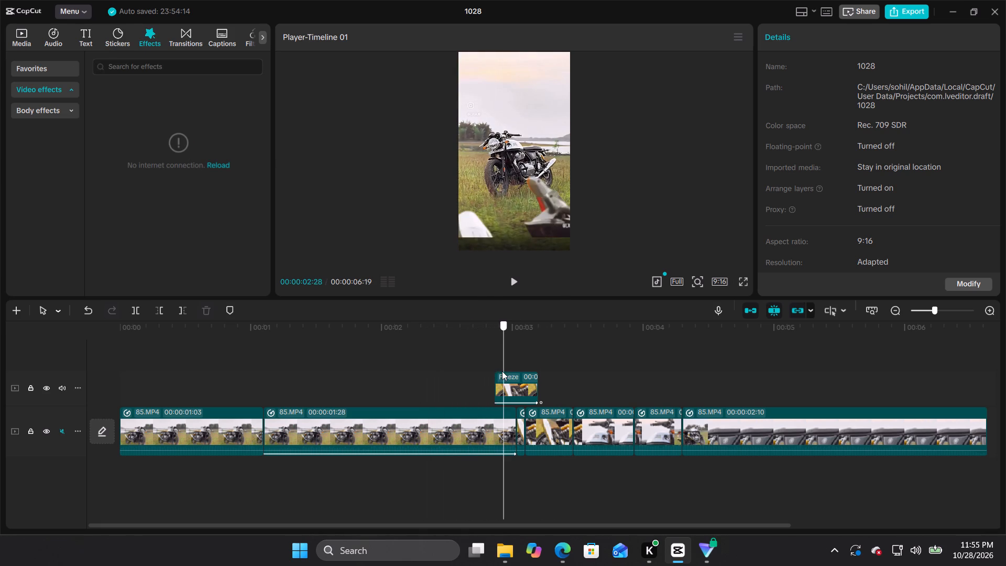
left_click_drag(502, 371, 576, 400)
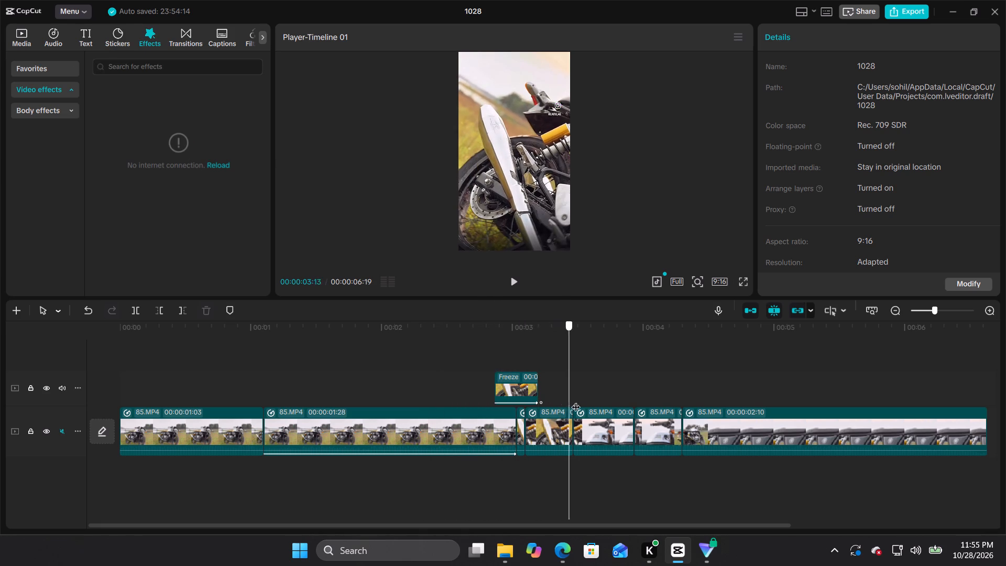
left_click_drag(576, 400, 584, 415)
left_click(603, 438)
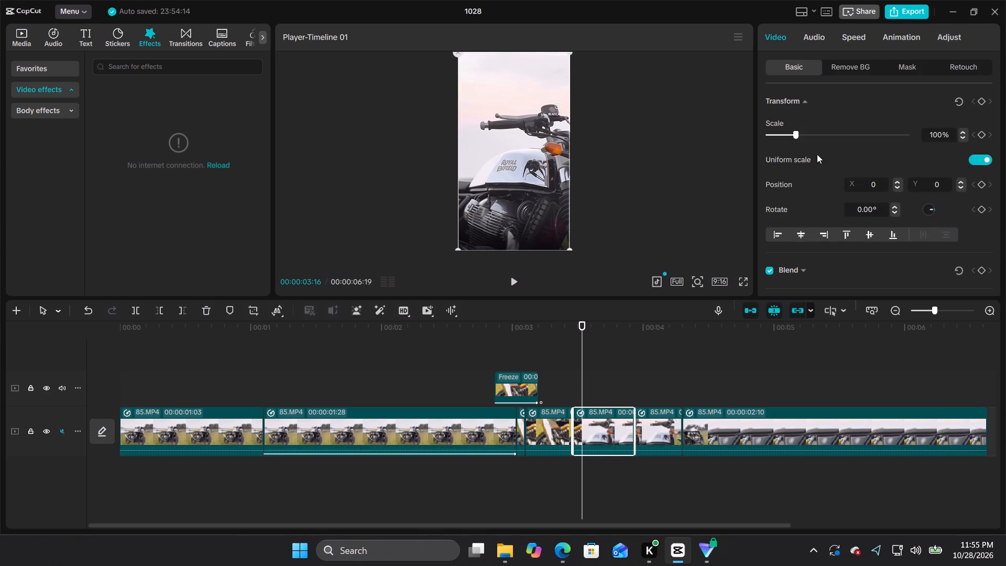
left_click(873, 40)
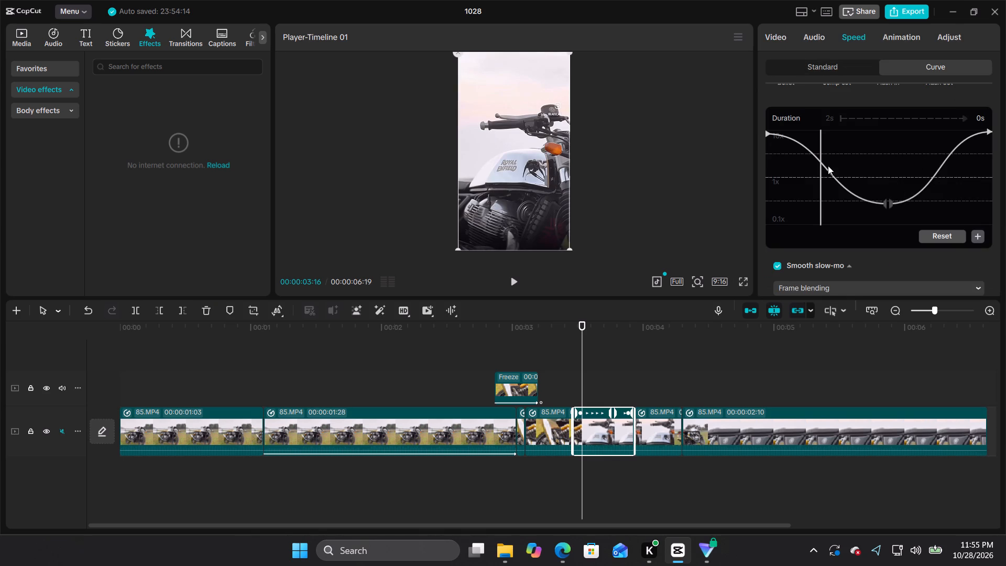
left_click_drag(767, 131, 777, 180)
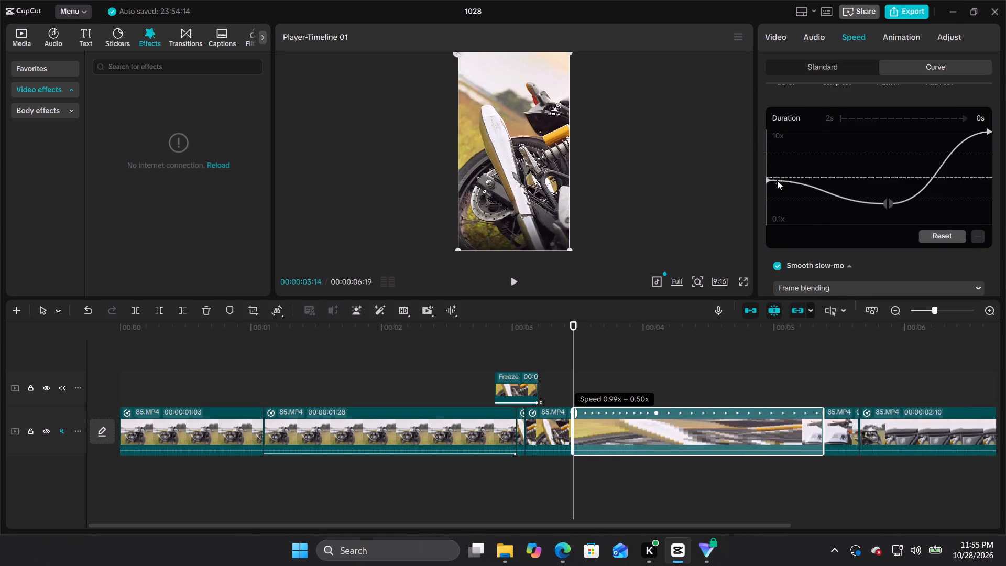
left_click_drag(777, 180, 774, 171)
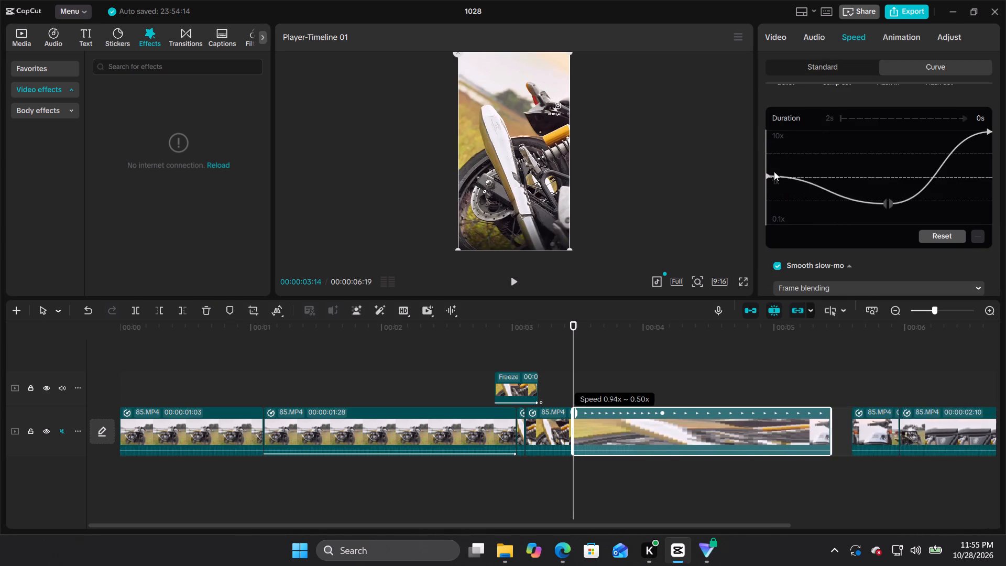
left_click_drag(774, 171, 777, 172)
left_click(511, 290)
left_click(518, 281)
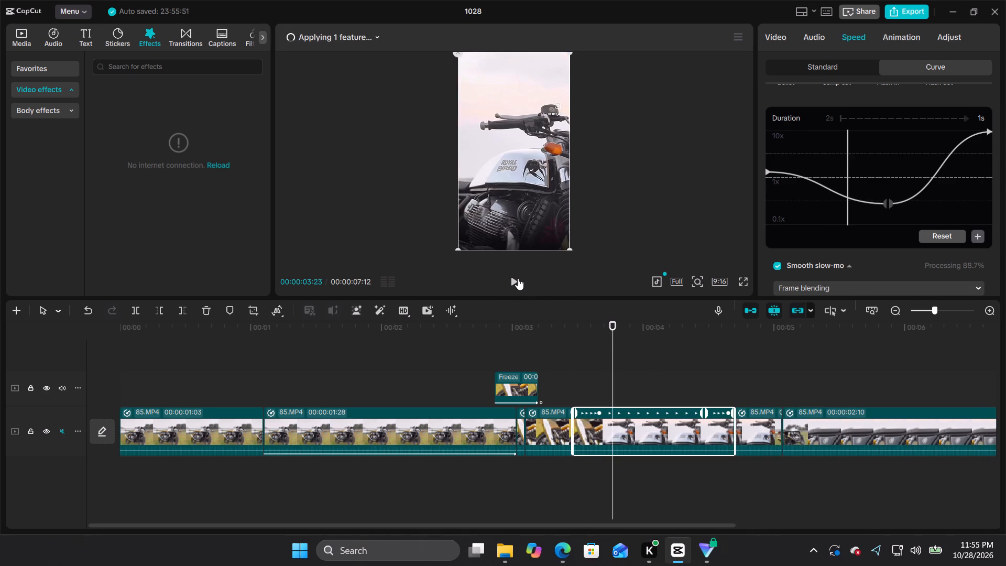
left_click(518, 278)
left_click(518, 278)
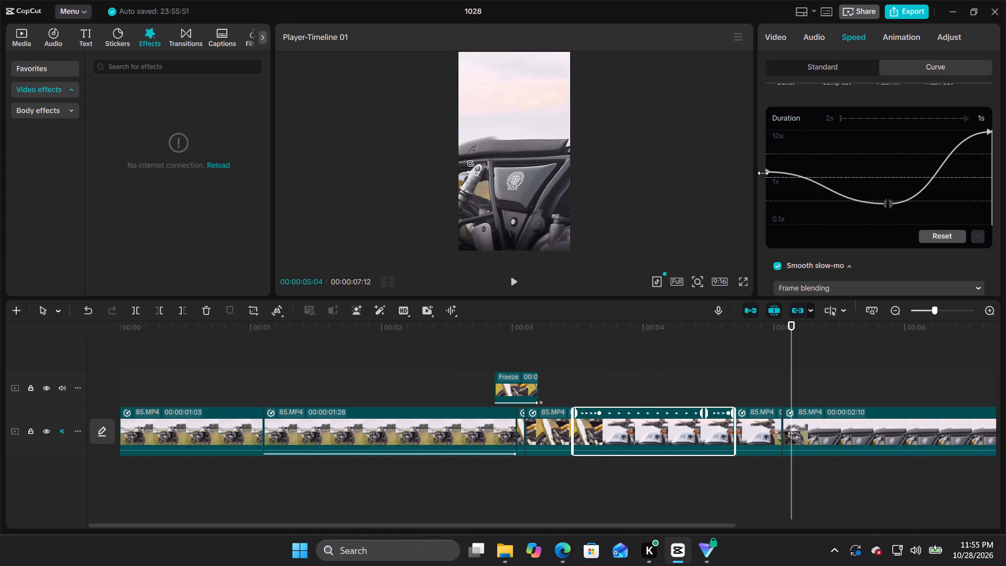
Lower the start of the third-from-last clip's speed curve to below 1x, lengthening the clip to about 2 s, and play it back.
left_click_drag(763, 173, 766, 182)
left_click_drag(769, 178, 771, 183)
left_click_drag(762, 176, 762, 181)
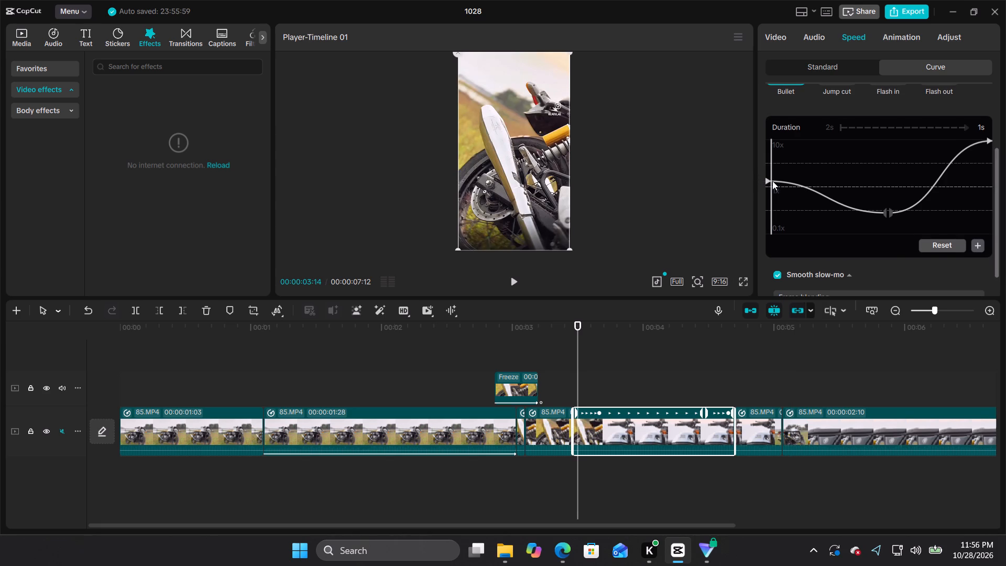
left_click_drag(772, 181, 768, 185)
left_click_drag(767, 179, 768, 193)
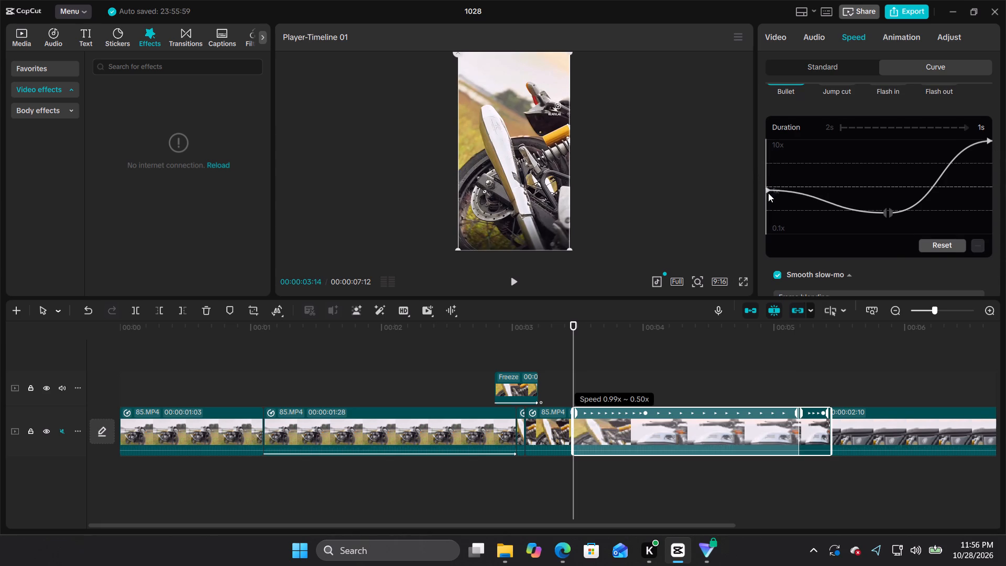
left_click_drag(768, 193, 768, 198)
left_click_drag(593, 325, 579, 328)
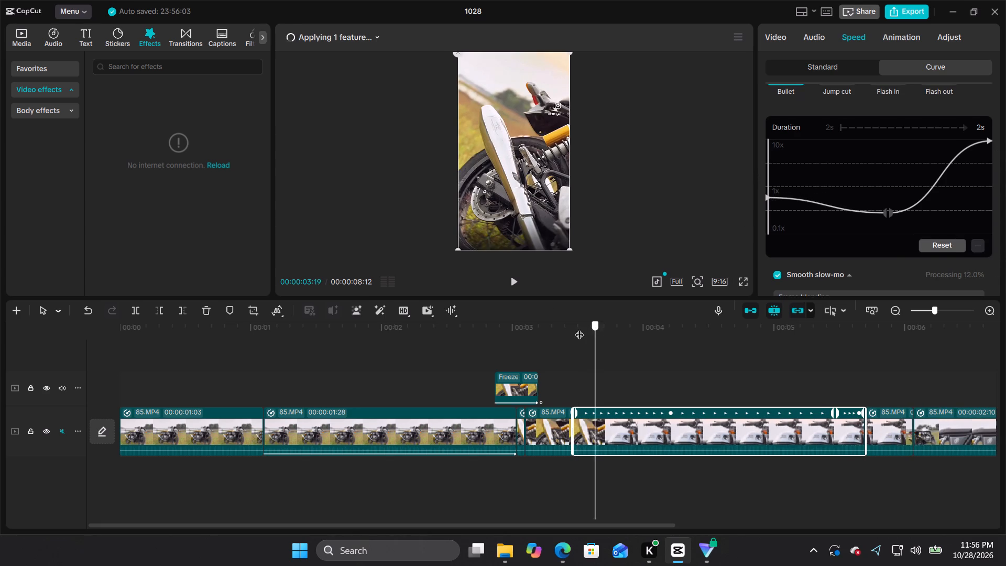
left_click_drag(579, 328, 500, 332)
left_click(519, 285)
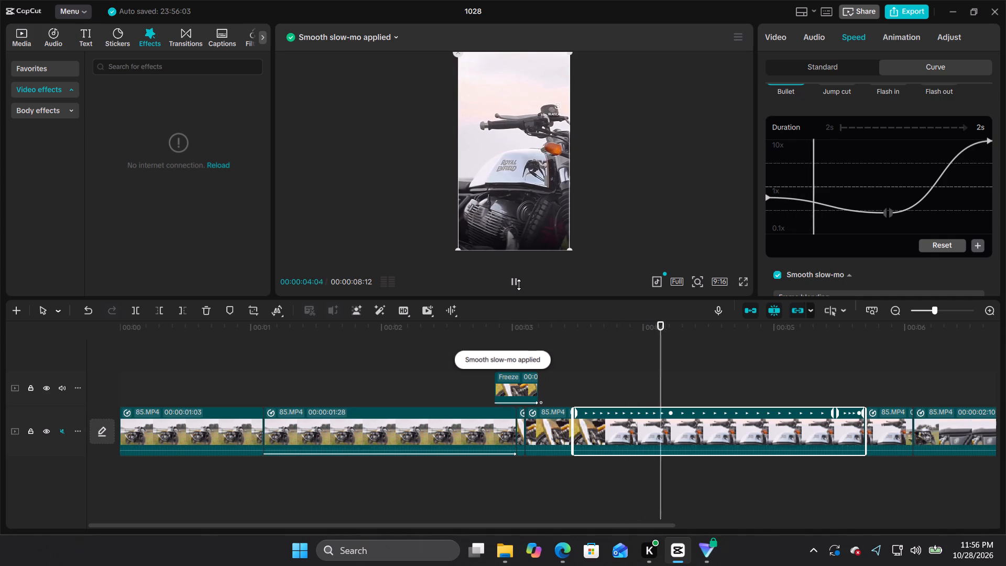
left_click_drag(807, 343, 736, 343)
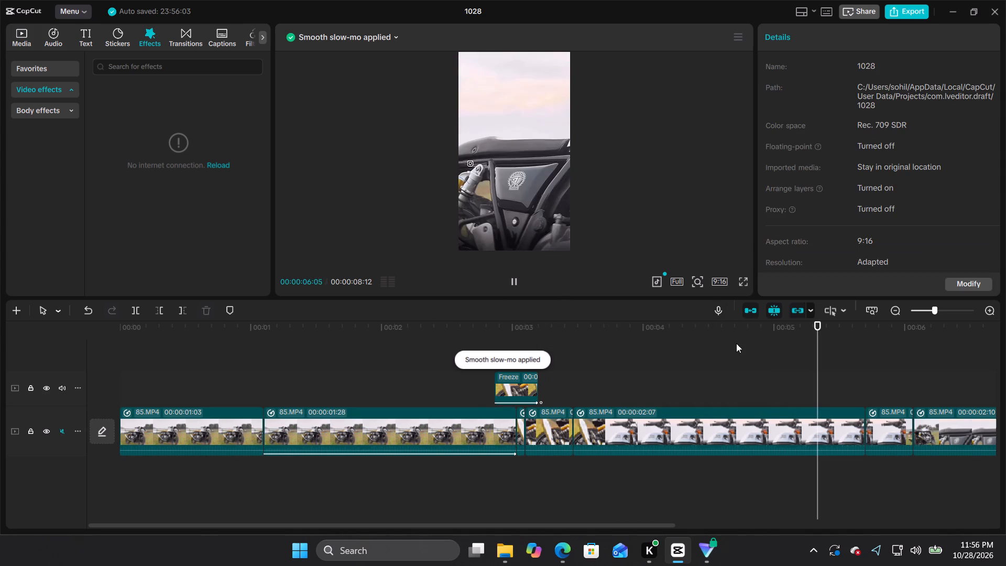
left_click_drag(736, 343, 735, 343)
Extend the end of the short fork close-up clip before the slowed clip by about 13 frames and play back the edit.
left_click(557, 421)
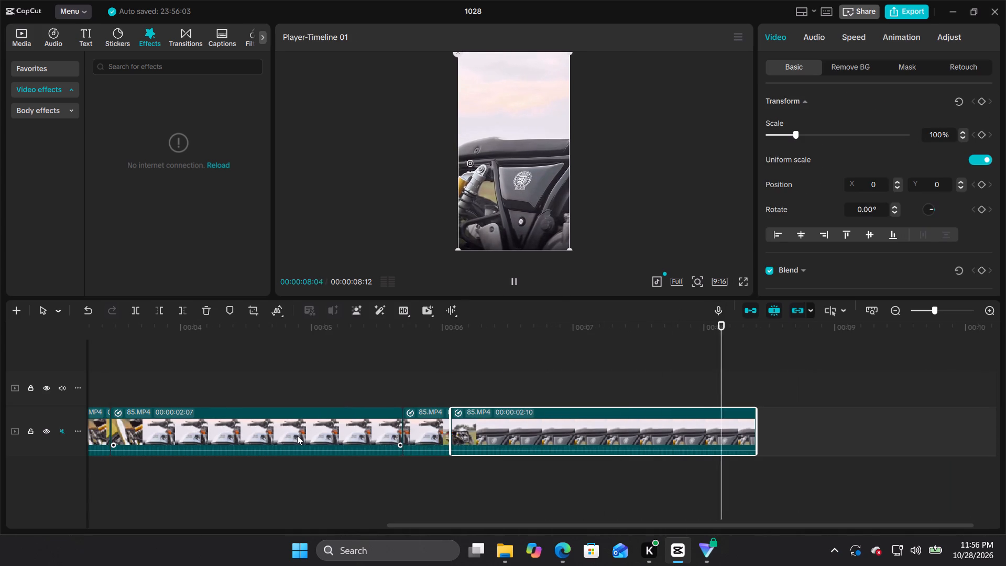
scroll(274, 448, "up", 1)
left_click_drag(240, 355, 401, 359)
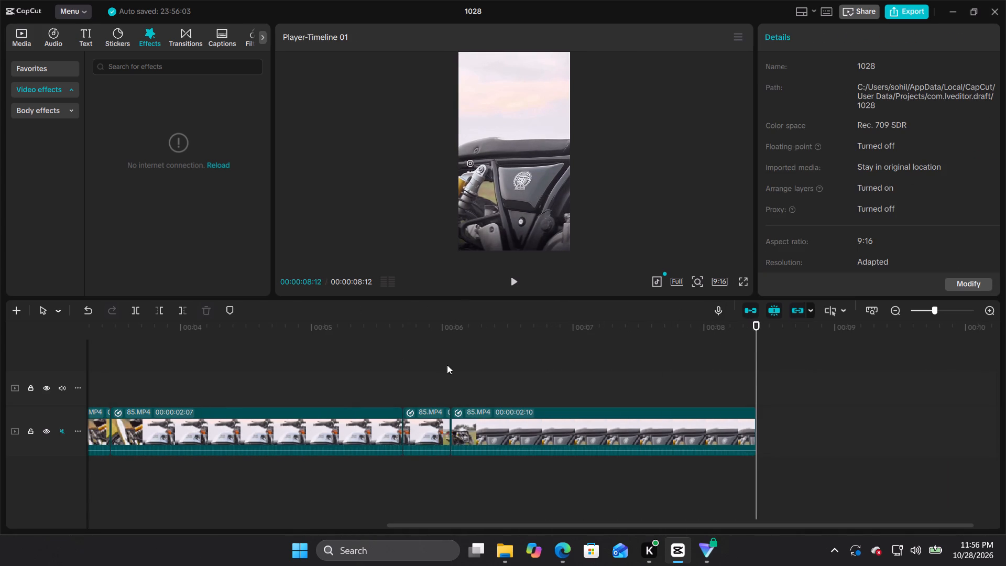
left_click_drag(757, 325, 397, 380)
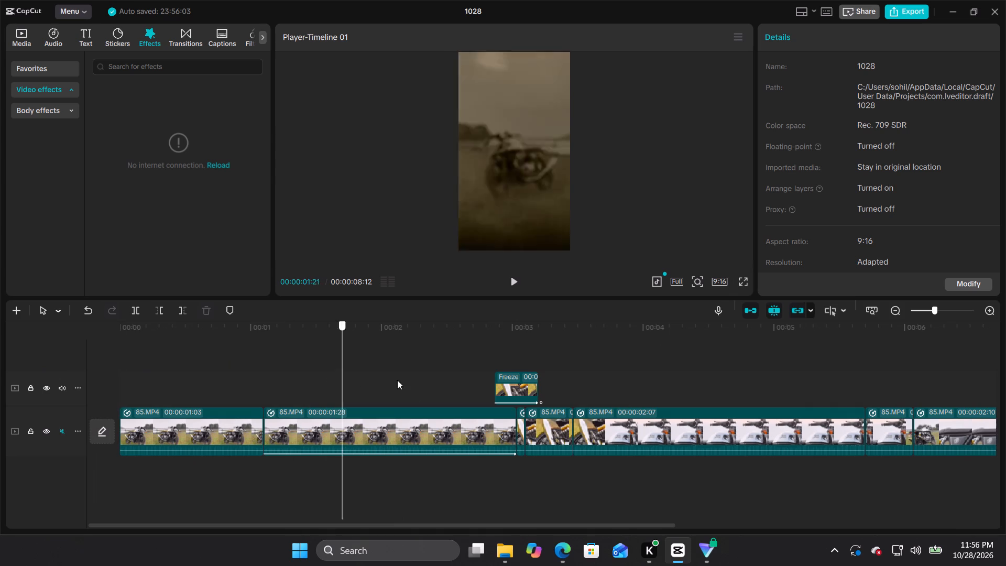
left_click_drag(397, 380, 518, 399)
left_click(550, 424)
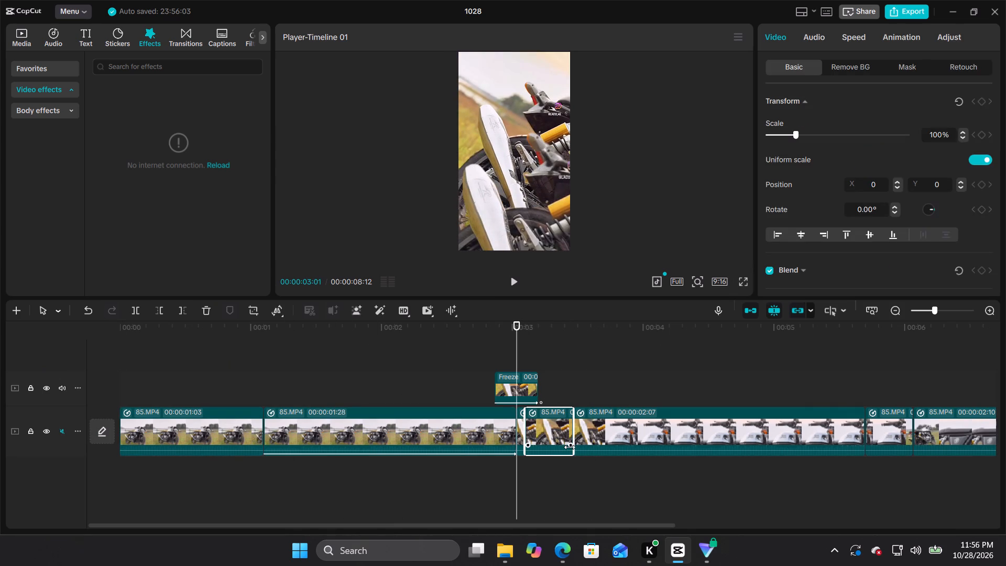
left_click_drag(576, 452, 613, 452)
left_click(509, 281)
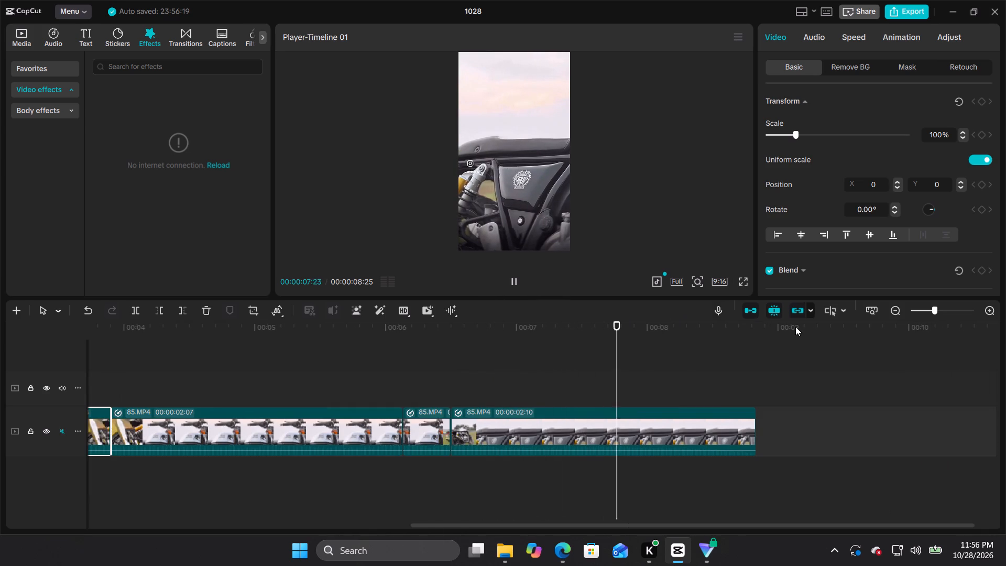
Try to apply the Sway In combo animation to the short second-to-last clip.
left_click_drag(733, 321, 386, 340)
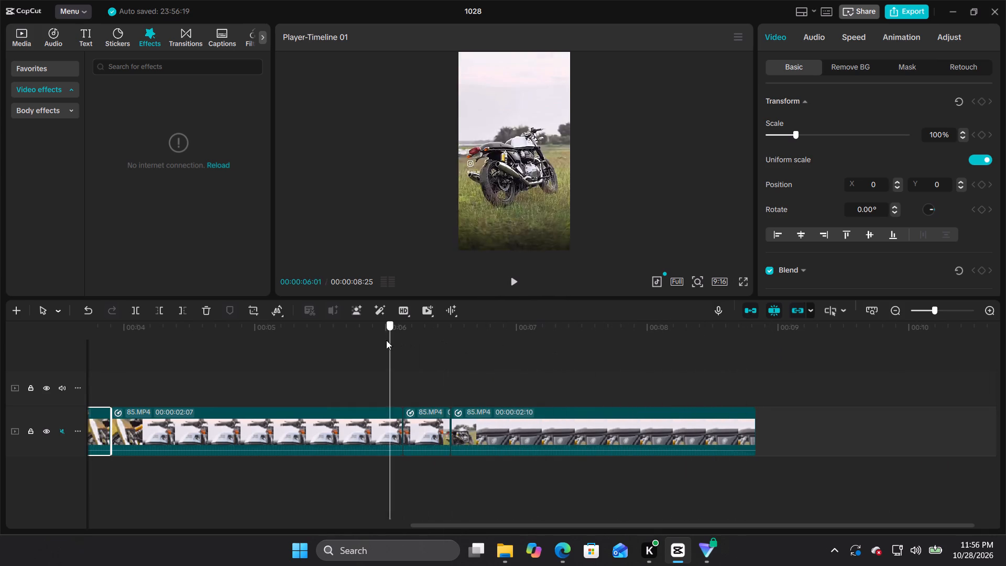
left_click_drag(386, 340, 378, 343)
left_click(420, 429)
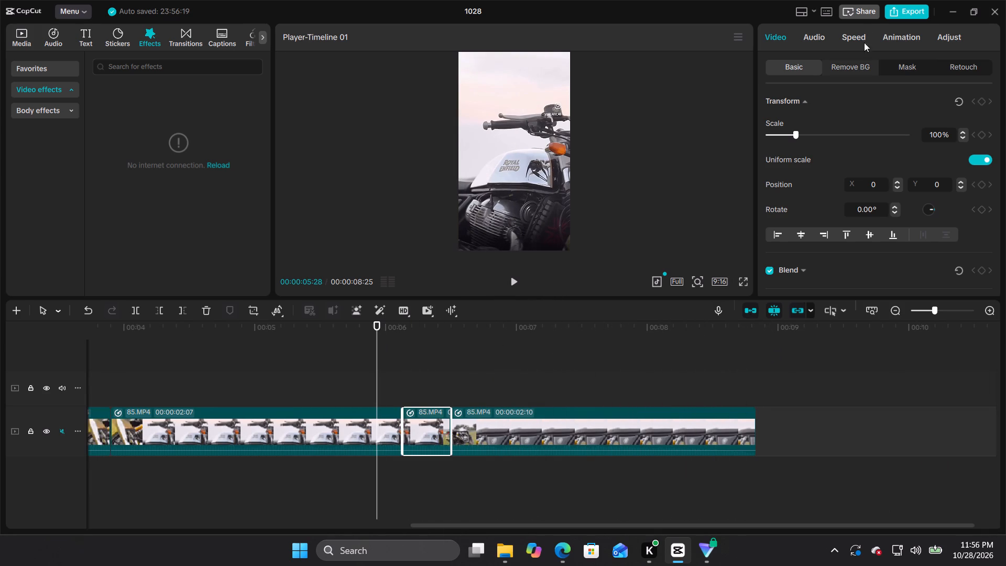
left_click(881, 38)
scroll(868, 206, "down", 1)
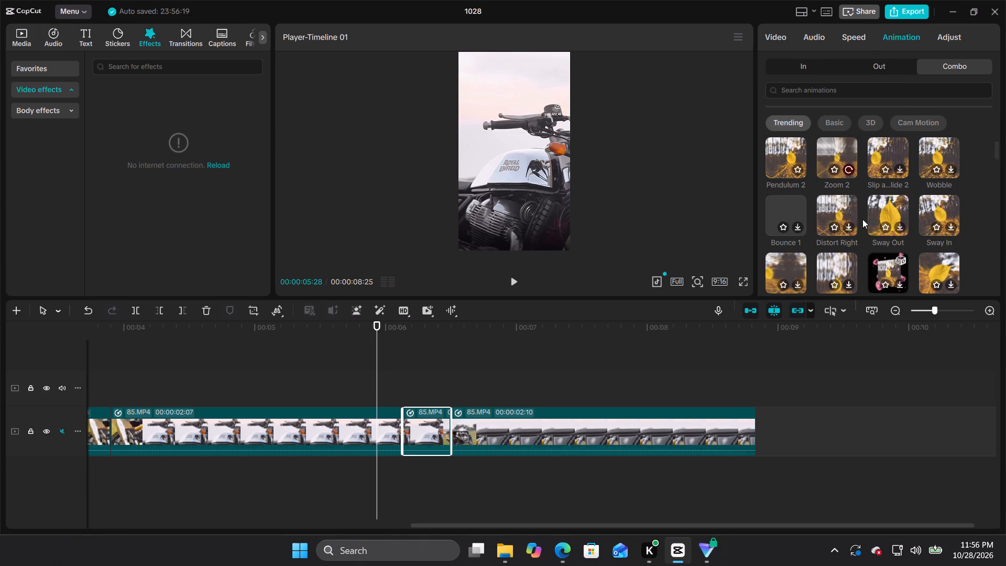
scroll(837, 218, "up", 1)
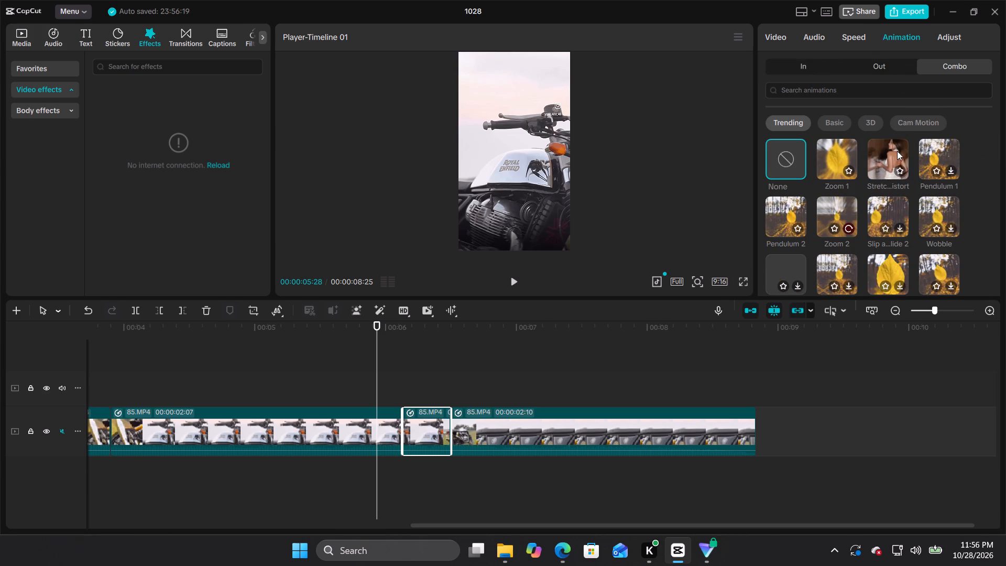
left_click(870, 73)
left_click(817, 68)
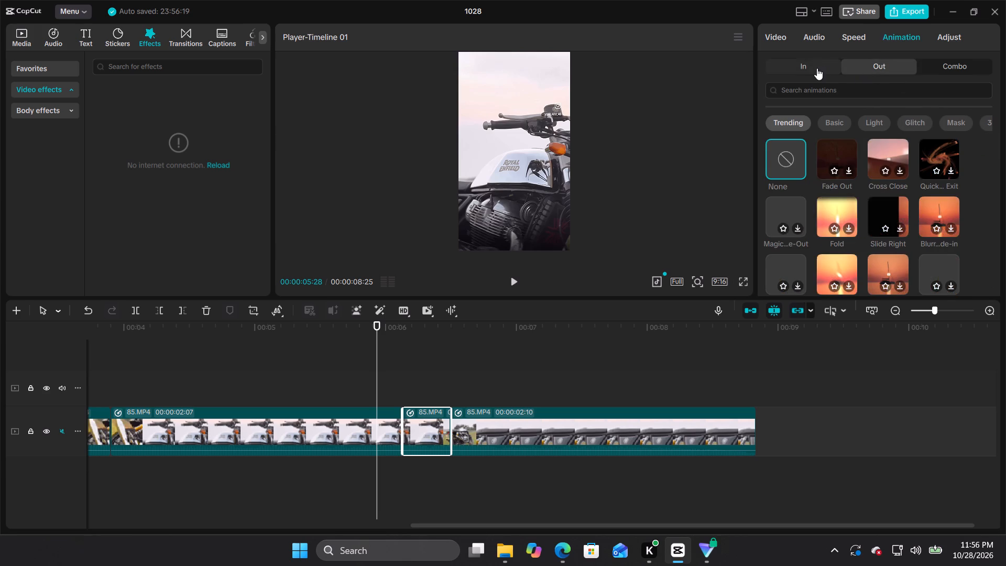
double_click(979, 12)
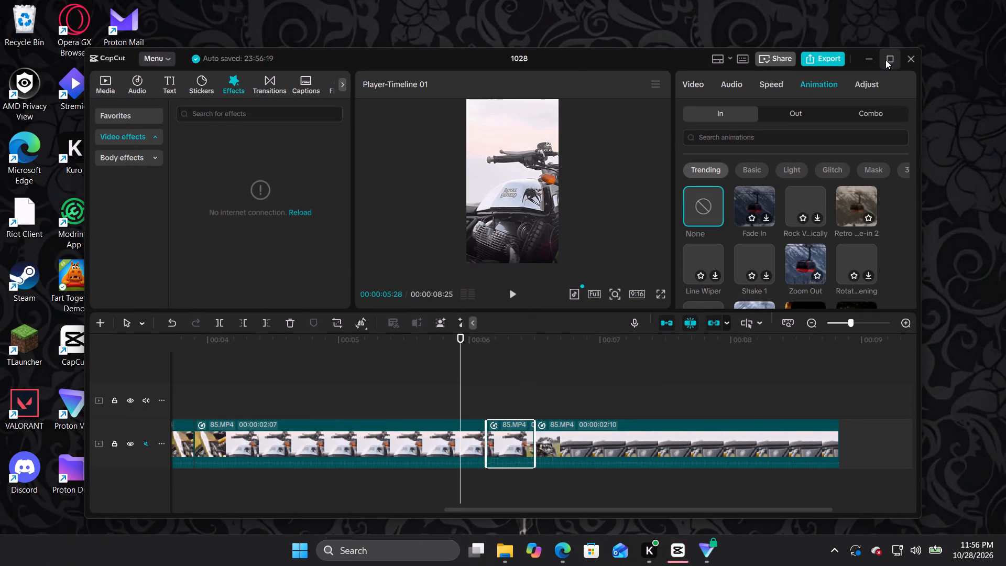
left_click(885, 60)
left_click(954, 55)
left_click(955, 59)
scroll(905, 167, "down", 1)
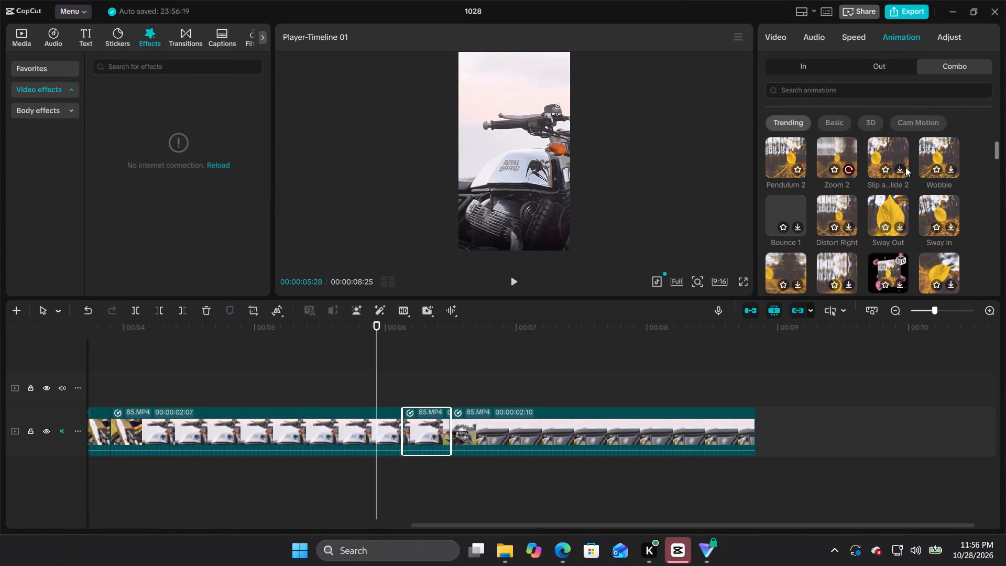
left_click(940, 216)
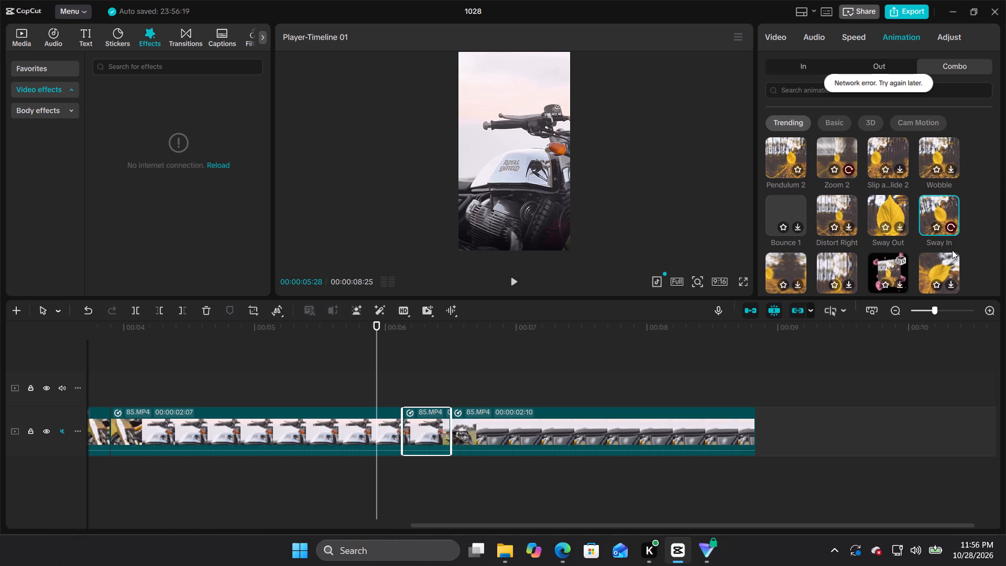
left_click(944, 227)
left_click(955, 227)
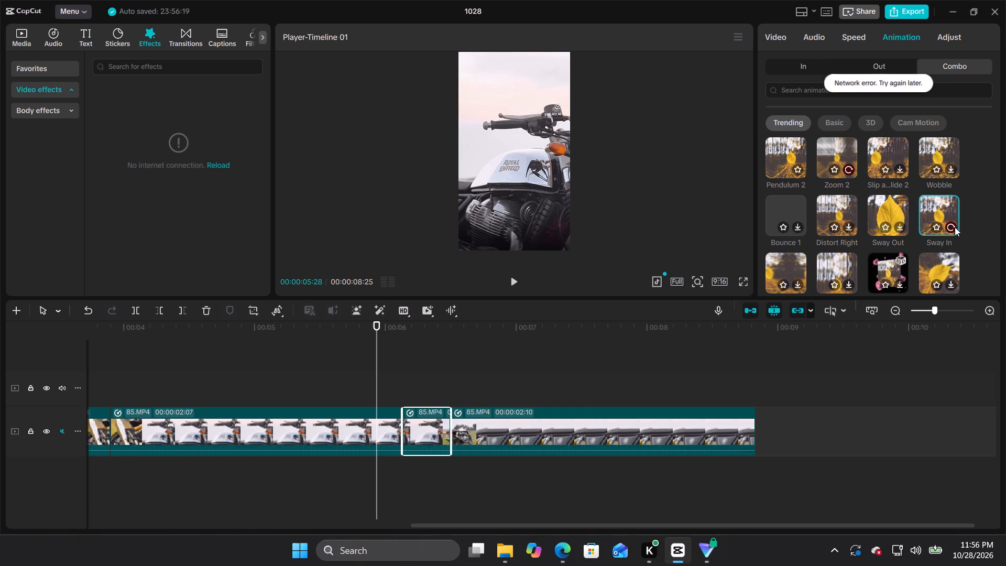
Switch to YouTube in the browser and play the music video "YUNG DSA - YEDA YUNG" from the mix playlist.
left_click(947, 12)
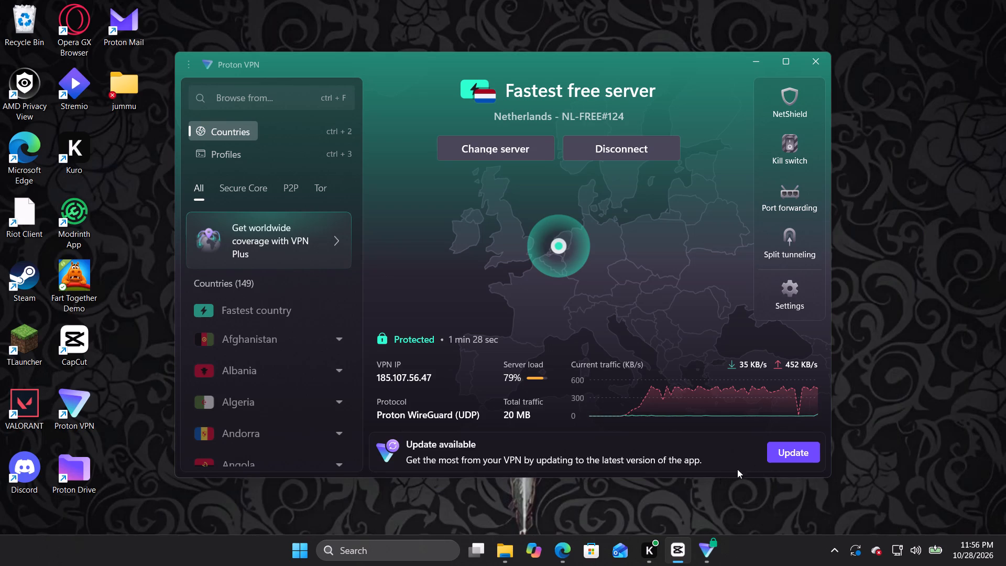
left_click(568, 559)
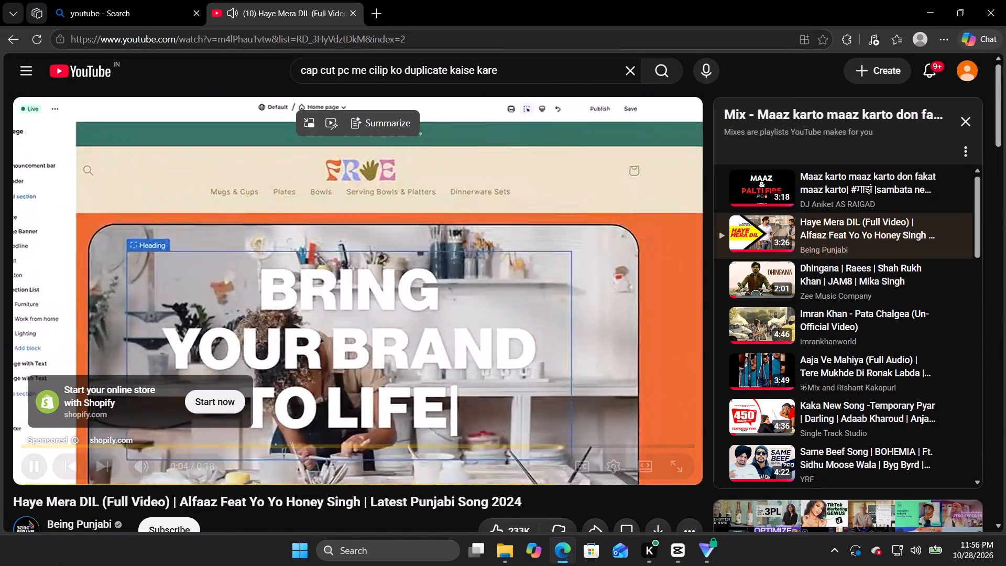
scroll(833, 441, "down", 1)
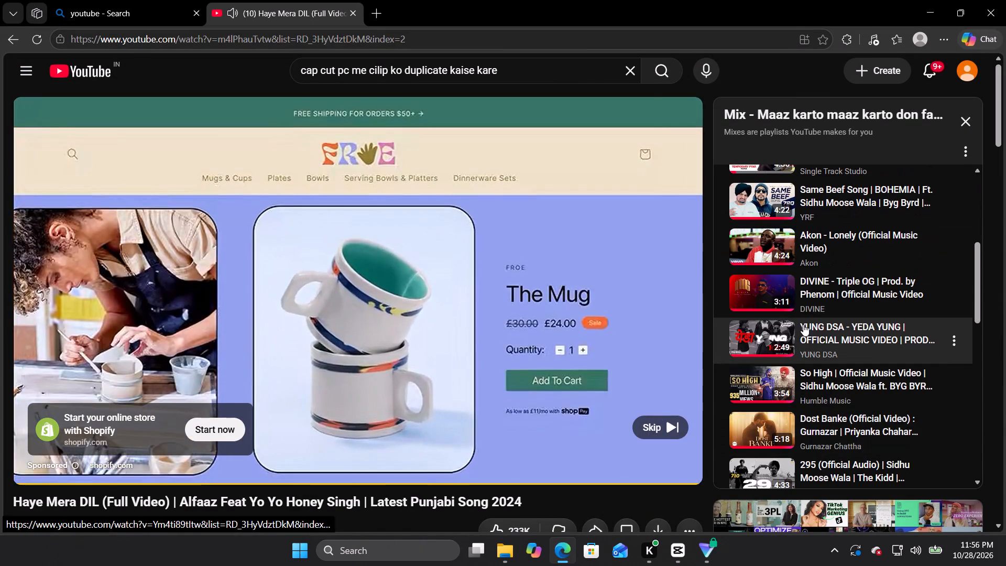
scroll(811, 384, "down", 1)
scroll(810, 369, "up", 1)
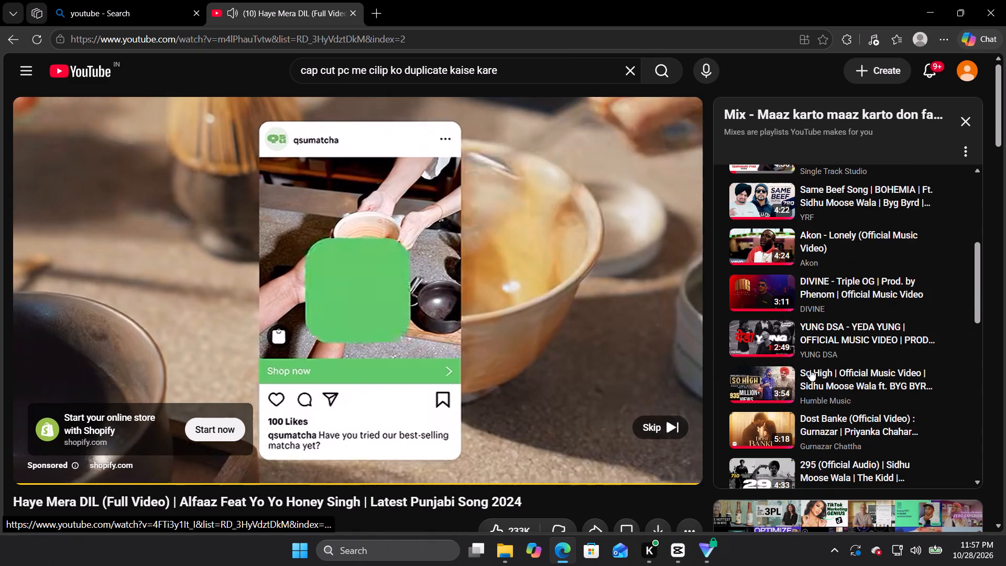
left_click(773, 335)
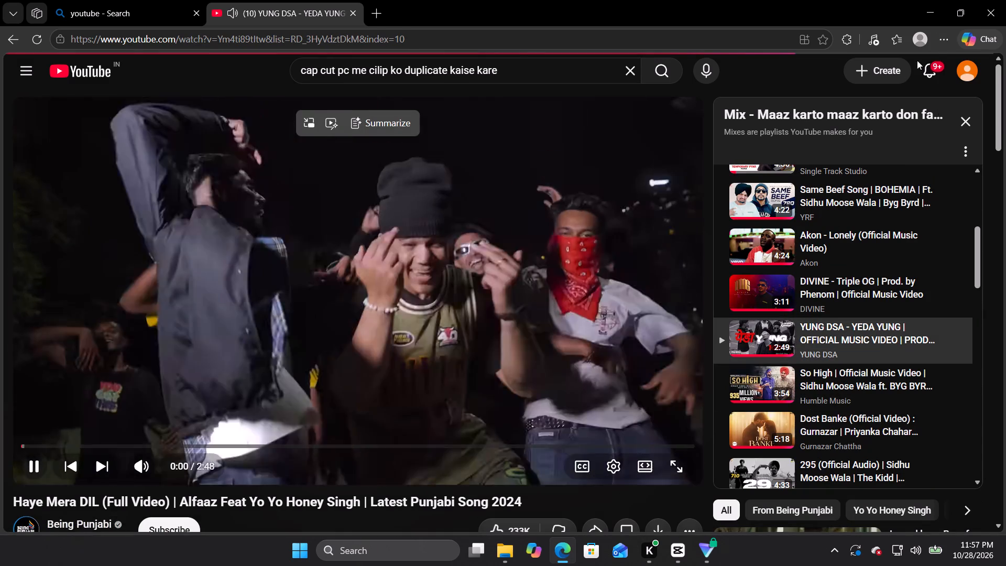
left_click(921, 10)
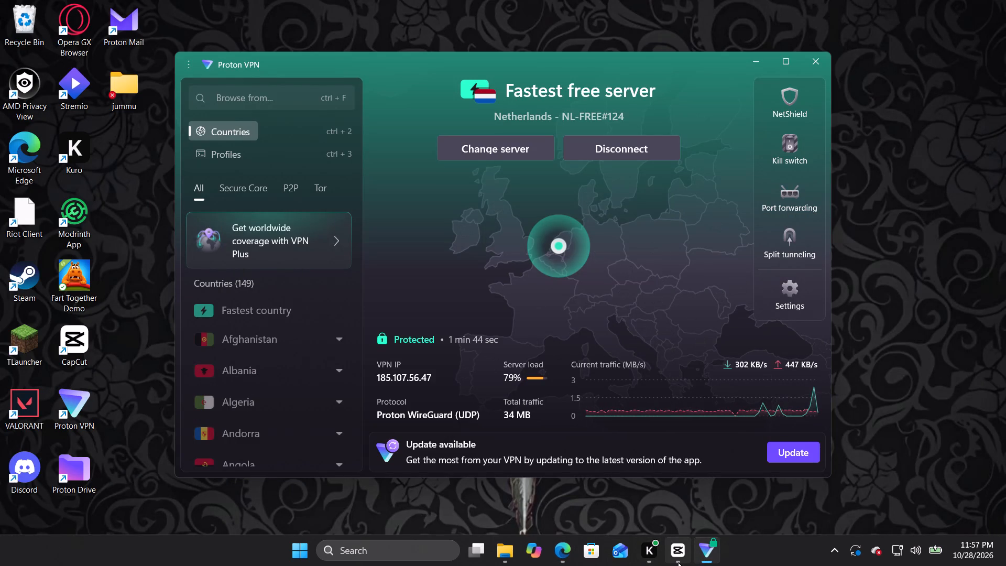
Switch back to CapCut, apply the Pendulum 2 combo animation to the short second-to-last clip, and play back the edit from the start.
left_click(678, 562)
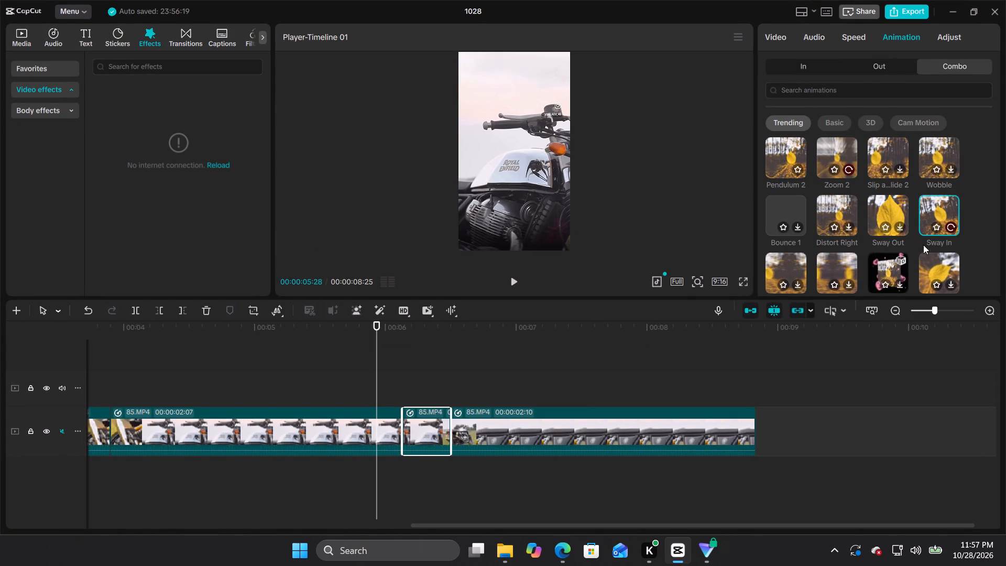
scroll(832, 202, "up", 2)
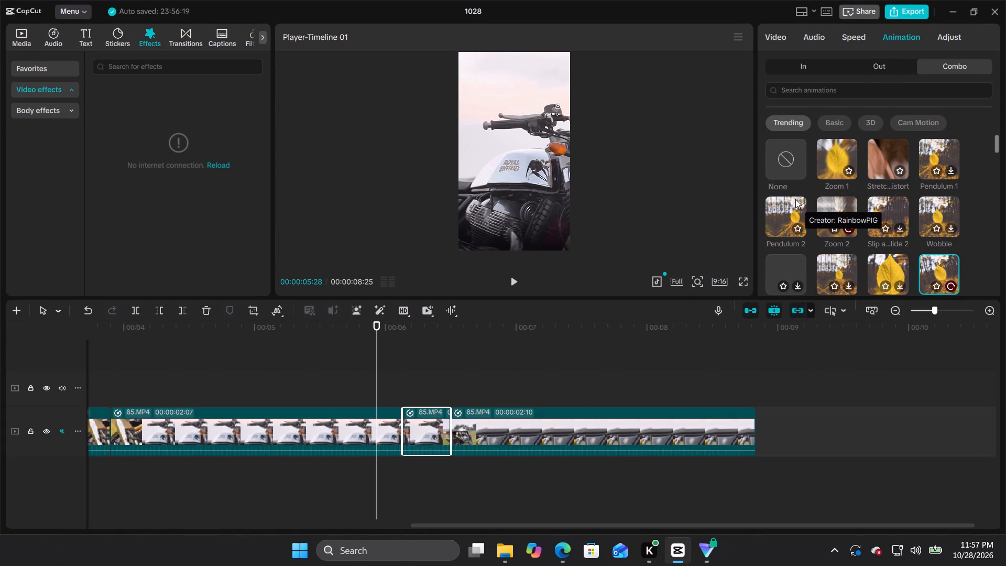
left_click(795, 199)
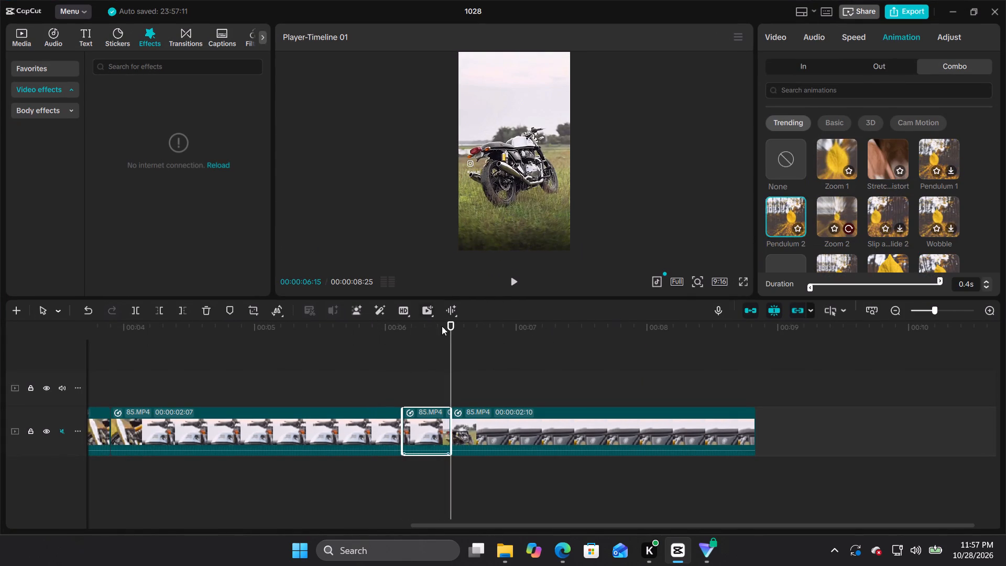
left_click_drag(456, 324, 71, 367)
left_click(511, 290)
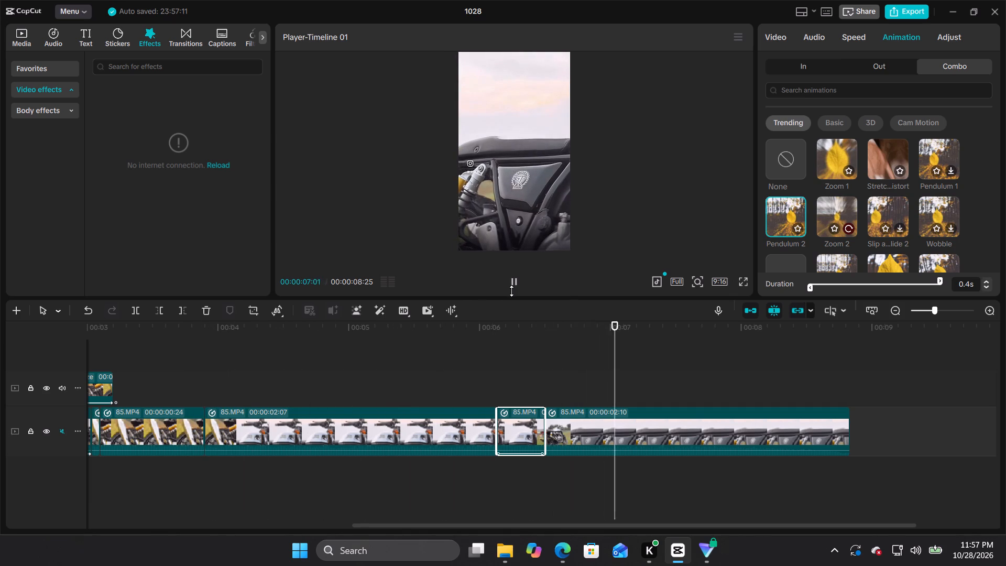
left_click_drag(868, 357, 782, 373)
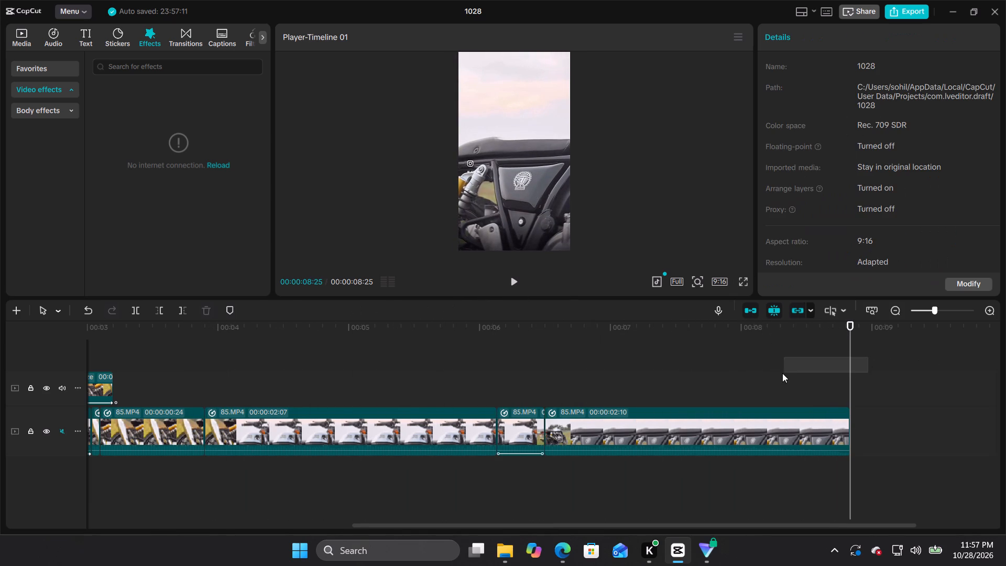
left_click_drag(782, 373, 892, 317)
left_click_drag(851, 326, 0, 416)
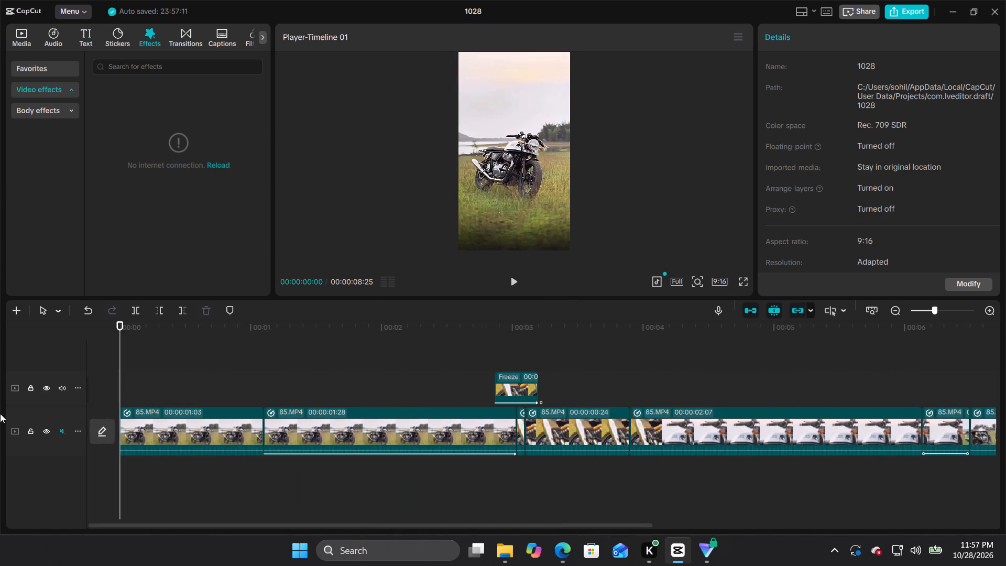
left_click(507, 282)
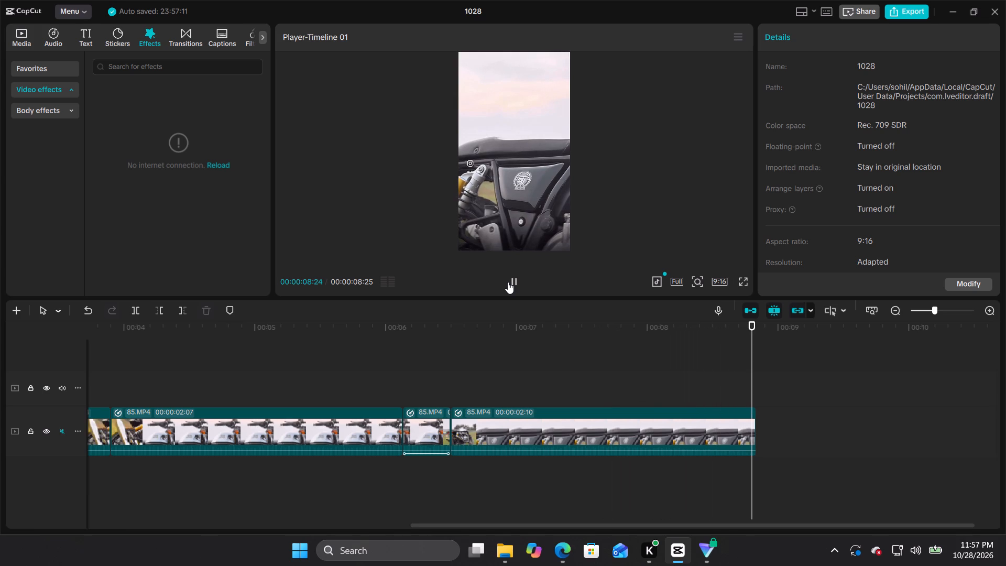
Extend the end of the second-to-last clip to a duration of about 00:00:01:01 and play back the edit from the start.
left_click(423, 444)
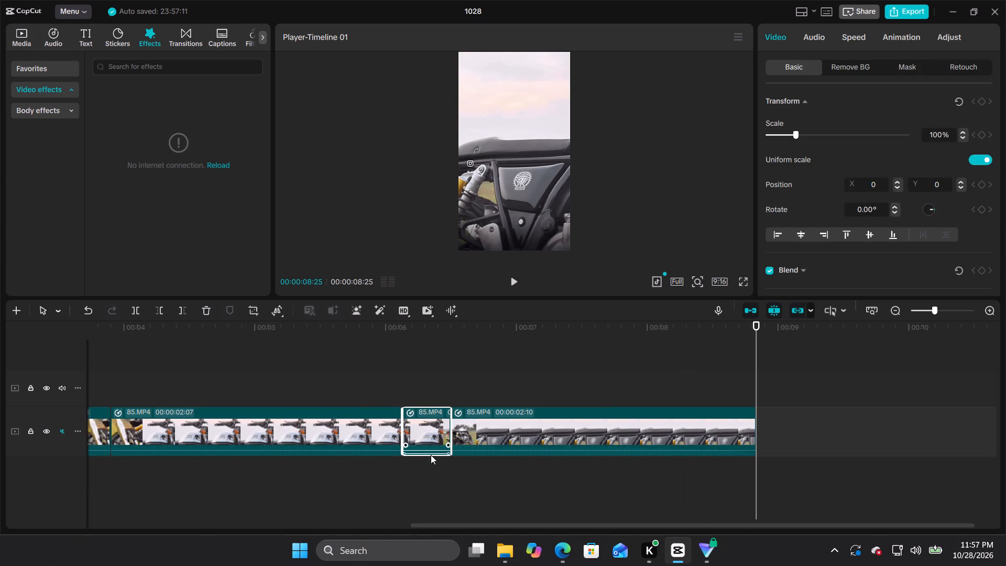
left_click(892, 48)
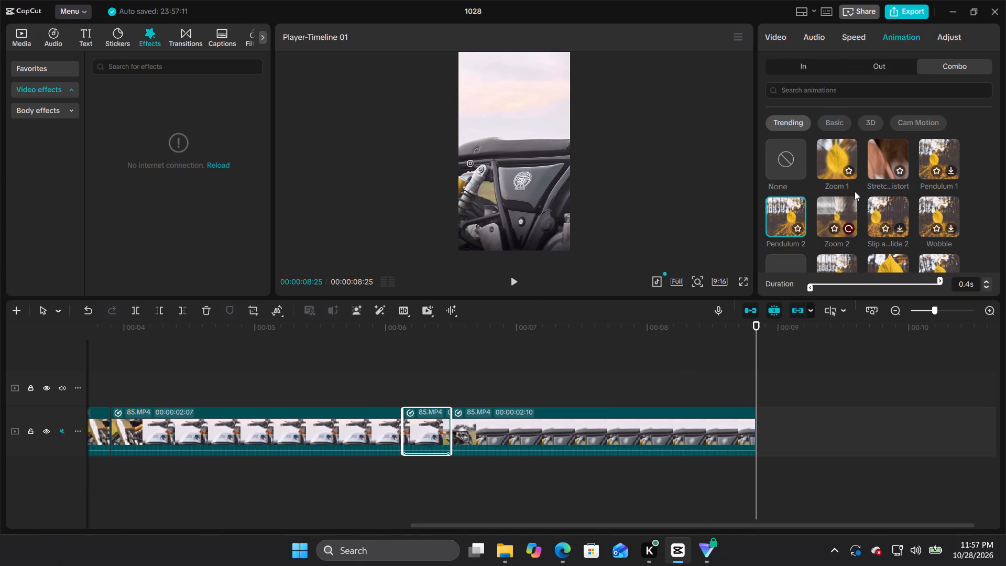
left_click_drag(451, 435, 490, 436)
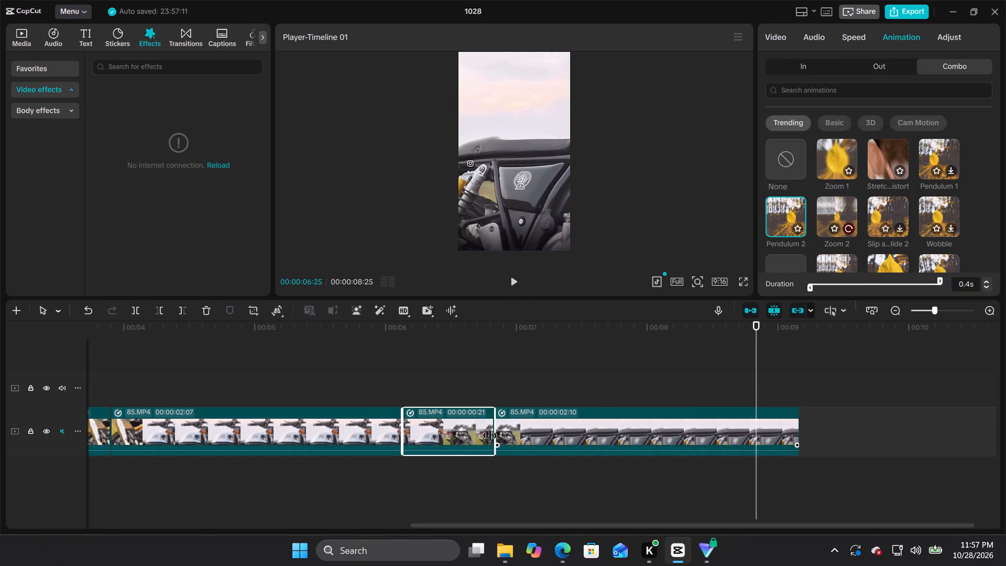
left_click_drag(490, 436, 537, 445)
left_click_drag(763, 327, 608, 340)
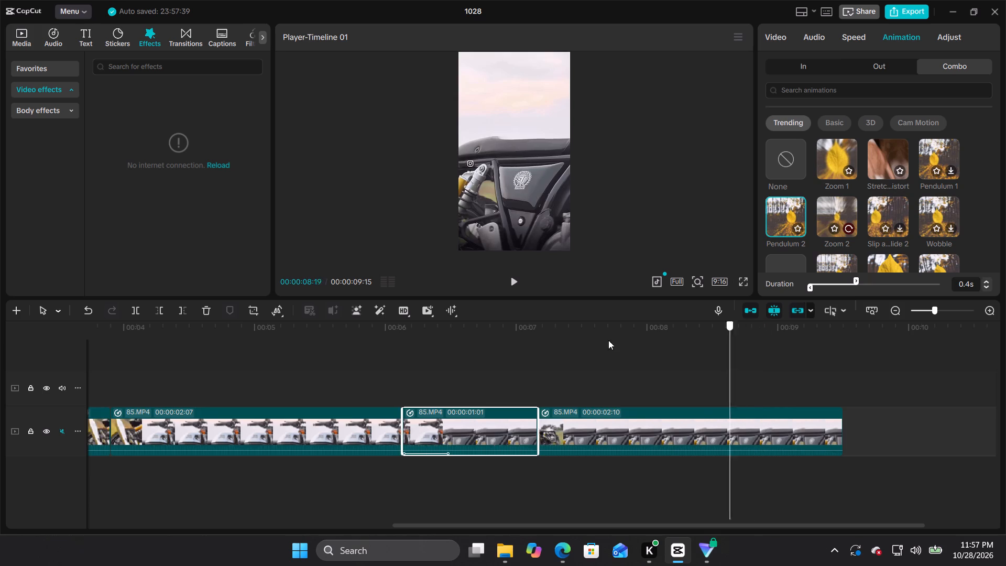
left_click_drag(608, 340, 0, 340)
left_click(512, 287)
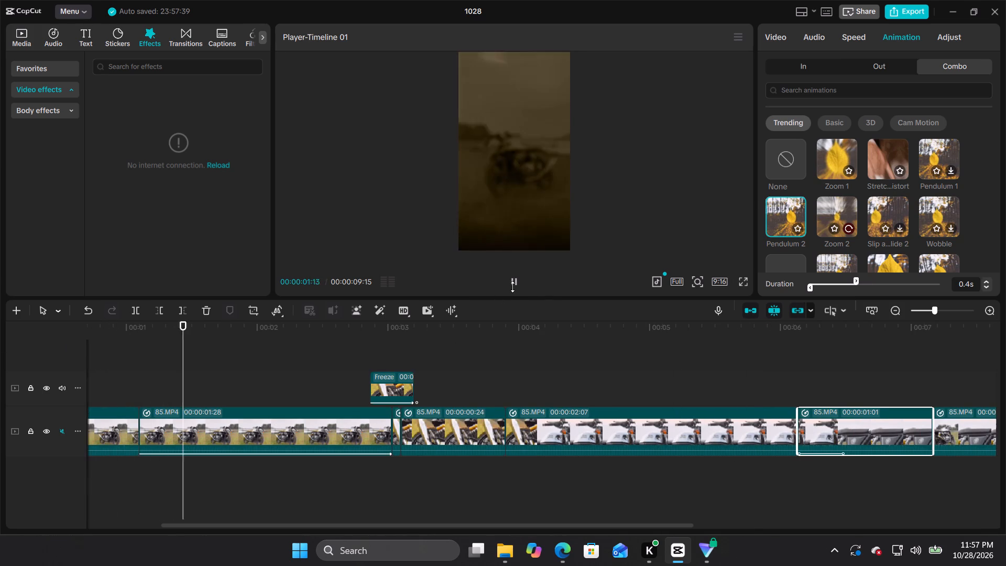
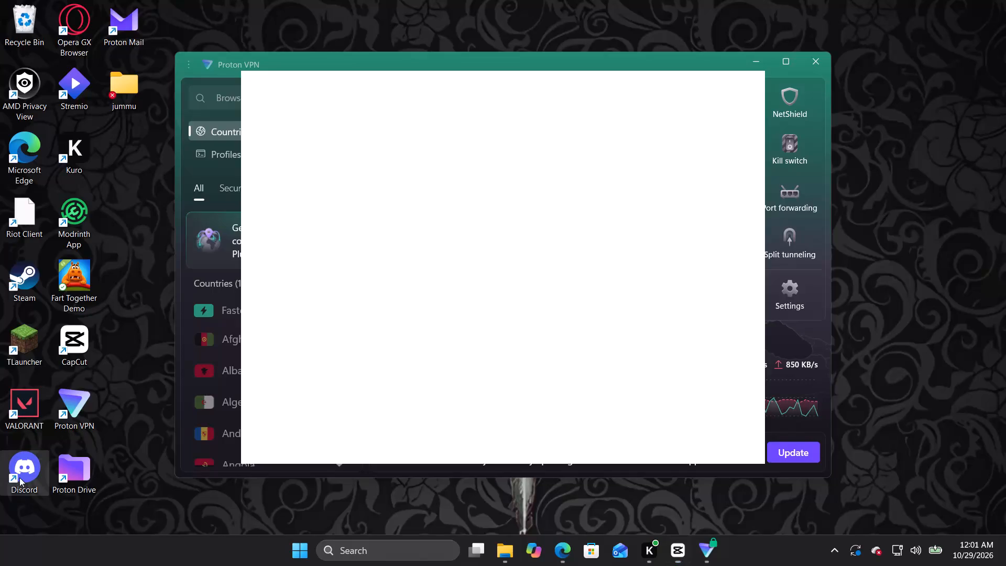
Switch back to the CapCut window while Discord starts up.
left_click(653, 555)
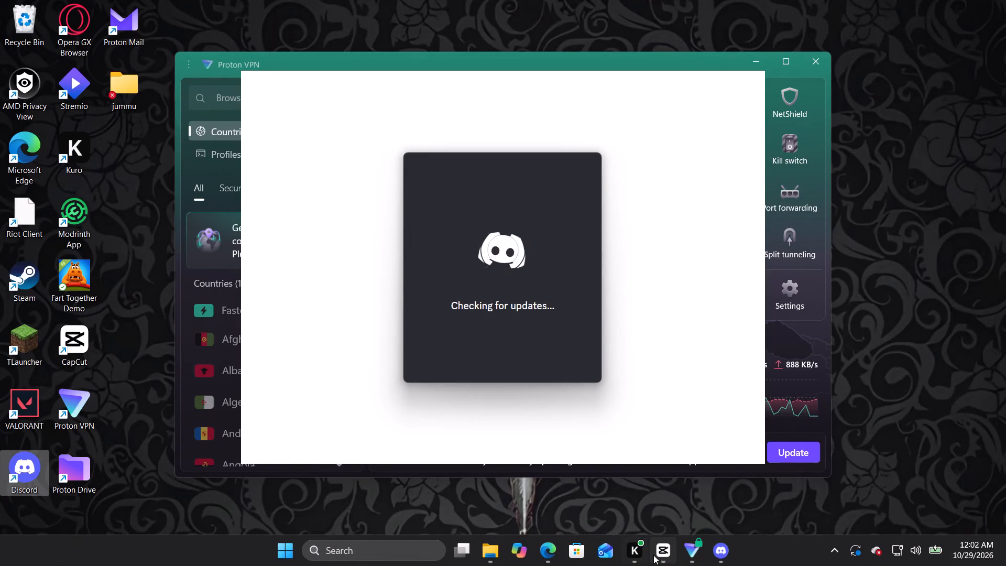
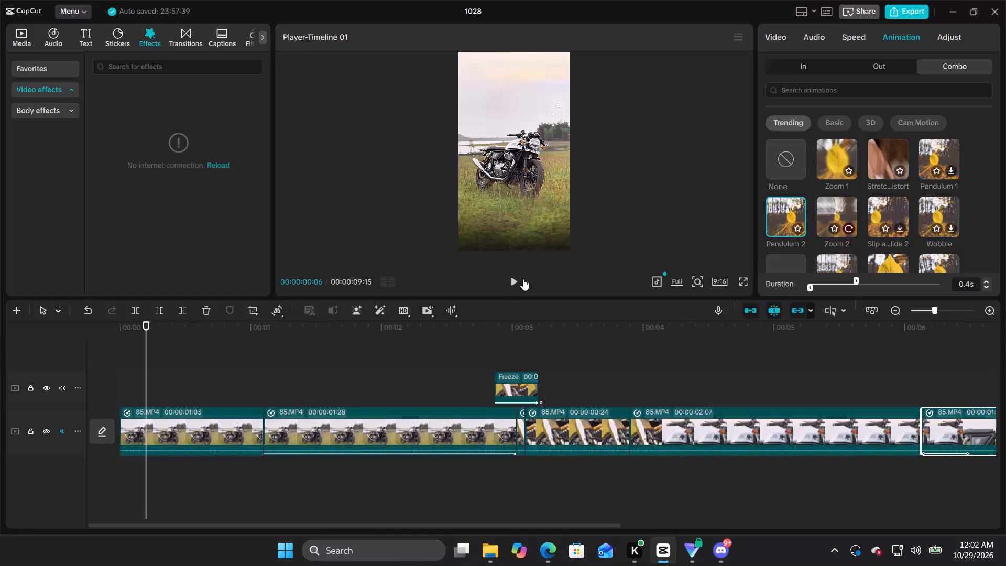
Play back the opening clips of the timeline to review the edit so far.
left_click(501, 281)
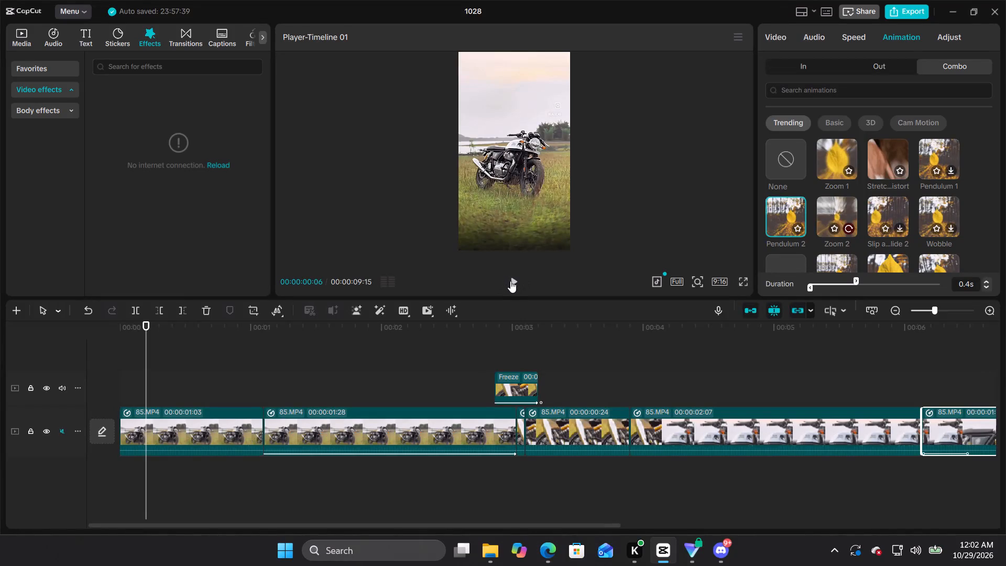
left_click(510, 281)
left_click(516, 284)
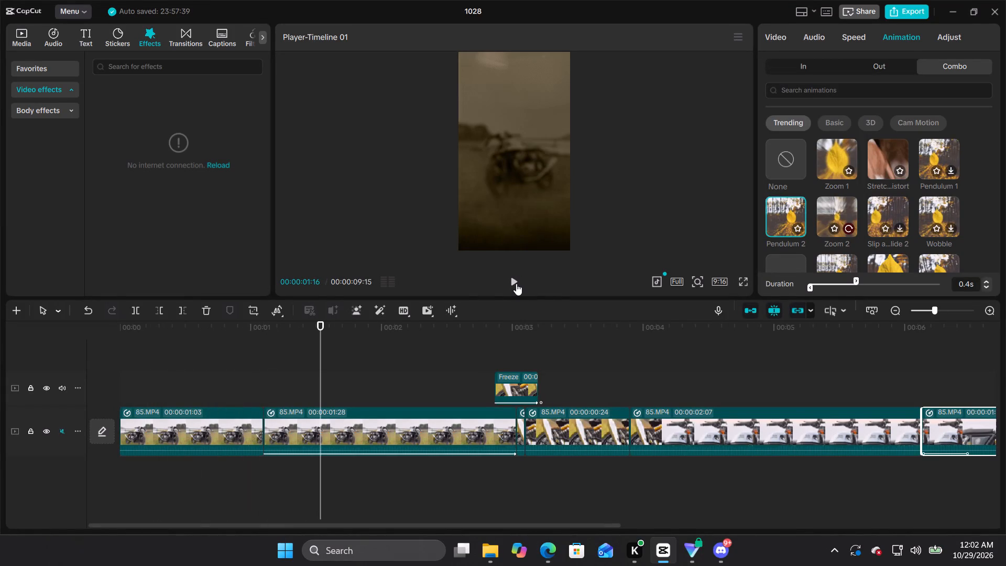
left_click(516, 284)
left_click(516, 284)
left_click(516, 284)
left_click(516, 284)
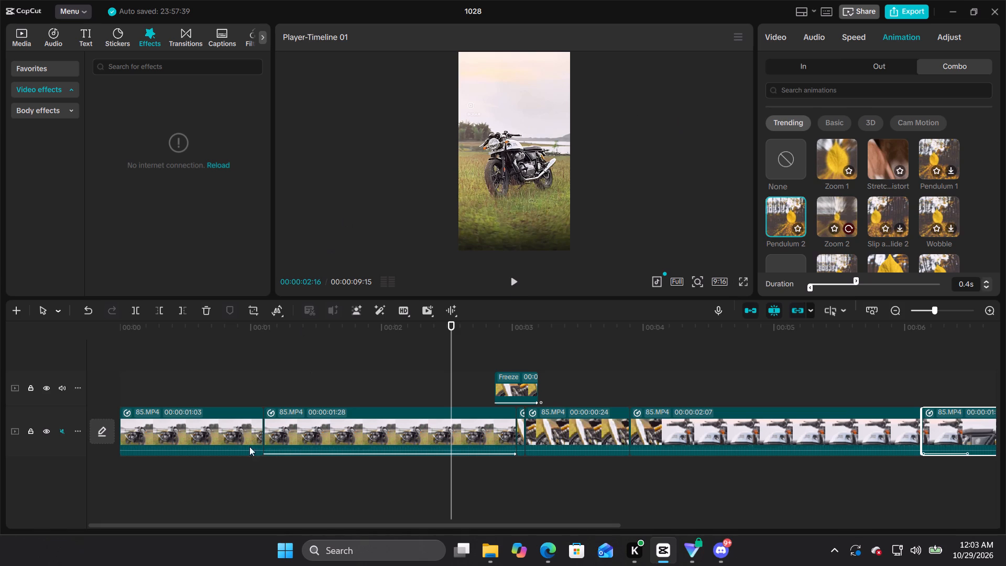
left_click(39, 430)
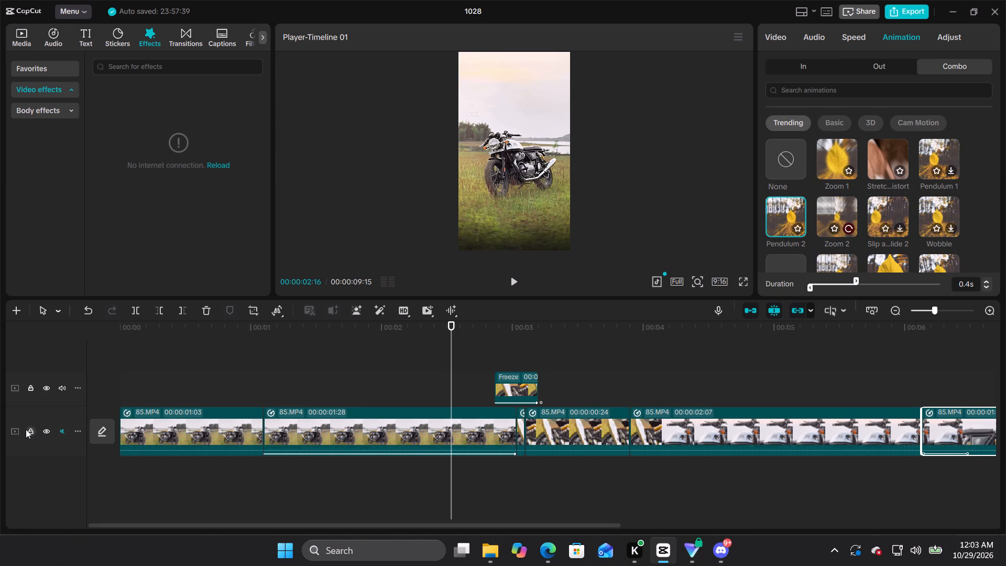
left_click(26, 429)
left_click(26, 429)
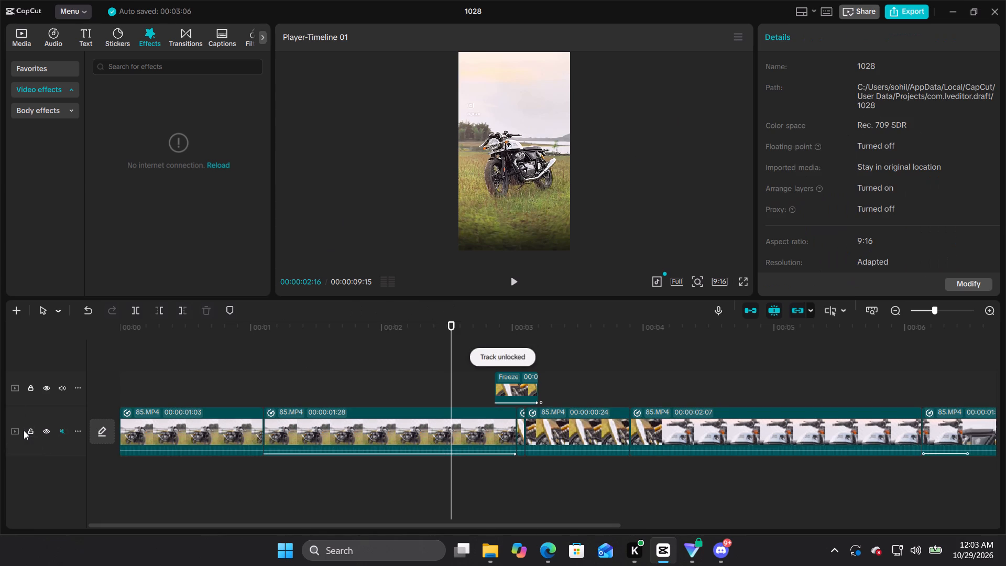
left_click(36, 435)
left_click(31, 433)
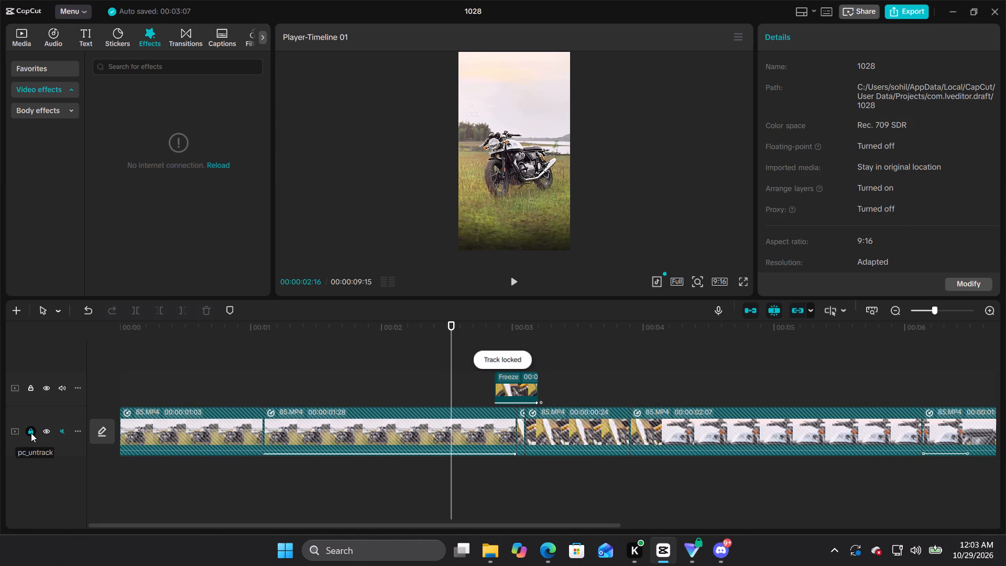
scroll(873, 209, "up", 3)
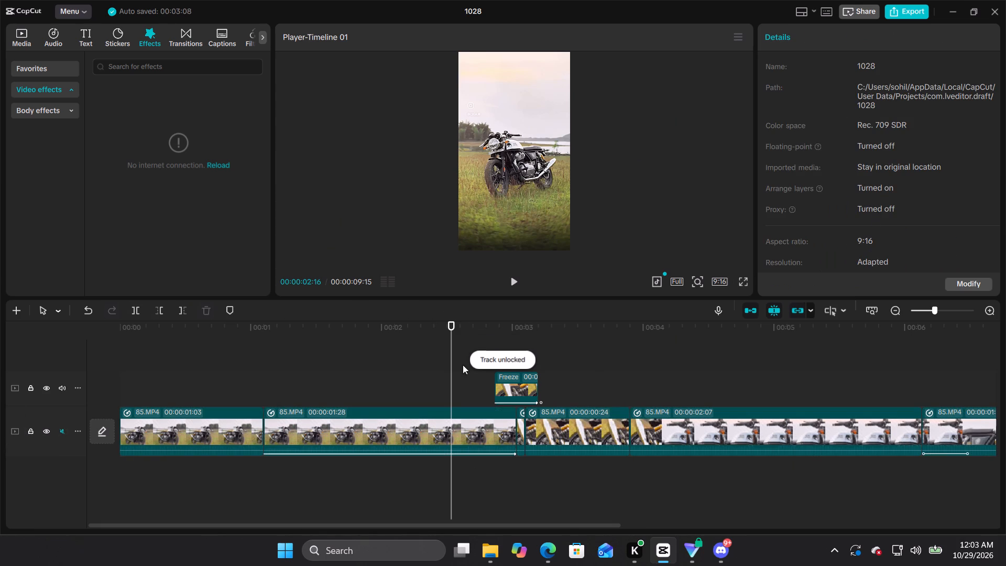
Apply Auto reframe with the original aspect ratio to the second main-track clip and play it back.
left_click(437, 433)
scroll(798, 258, "down", 3)
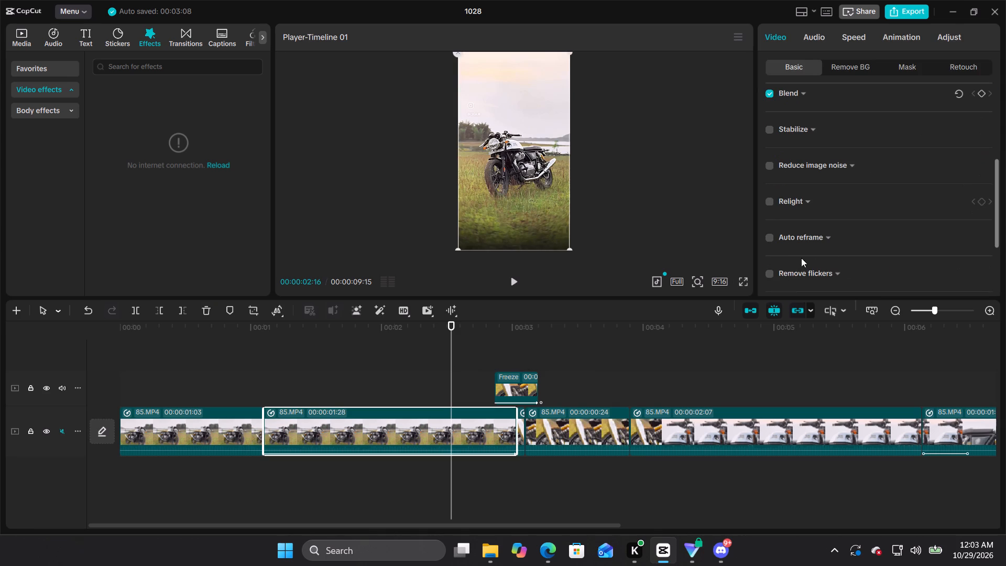
scroll(855, 241, "down", 2)
scroll(855, 241, "up", 1)
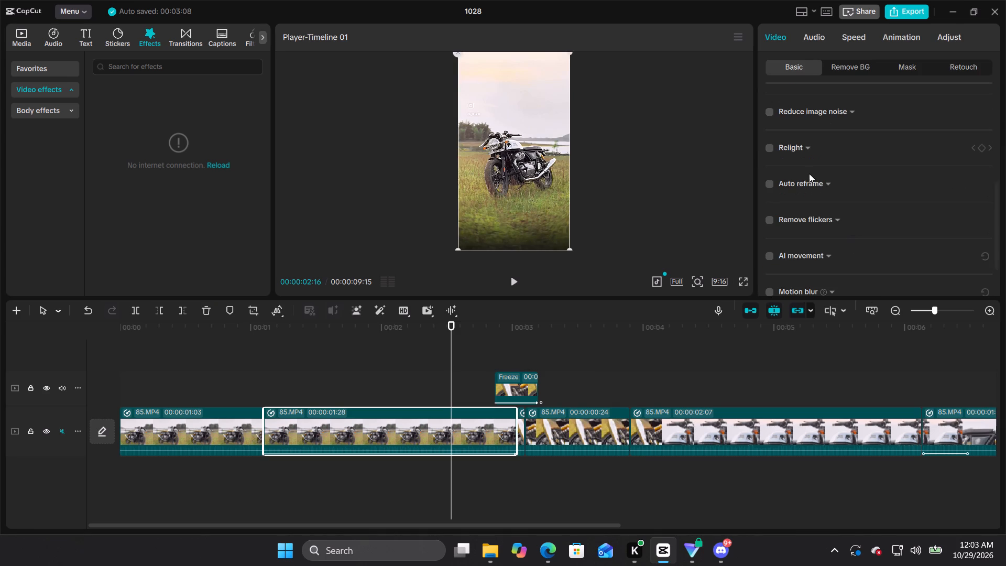
left_click(821, 180)
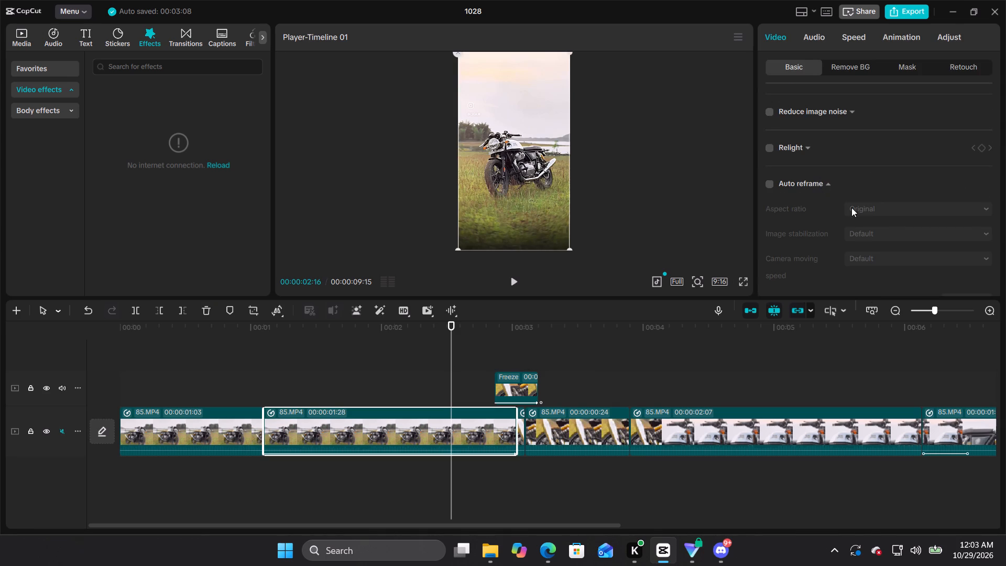
left_click(773, 186)
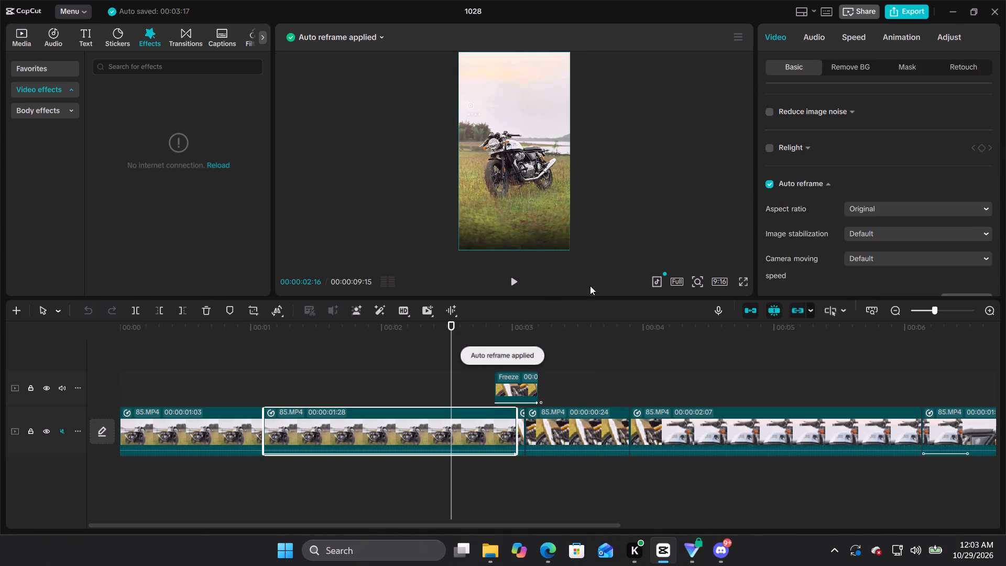
left_click(514, 285)
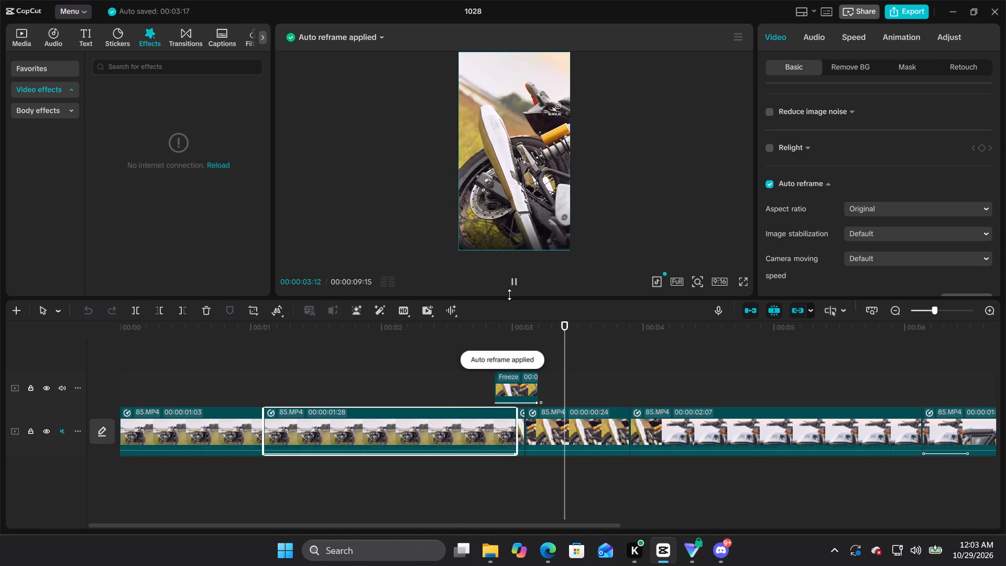
Search the Freeze clip's combo animations for Flash In and try reloading the results.
left_click(521, 377)
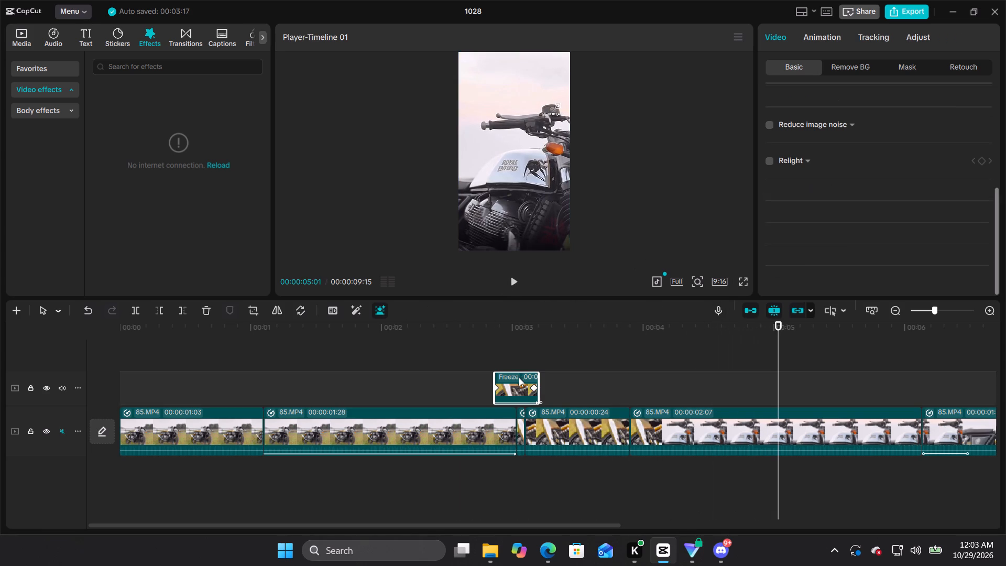
left_click(872, 38)
left_click(829, 40)
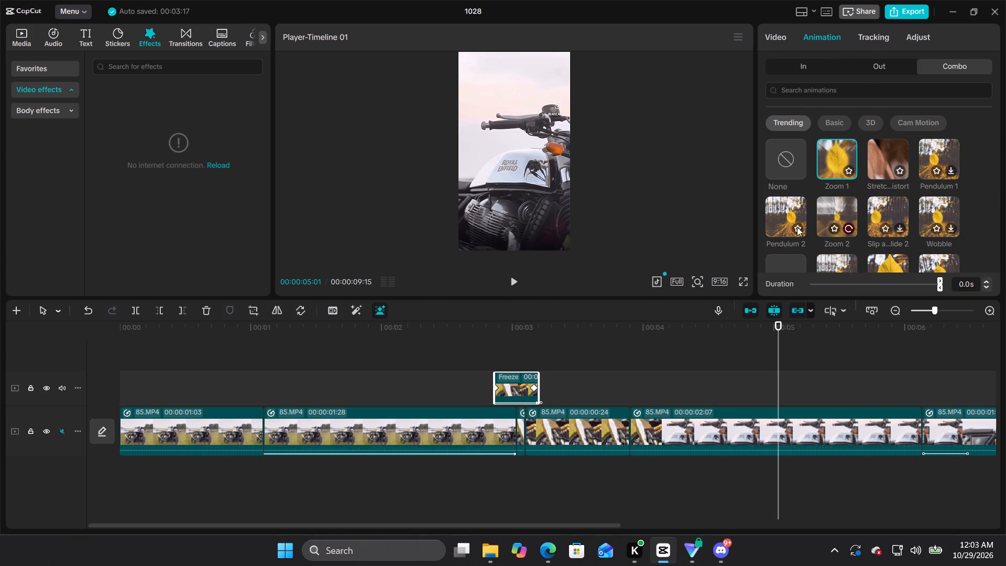
scroll(795, 230, "down", 2)
scroll(850, 191, "up", 2)
left_click(846, 77)
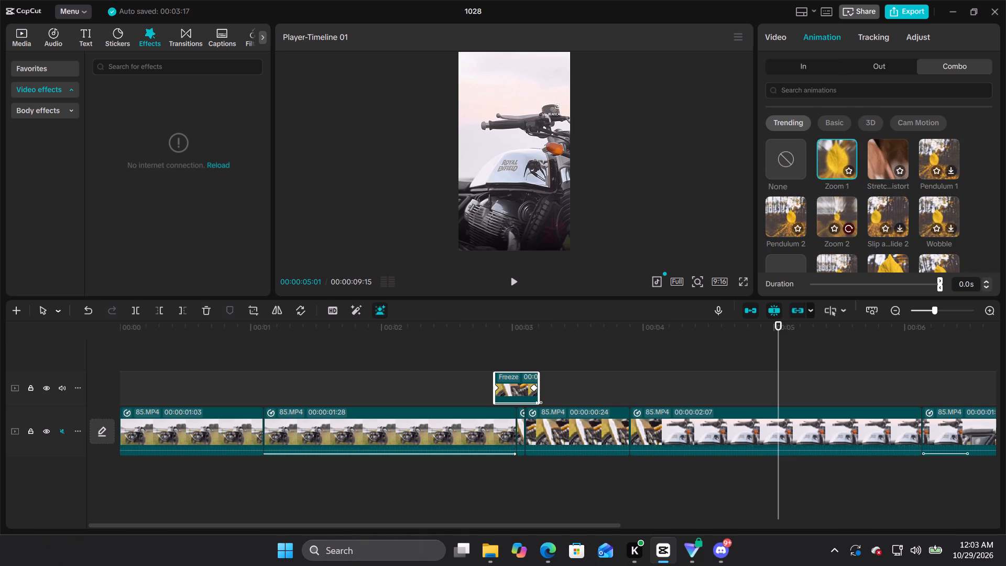
left_click(840, 88)
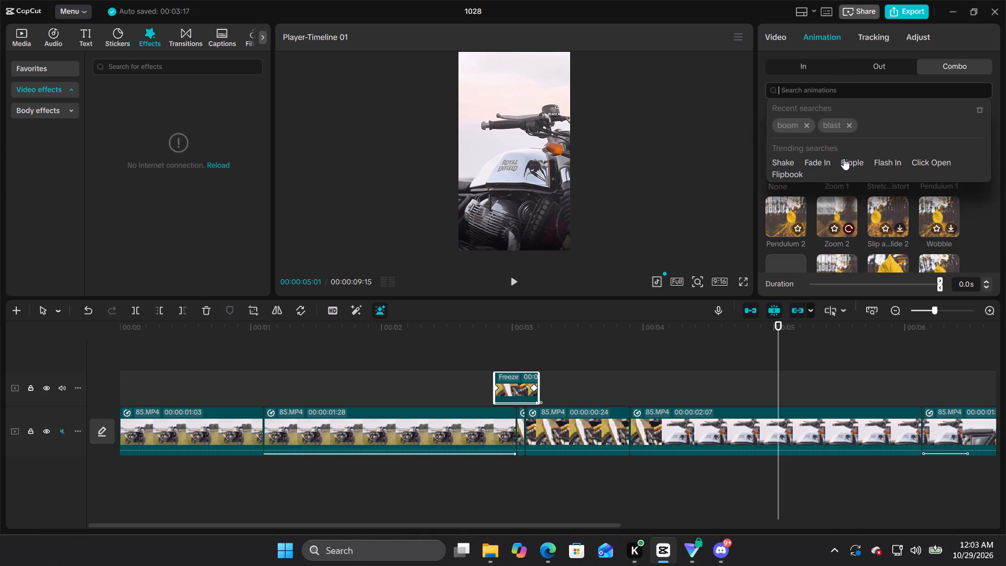
left_click(877, 165)
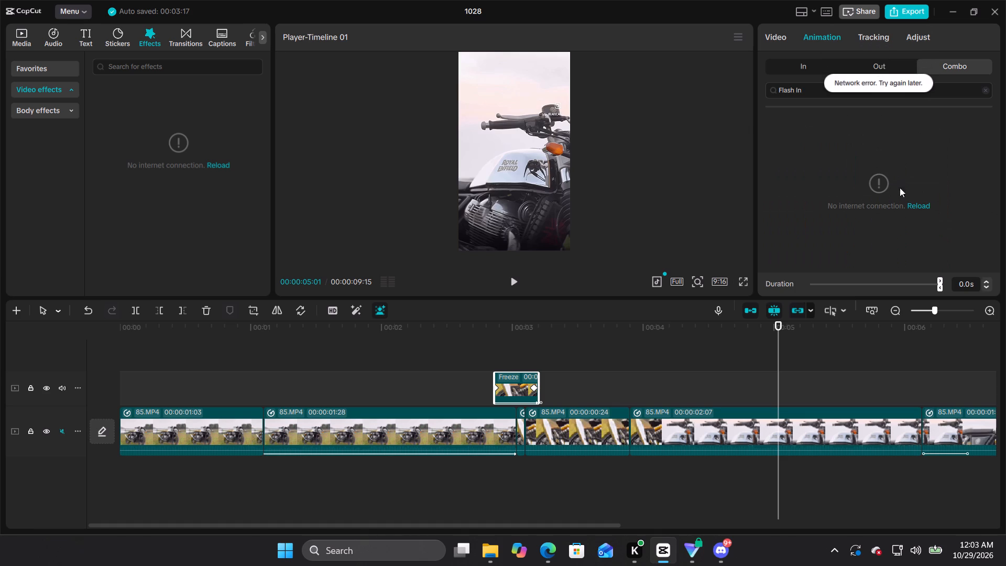
left_click(914, 208)
left_click(916, 203)
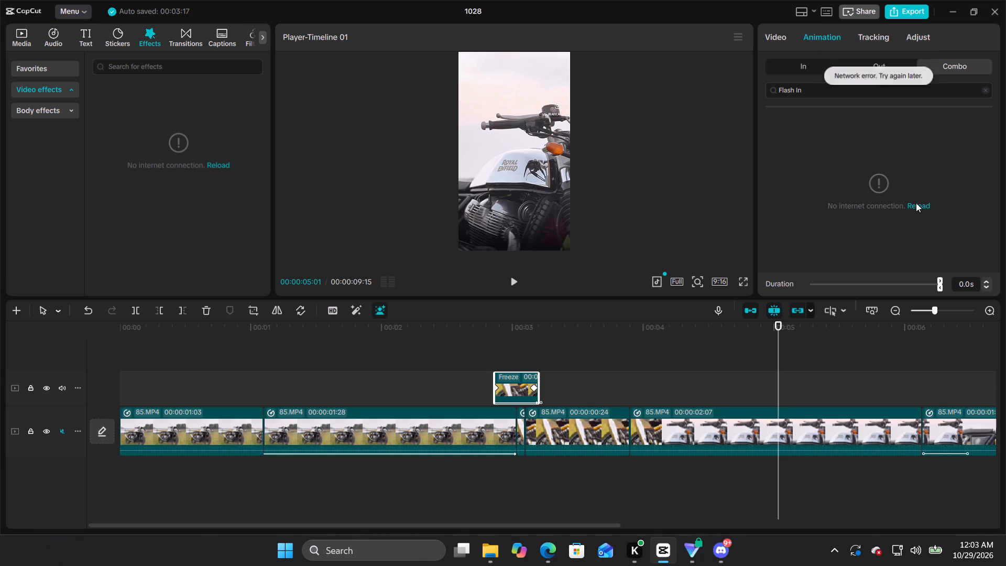
triple_click(916, 203)
double_click(916, 203)
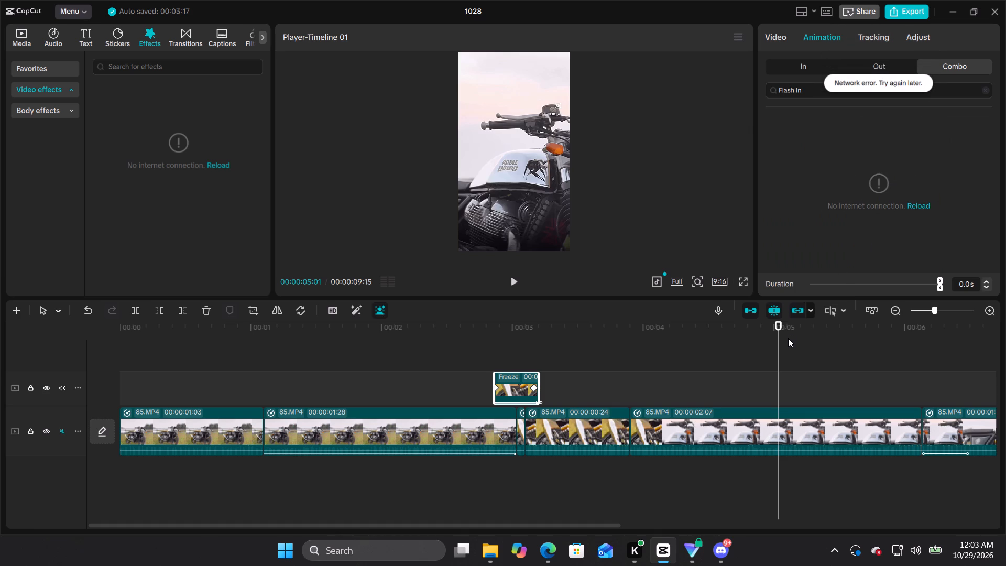
Scrub back to the start and play the edit, replaying the stretch around the freeze-frame transition.
left_click_drag(780, 327, 78, 302)
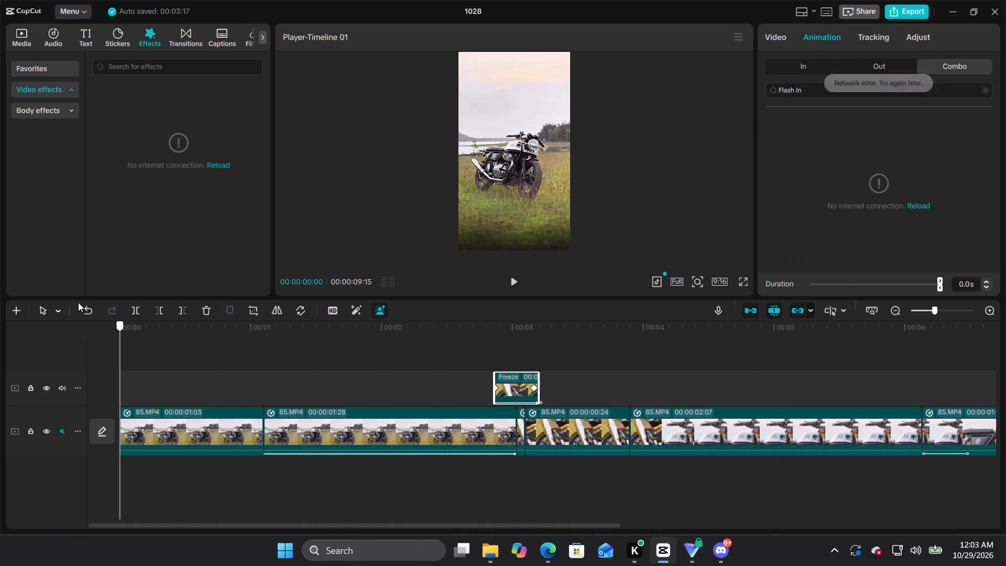
left_click_drag(78, 302, 0, 365)
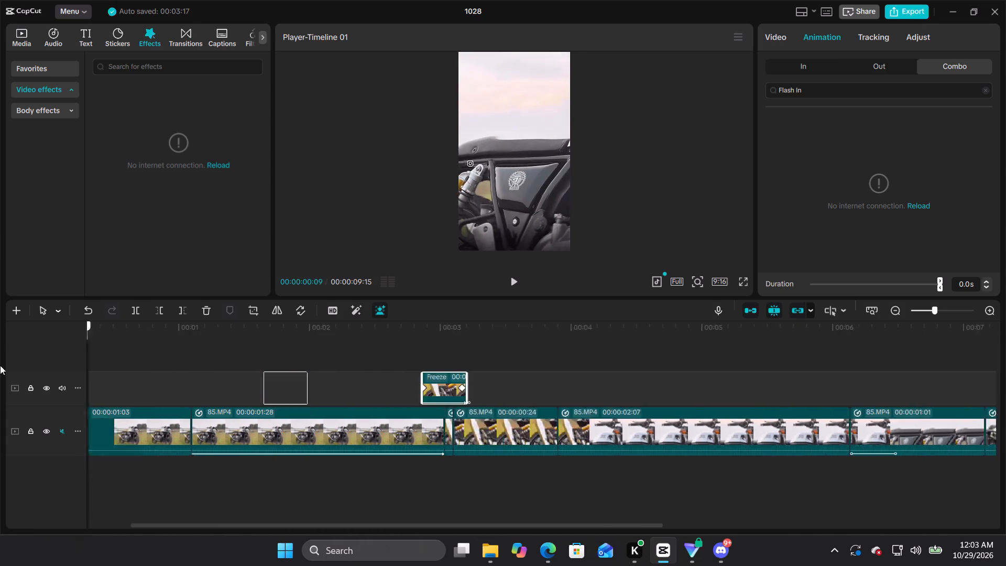
left_click_drag(0, 365, 8, 311)
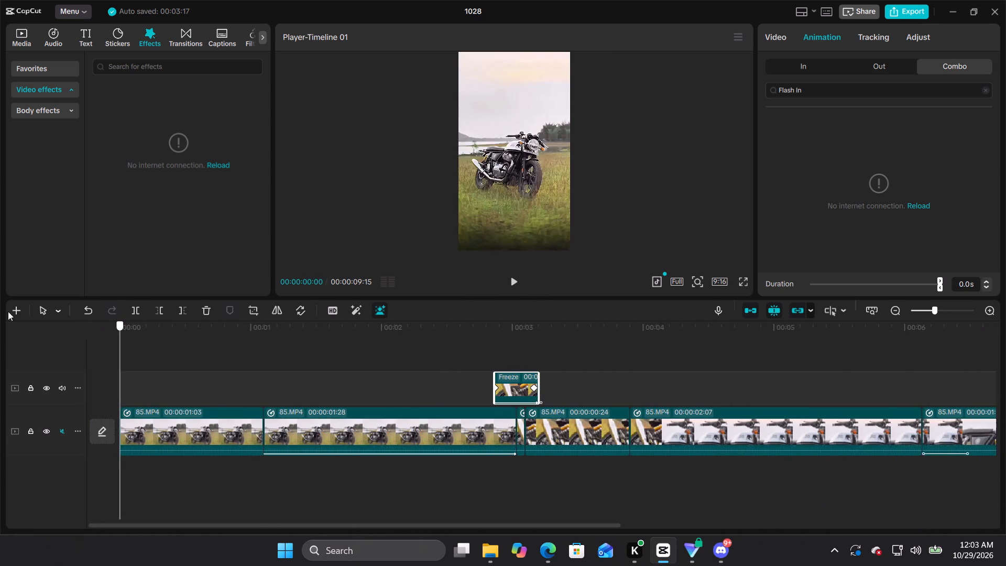
left_click_drag(8, 311, 1005, 437)
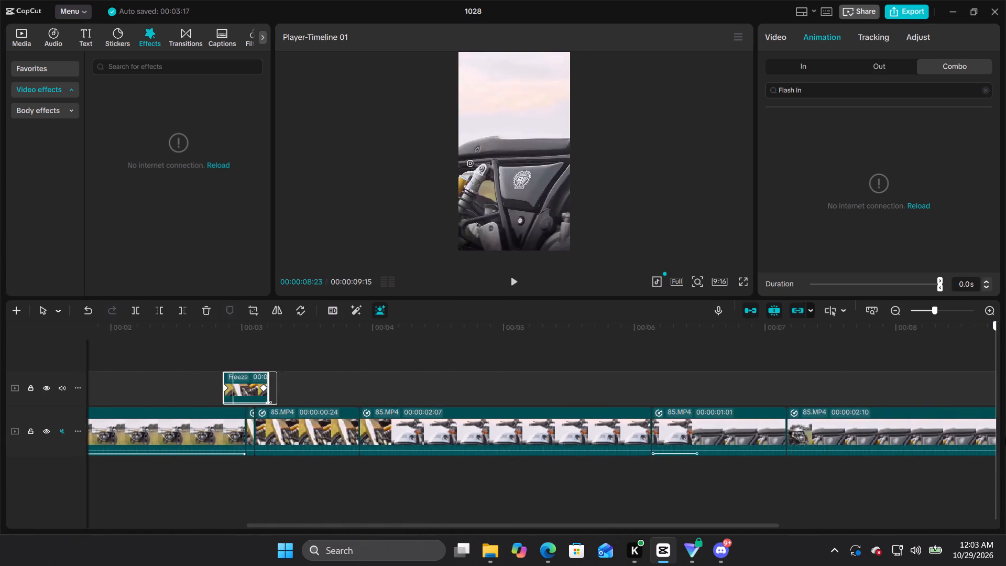
left_click_drag(1005, 437, 0, 318)
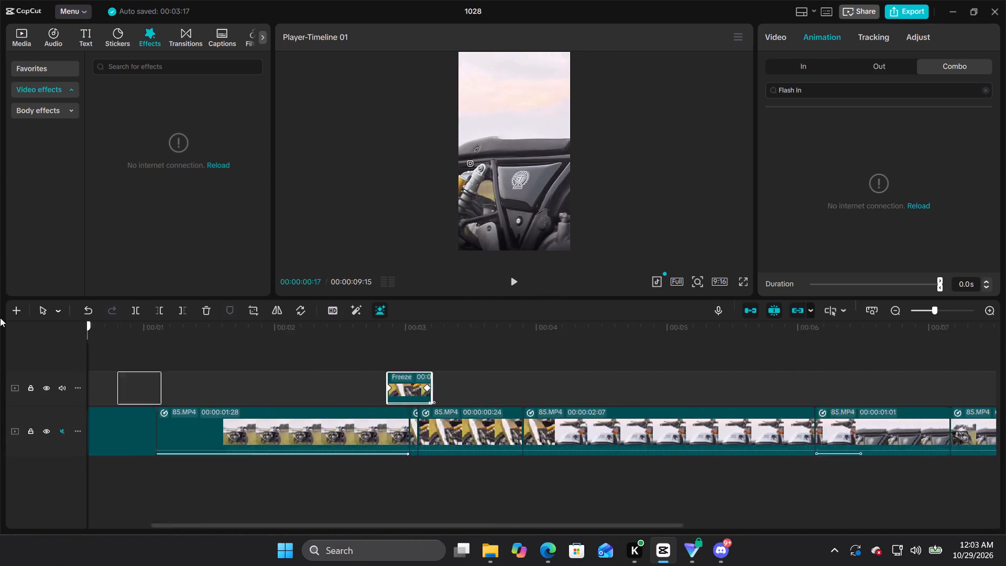
left_click_drag(0, 318, 890, 565)
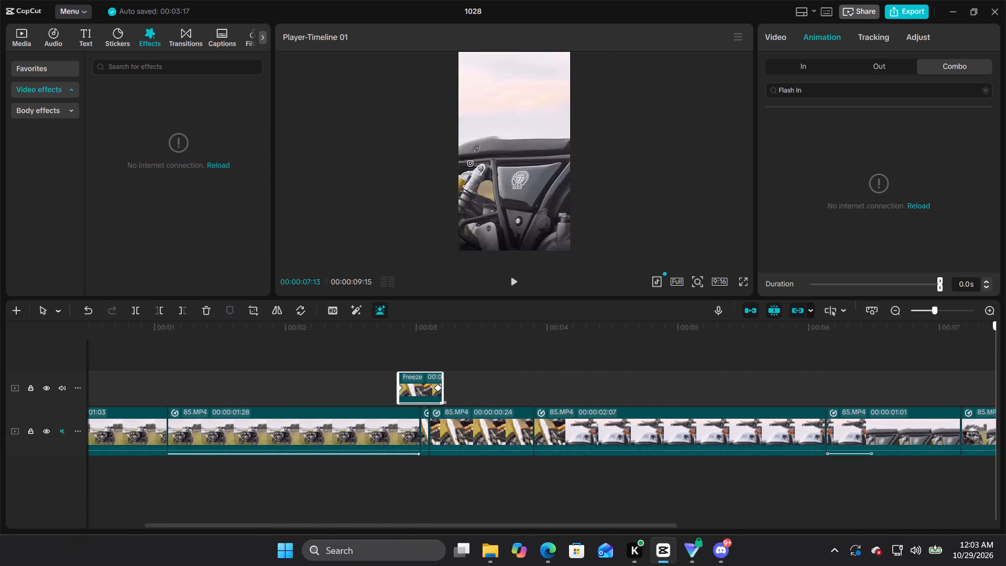
left_click_drag(890, 565, 1, 467)
left_click(517, 287)
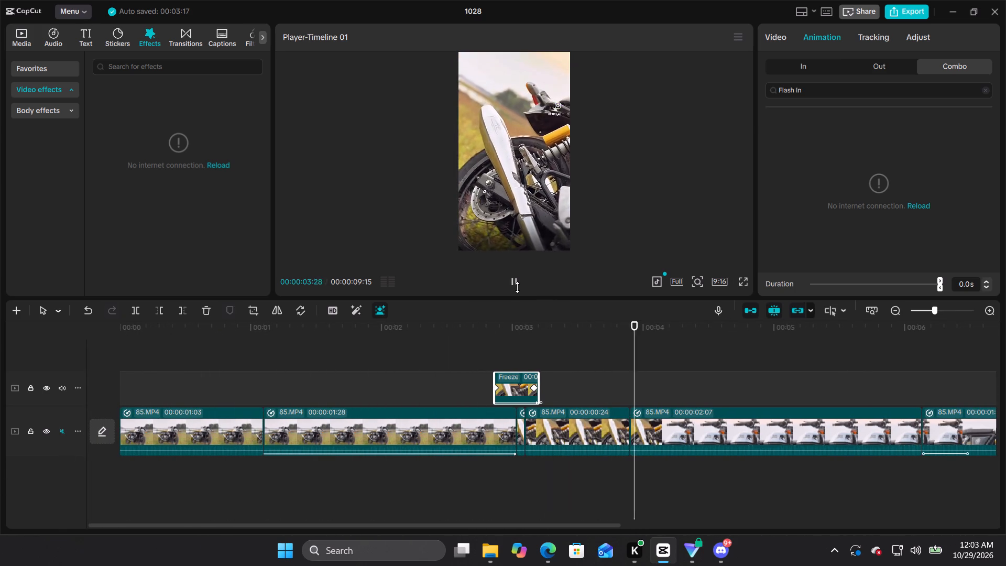
left_click(434, 402)
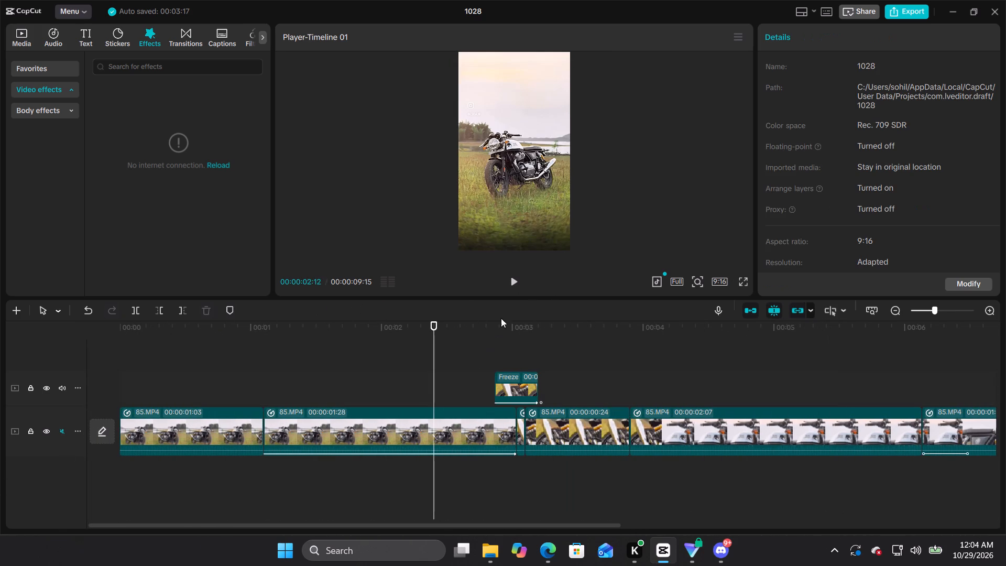
left_click(510, 295)
left_click(512, 290)
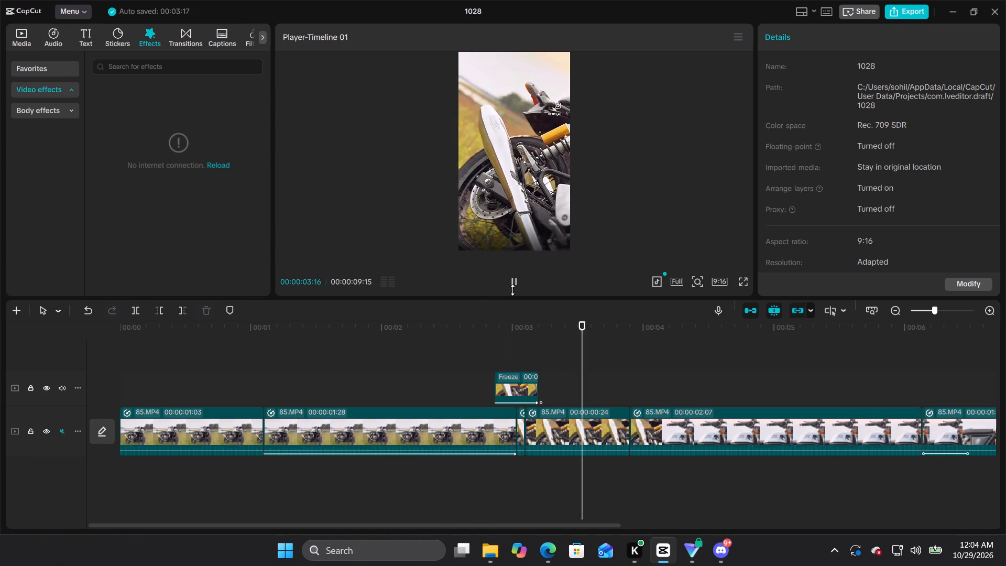
Delete the tiny leftover clip fragment between the second clip and the following wheel close-up on the main track.
left_click(521, 422)
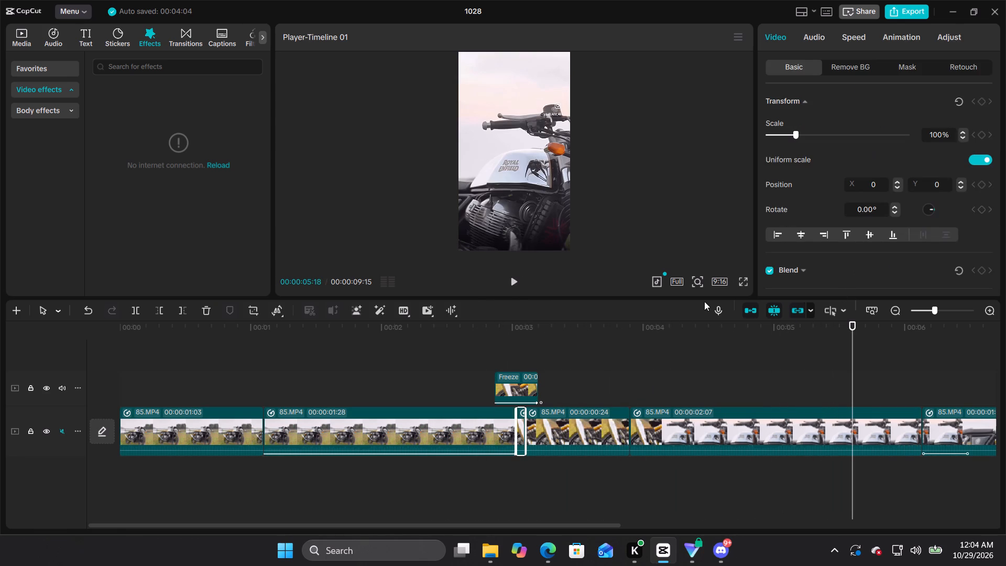
left_click(212, 313)
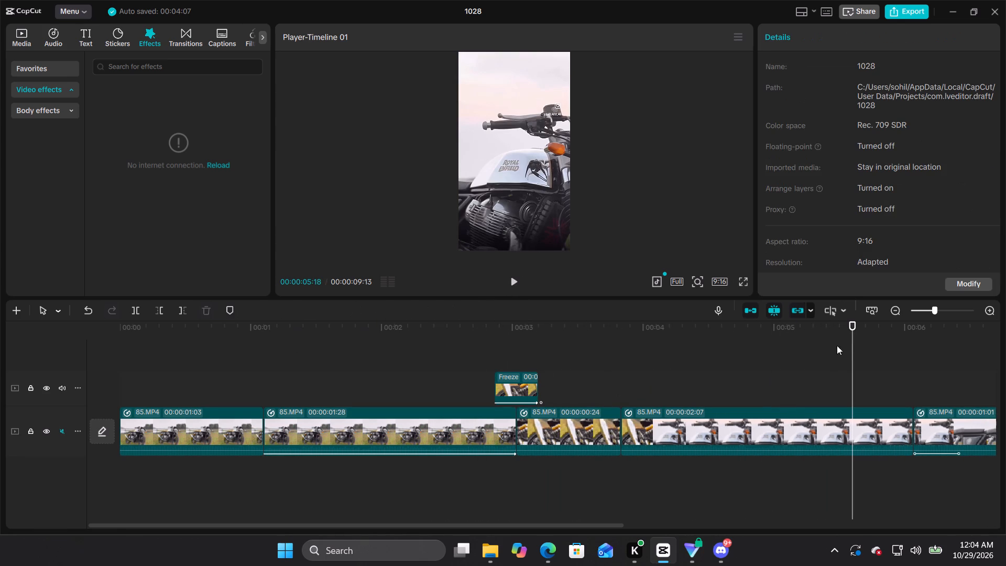
Play the edit from within the first clip to check the cut beneath the Freeze clip.
left_click_drag(852, 336, 210, 369)
left_click(515, 280)
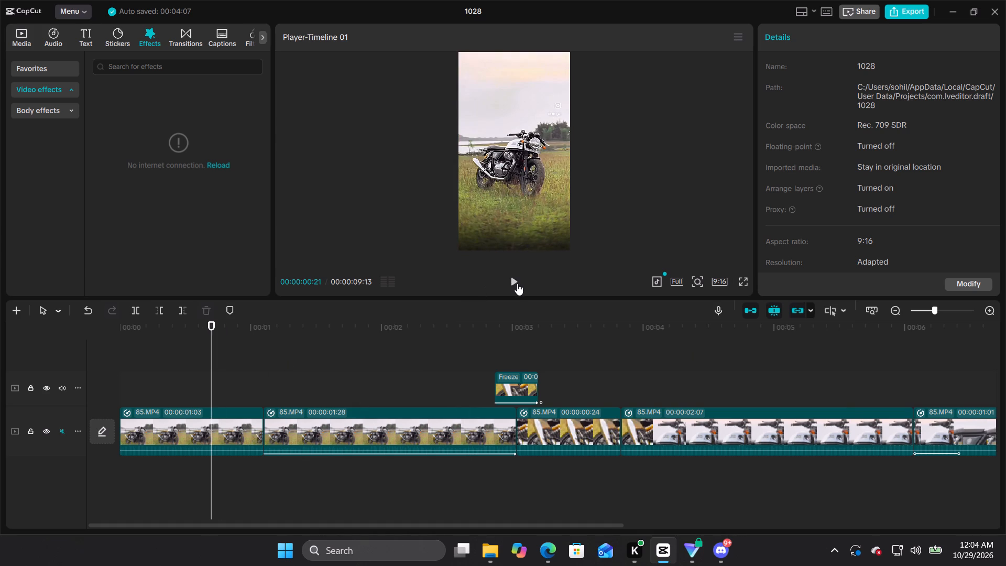